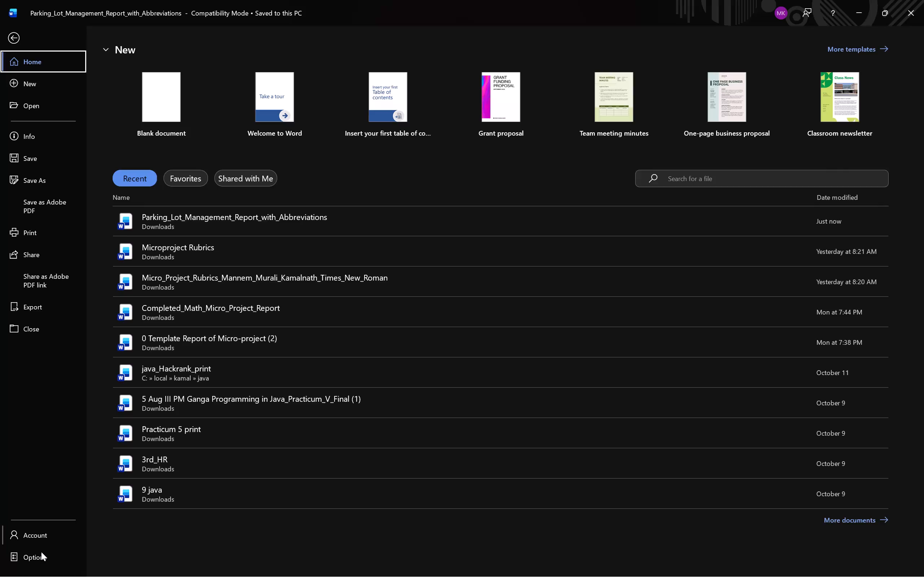
# Review the Display and Advanced settings in Word Options.
pyautogui.click(41, 552)
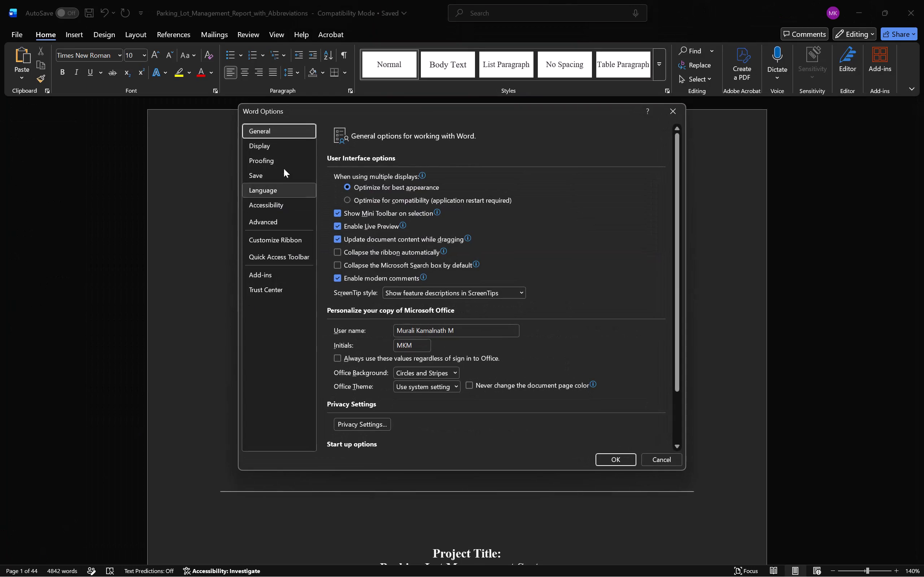
pyautogui.click(290, 146)
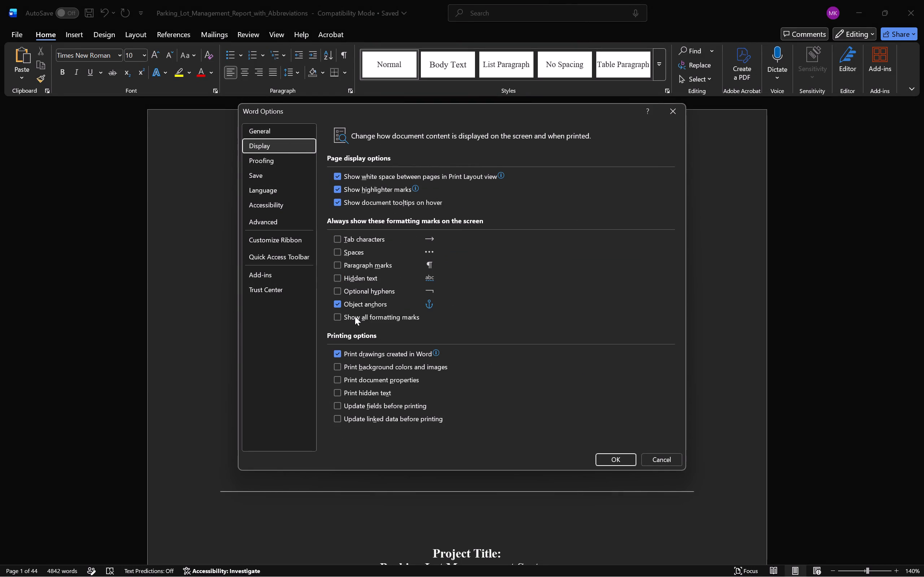
pyautogui.scroll(-1, 355, 316)
pyautogui.click(264, 220)
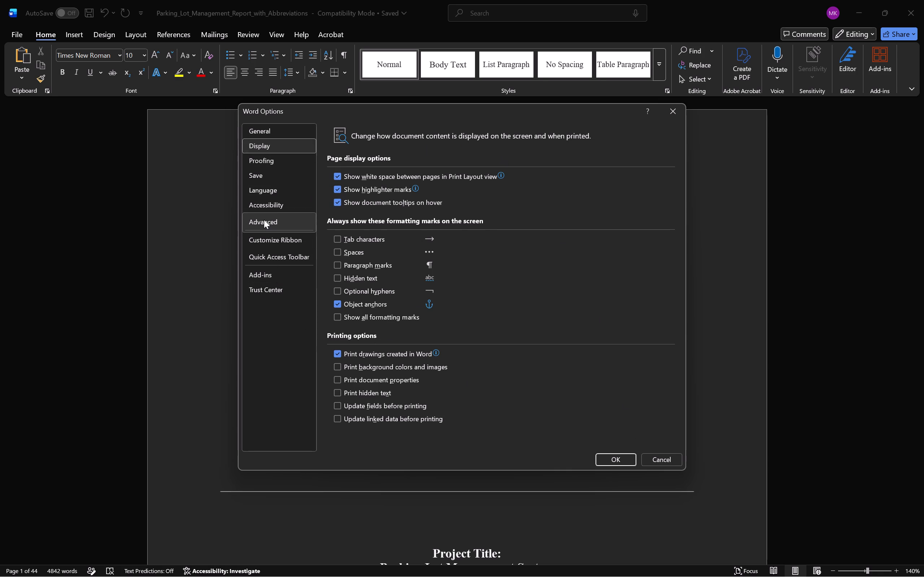
pyautogui.scroll(-1, 401, 249)
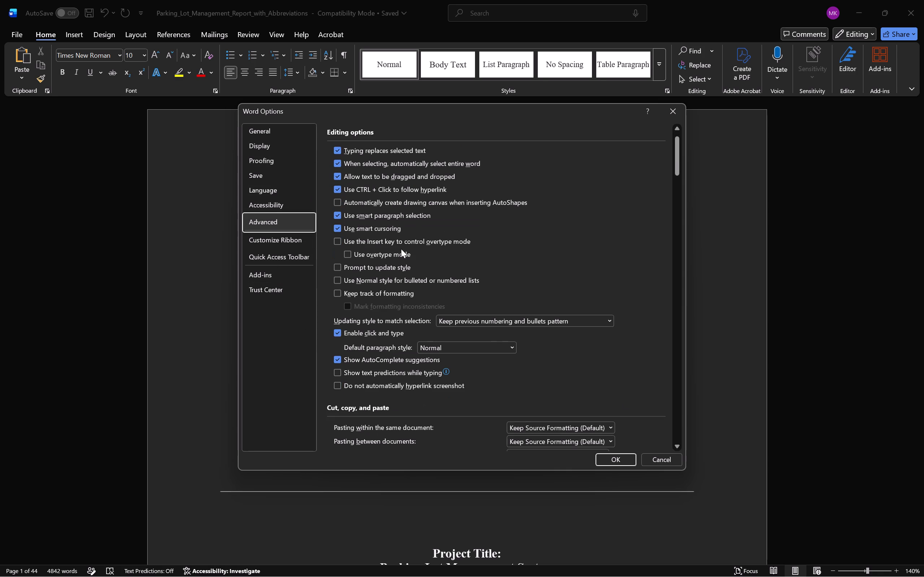
# Examine the Advanced settings in Word Options from the editing options through the print section, then close without changing anything.
pyautogui.scroll(-1, 401, 249)
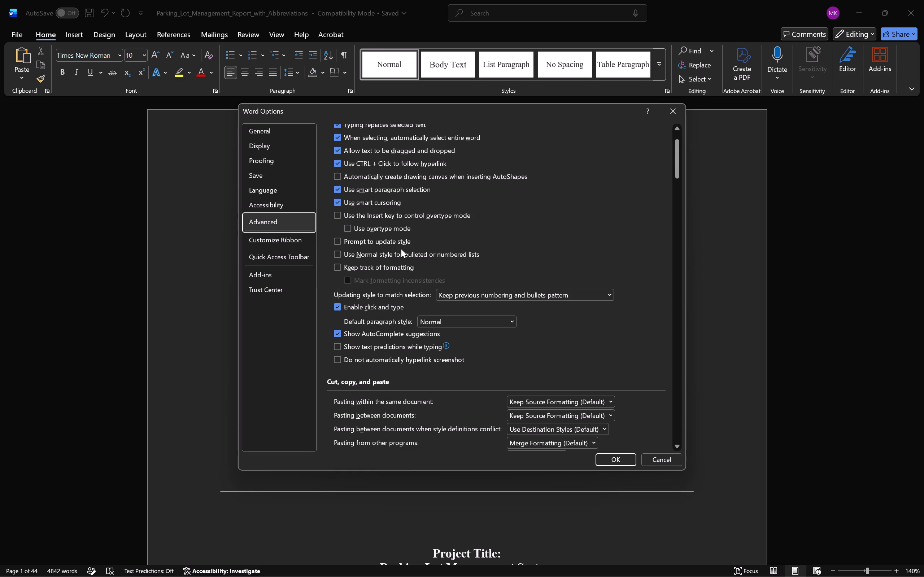
pyautogui.scroll(-3, 401, 249)
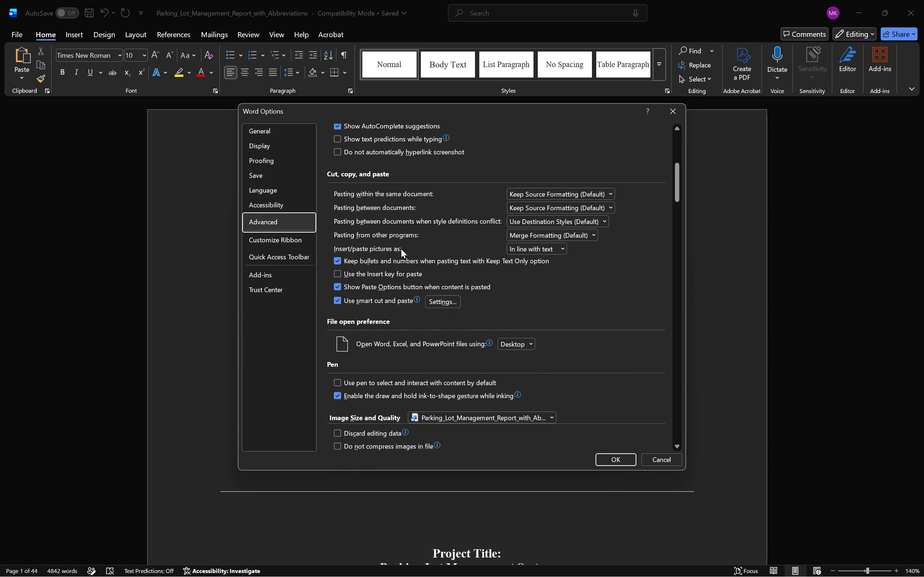
pyautogui.scroll(-3, 401, 249)
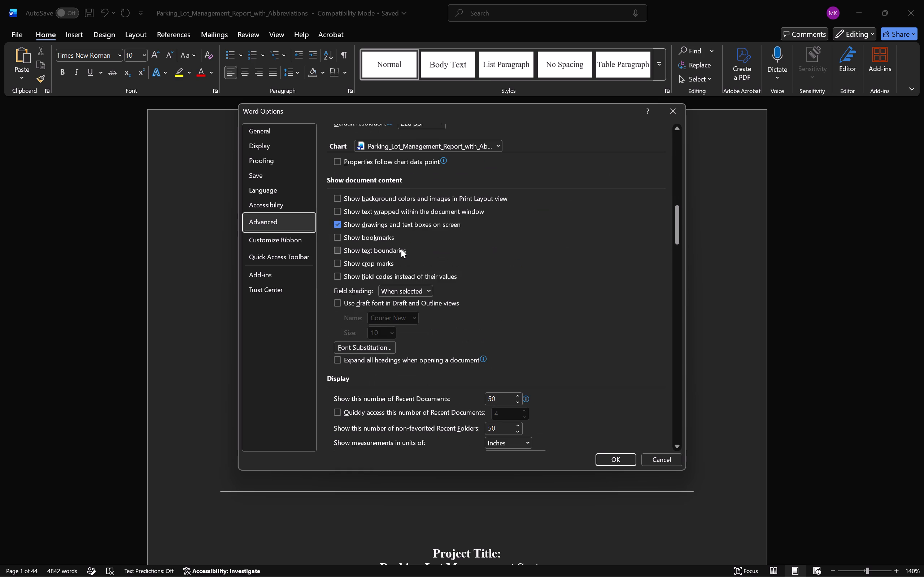
pyautogui.scroll(-5, 401, 249)
pyautogui.click(662, 454)
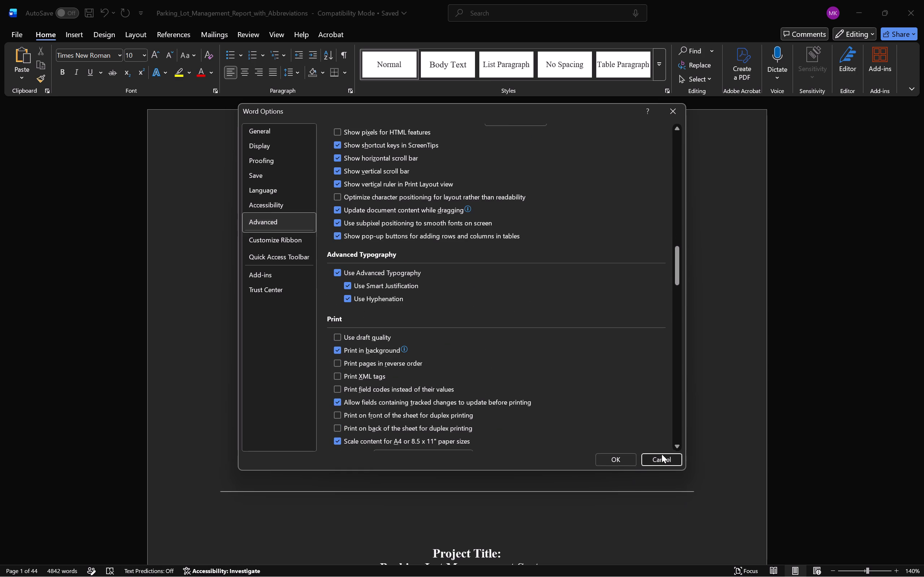
# Look through the Windows quick settings for a display theme option, trying the Night light toggle.
pyautogui.click(890, 559)
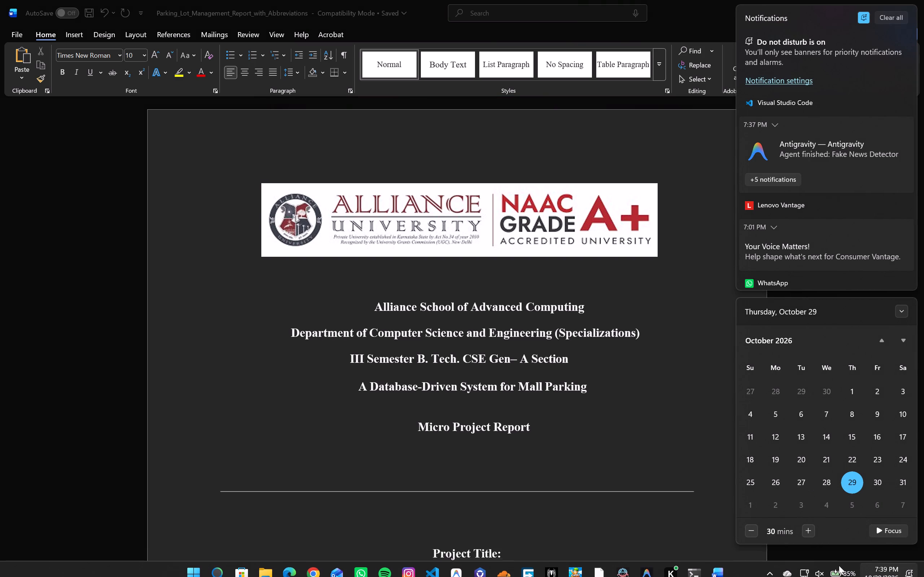
pyautogui.click(847, 576)
pyautogui.click(843, 573)
pyautogui.click(843, 573)
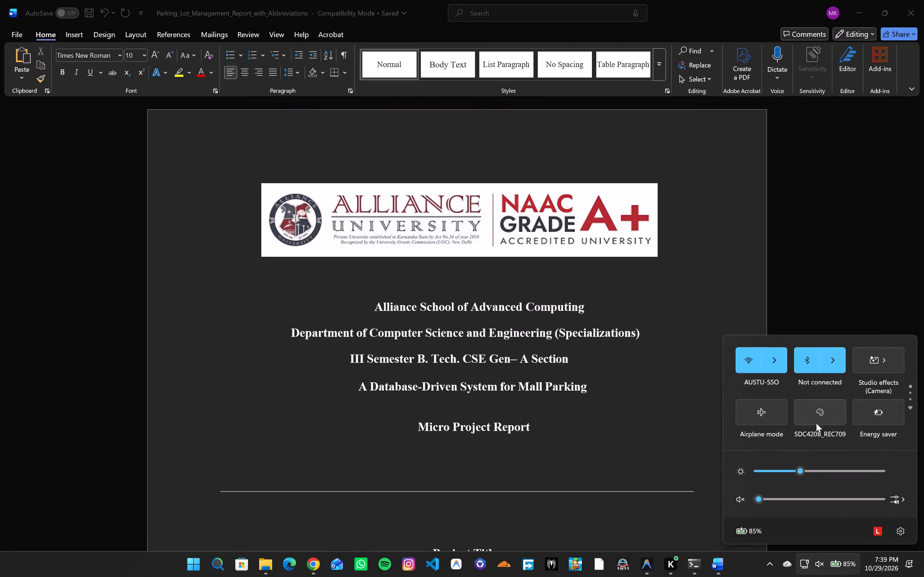
pyautogui.scroll(-2, 816, 423)
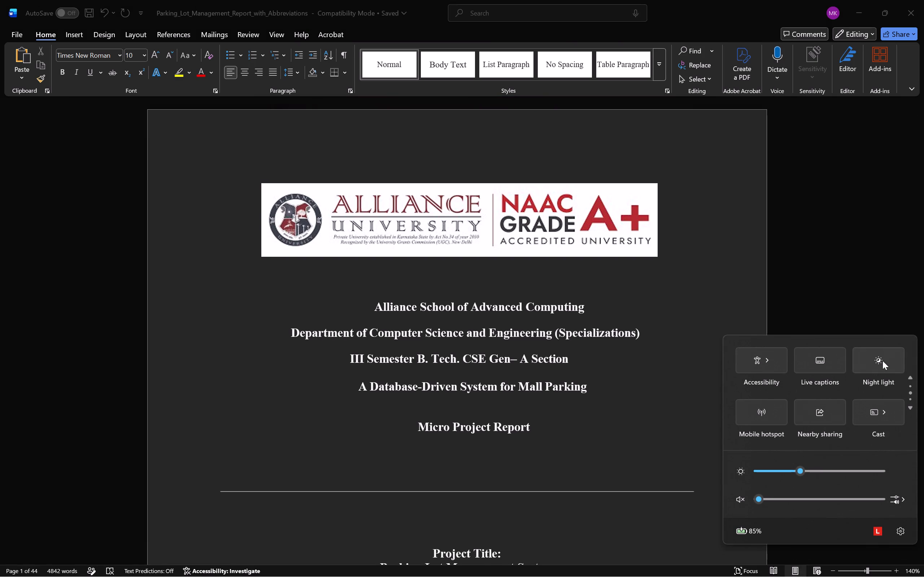
pyautogui.click(882, 361)
pyautogui.click(882, 361)
pyautogui.scroll(1, 814, 425)
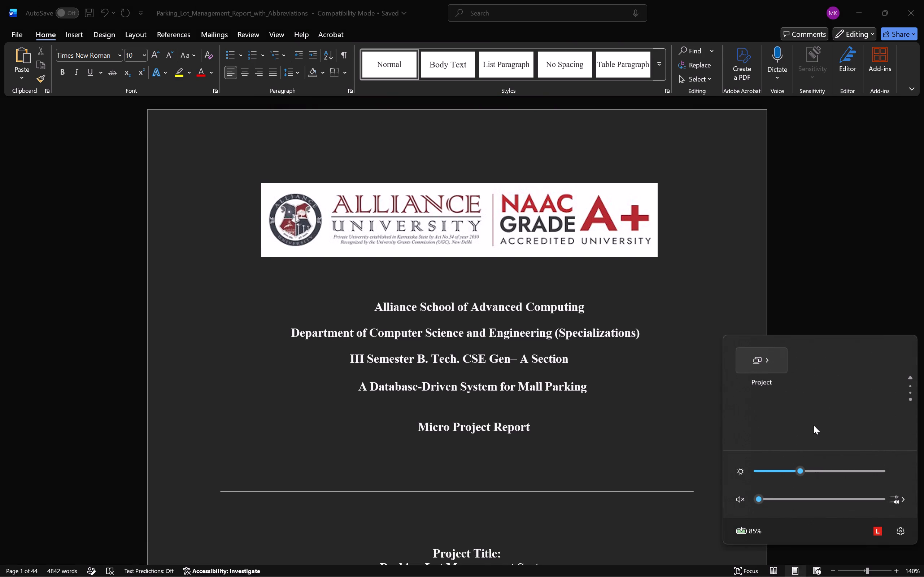
pyautogui.scroll(1, 814, 425)
# Switch to Windows Settings, search for "the" and open the Light theme settings.
pyautogui.click(908, 533)
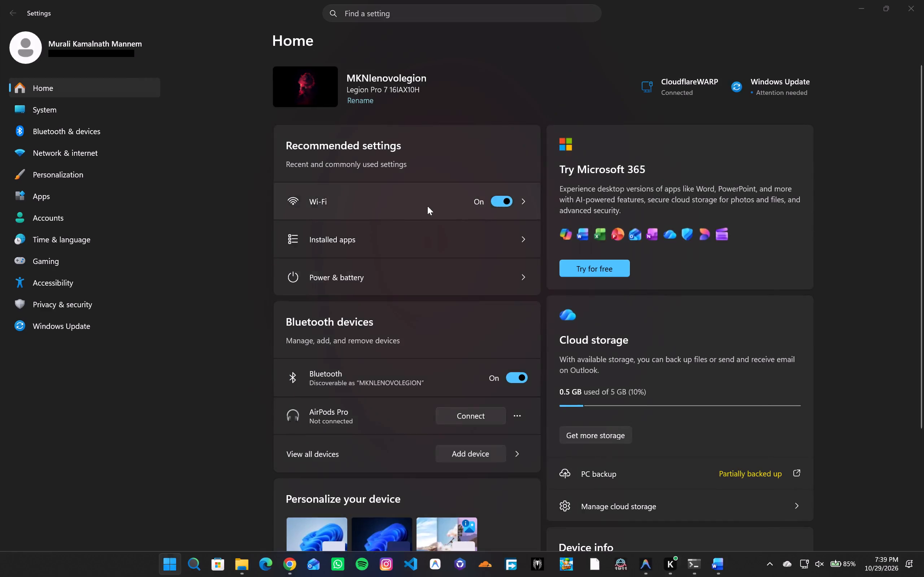
pyautogui.click(624, 50)
pyautogui.click(460, 17)
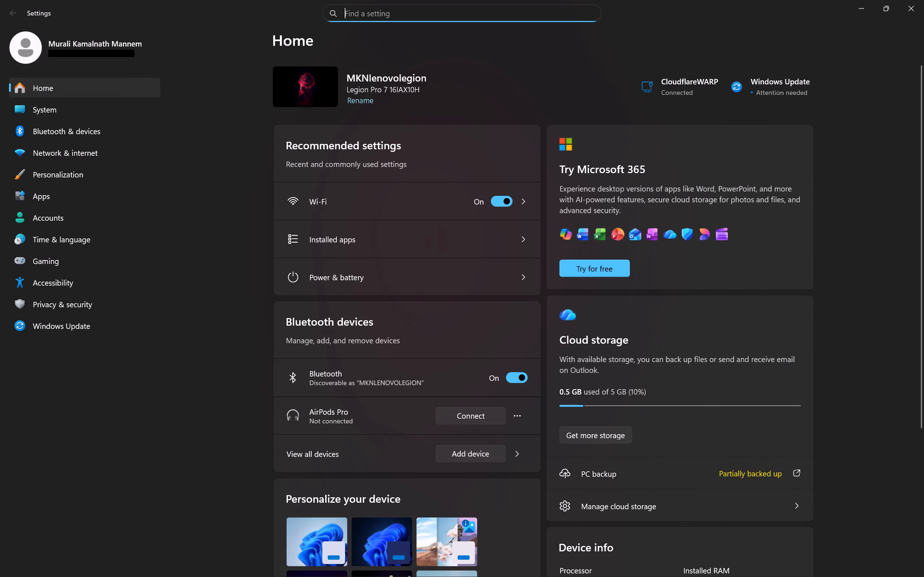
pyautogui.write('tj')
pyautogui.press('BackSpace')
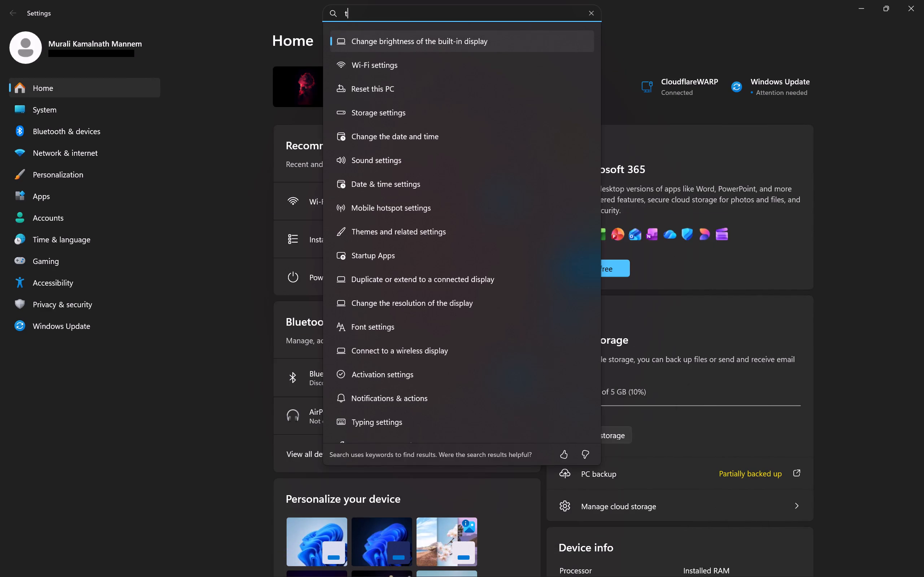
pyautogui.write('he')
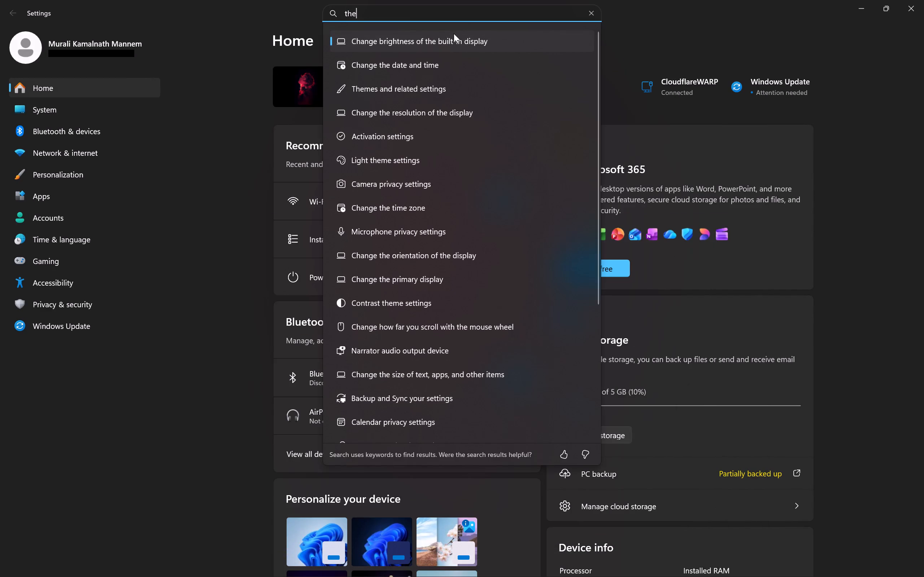
pyautogui.click(401, 166)
# Set the Windows colour mode to Light and close Settings to return to the Word report.
pyautogui.click(772, 168)
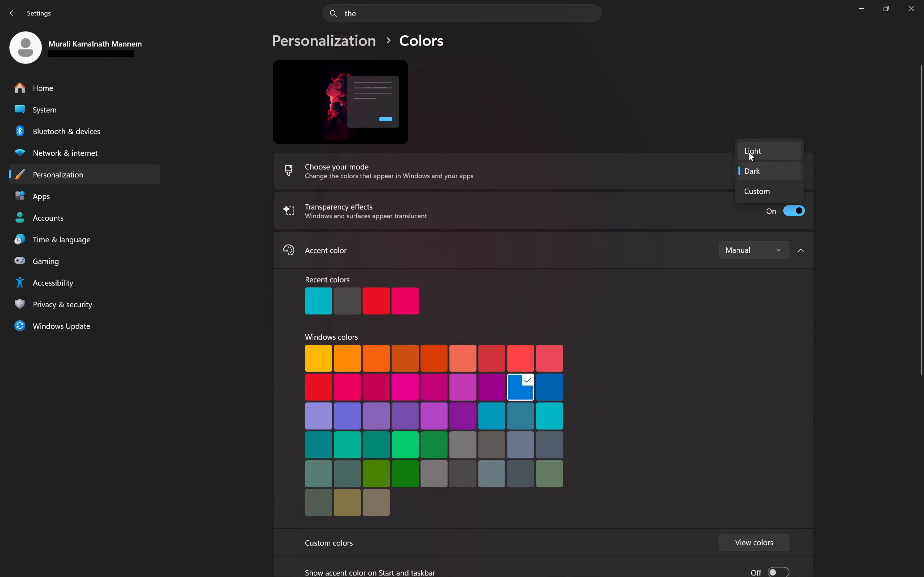
pyautogui.click(753, 150)
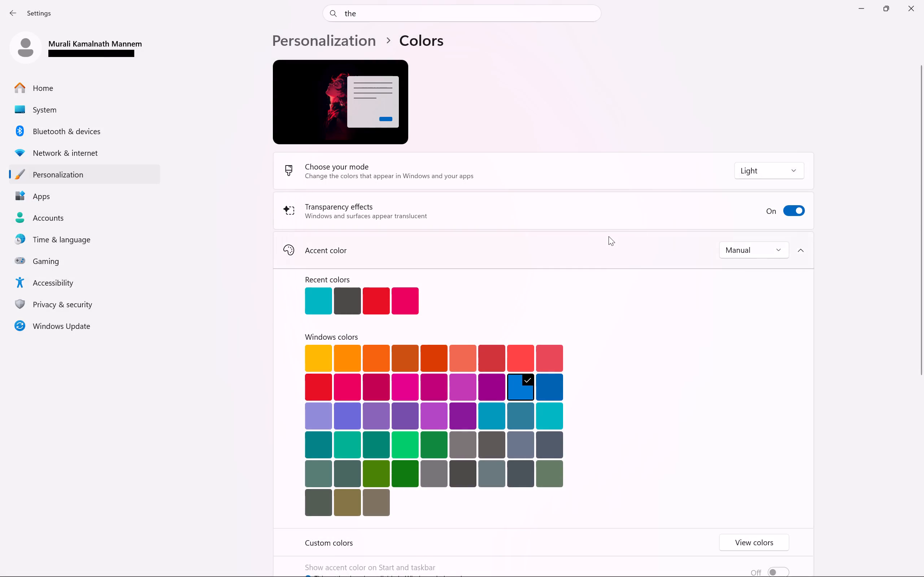
pyautogui.scroll(-1, 609, 236)
pyautogui.click(919, 0)
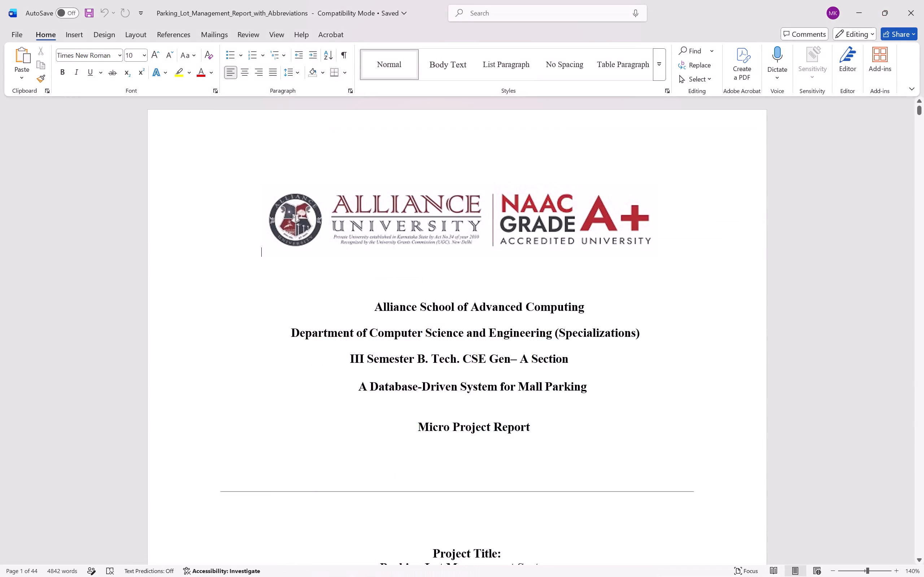
# Remove the square brackets around the first group member's registration number on the cover page.
pyautogui.scroll(-1, 345, 371)
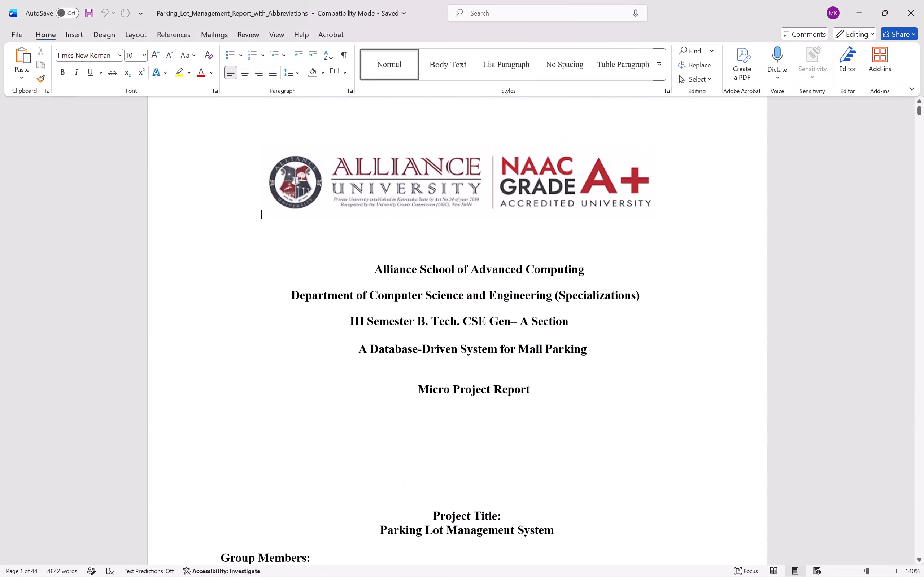
pyautogui.scroll(-1, 345, 371)
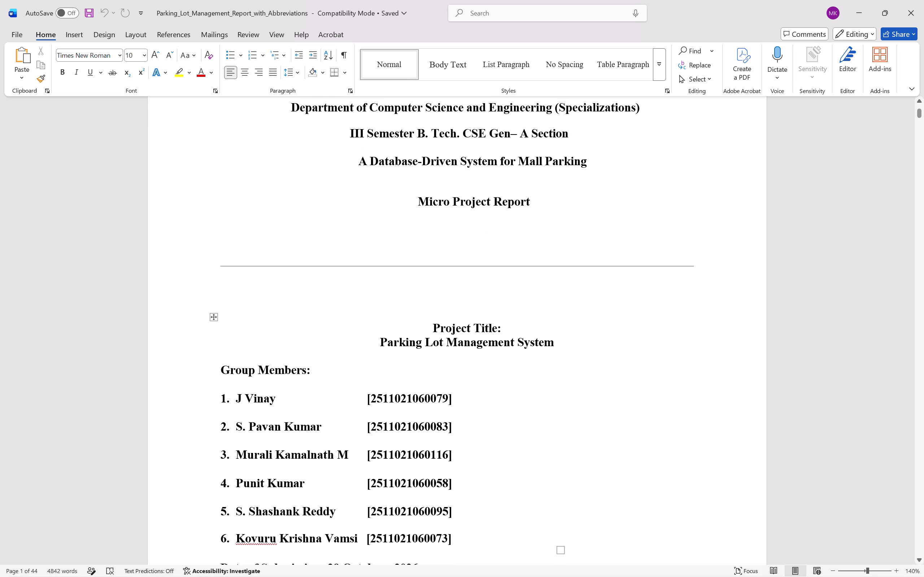
pyautogui.scroll(-1, 472, 456)
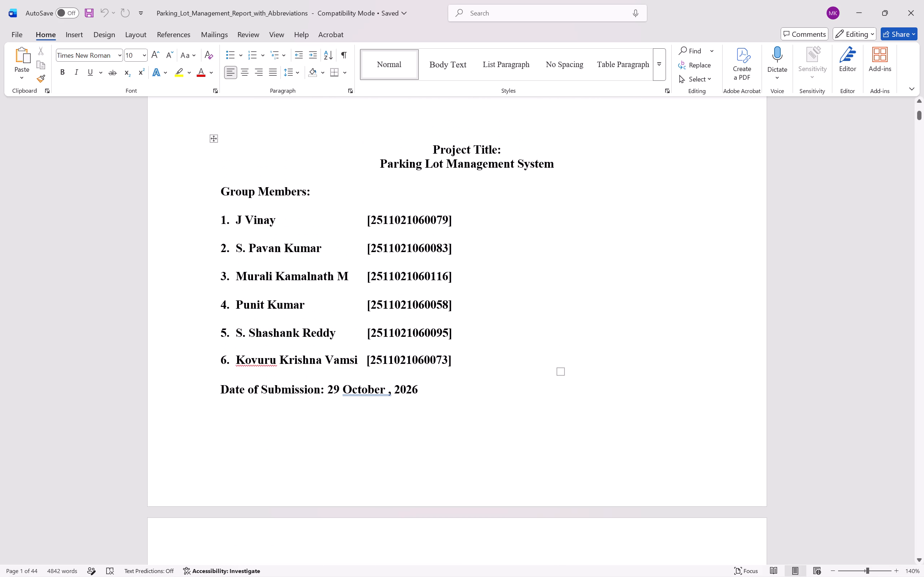
pyautogui.click(468, 225)
pyautogui.press('\\')
pyautogui.press('BackSpace')
pyautogui.press('BackSpace')
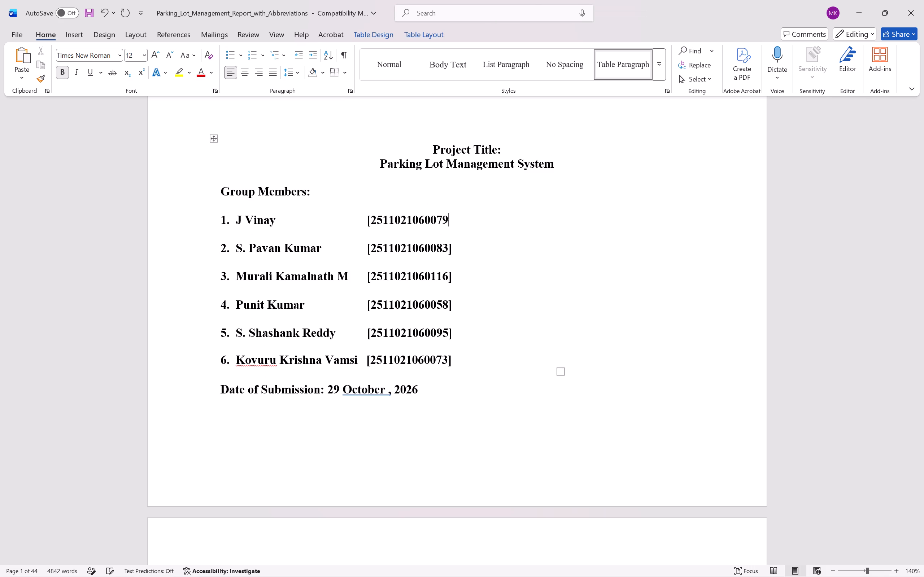
pyautogui.press('Left')
pyautogui.press('Left')
pyautogui.hotkey('ctrl', 'Left')
pyautogui.press('BackSpace')
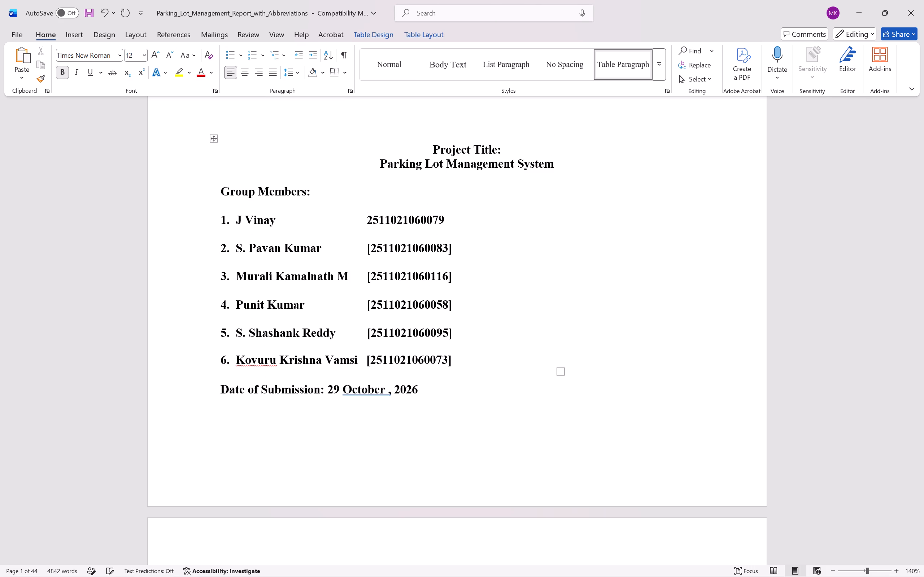
# Remove the square brackets around the second group member's registration number.
pyautogui.press('Down')
pyautogui.press('Right')
pyautogui.press('Left')
pyautogui.press('Right')
pyautogui.press('BackSpace')
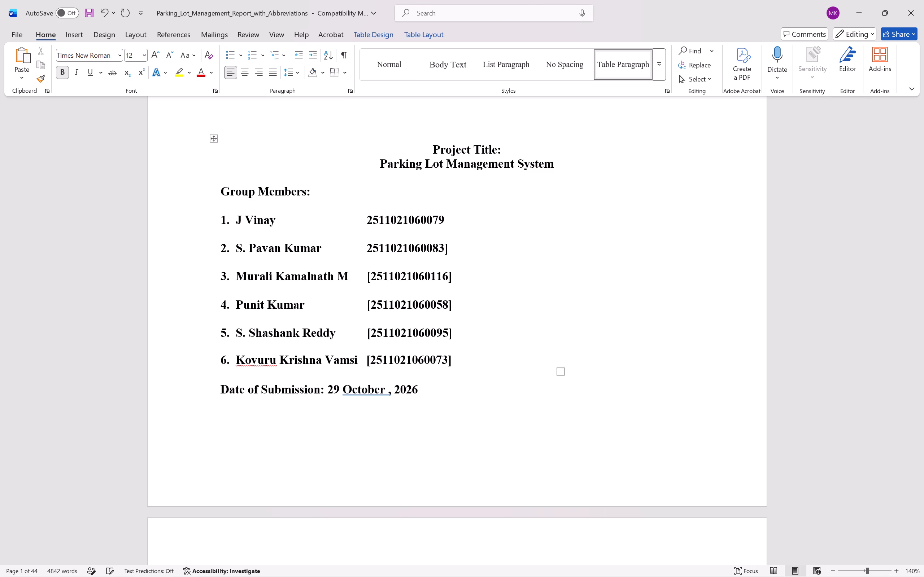
pyautogui.hotkey('ctrl', 'Right')
pyautogui.press('BackSpace')
pyautogui.hotkey('ctrl', 'z')
pyautogui.press('Right')
pyautogui.press('BackSpace')
# Remove the square brackets around the third group member's registration number.
pyautogui.press('Down')
pyautogui.press('Right')
pyautogui.press('Right')
pyautogui.press('BackSpace')
pyautogui.hotkey('ctrl', 'Left')
pyautogui.press('BackSpace')
# Remove the square brackets around the fourth group member's registration number.
pyautogui.press('Down')
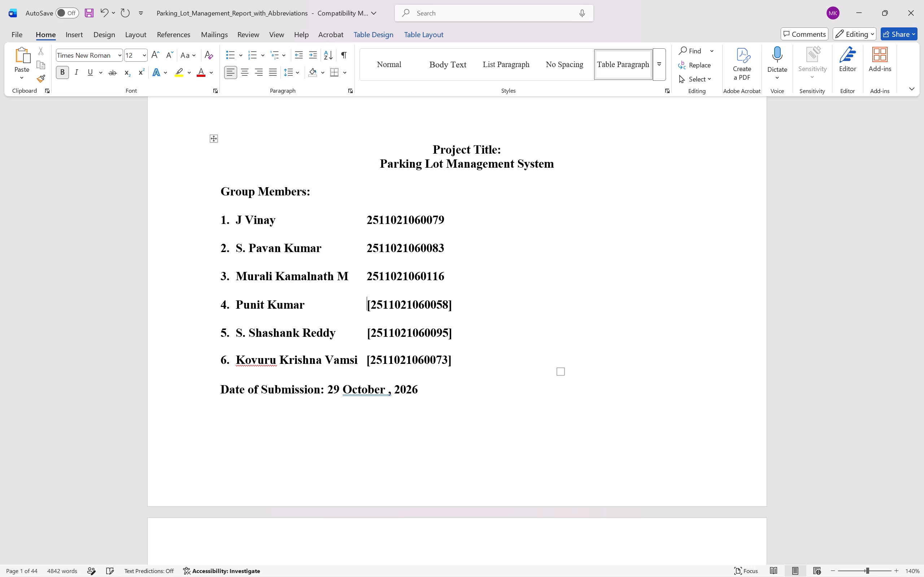
pyautogui.press('Right')
pyautogui.press('\\')
pyautogui.press('BackSpace')
pyautogui.press('BackSpace')
pyautogui.press('Right')
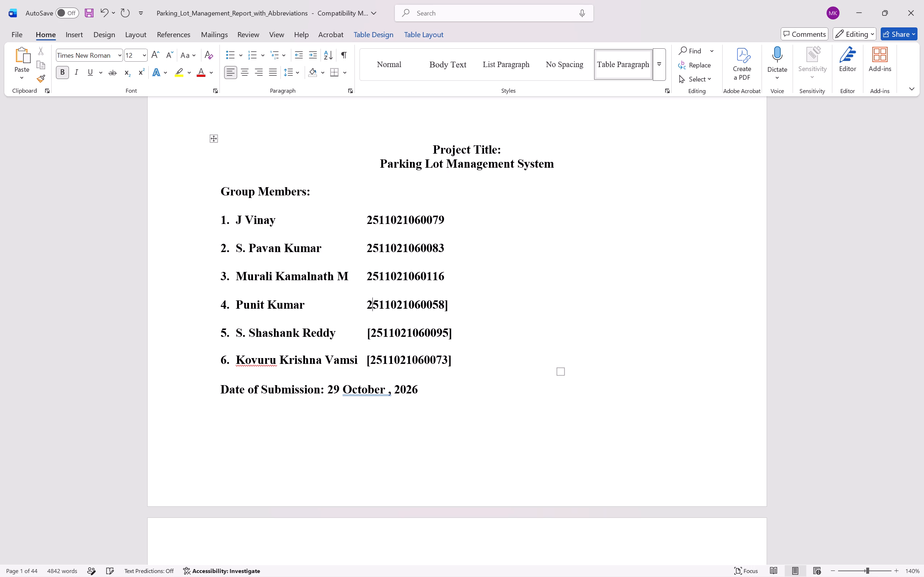
pyautogui.hotkey('ctrl', 'Right')
pyautogui.hotkey('ctrl', 'Right')
pyautogui.press('BackSpace')
# Remove the square brackets around the fifth group member's registration number.
pyautogui.press('Down')
pyautogui.press('Right')
pyautogui.press('Right')
pyautogui.press('BackSpace')
pyautogui.hotkey('ctrl', 'Left')
pyautogui.press('BackSpace')
# Remove the square brackets around the sixth group member's registration number.
pyautogui.press('Down')
pyautogui.press('Right')
pyautogui.press('BackSpace')
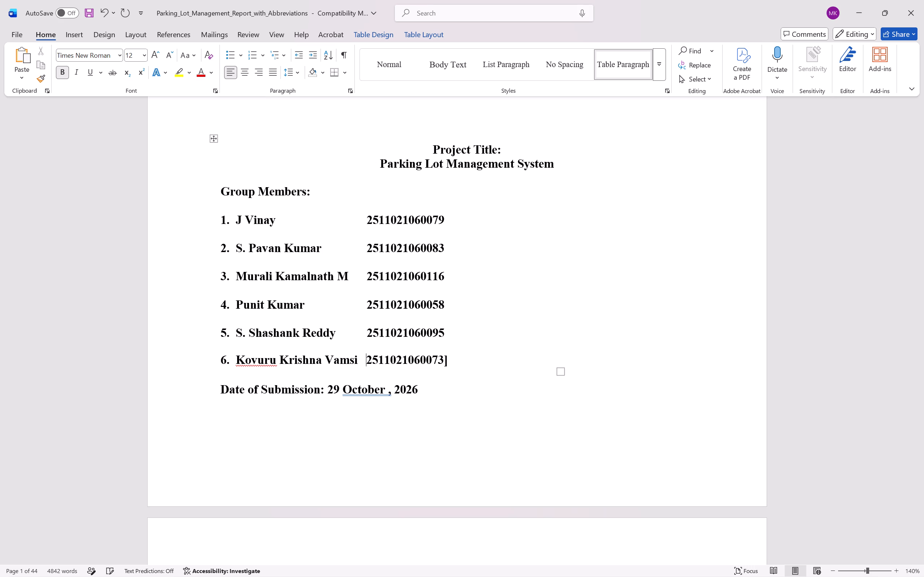
pyautogui.hotkey('ctrl', 'Right')
pyautogui.hotkey('ctrl', 'Right')
pyautogui.press('BackSpace')
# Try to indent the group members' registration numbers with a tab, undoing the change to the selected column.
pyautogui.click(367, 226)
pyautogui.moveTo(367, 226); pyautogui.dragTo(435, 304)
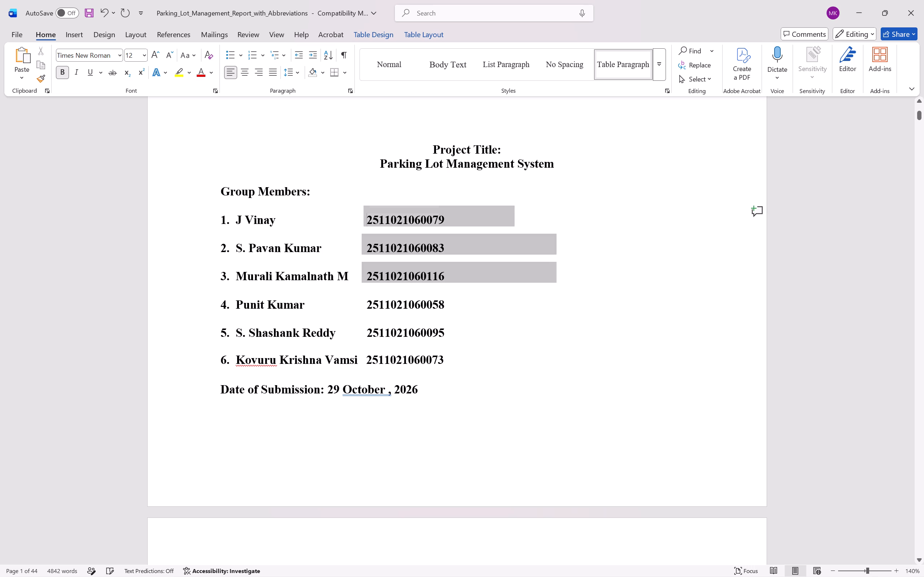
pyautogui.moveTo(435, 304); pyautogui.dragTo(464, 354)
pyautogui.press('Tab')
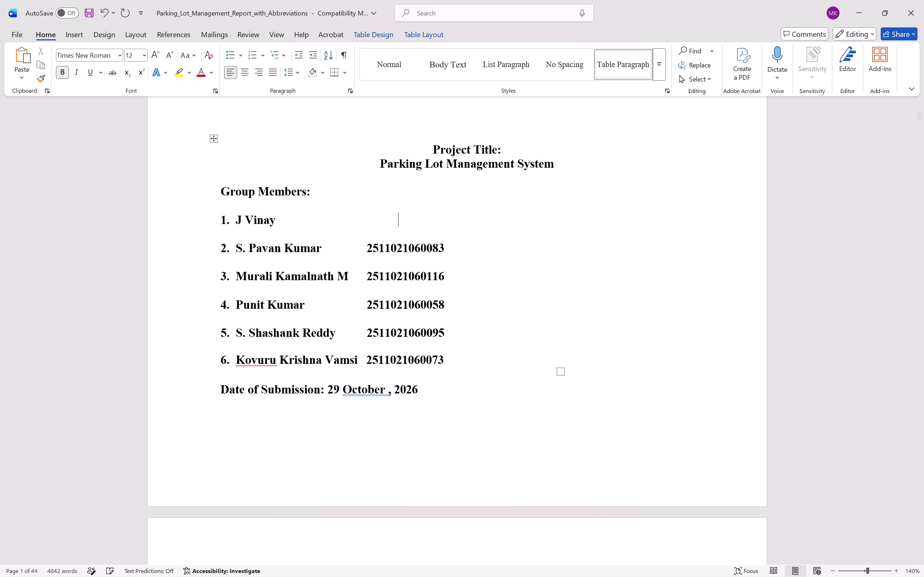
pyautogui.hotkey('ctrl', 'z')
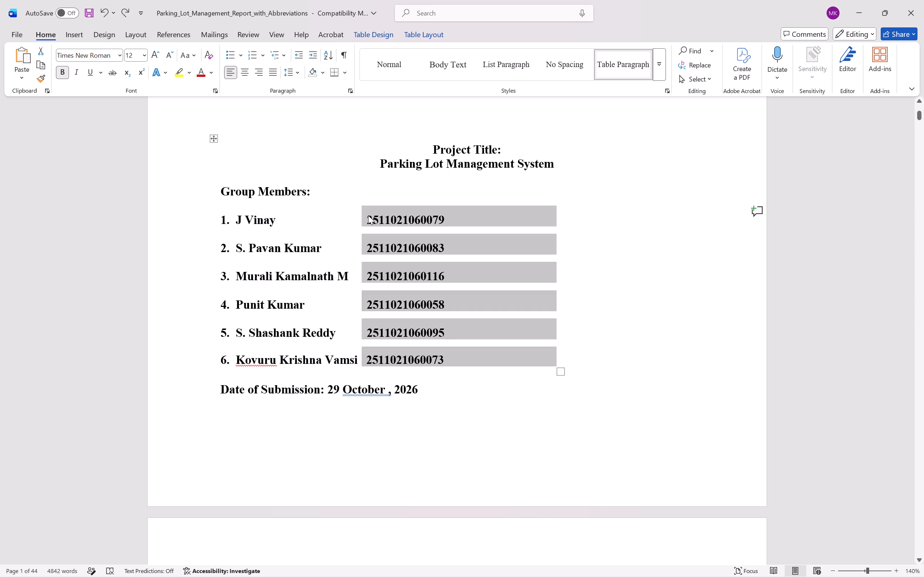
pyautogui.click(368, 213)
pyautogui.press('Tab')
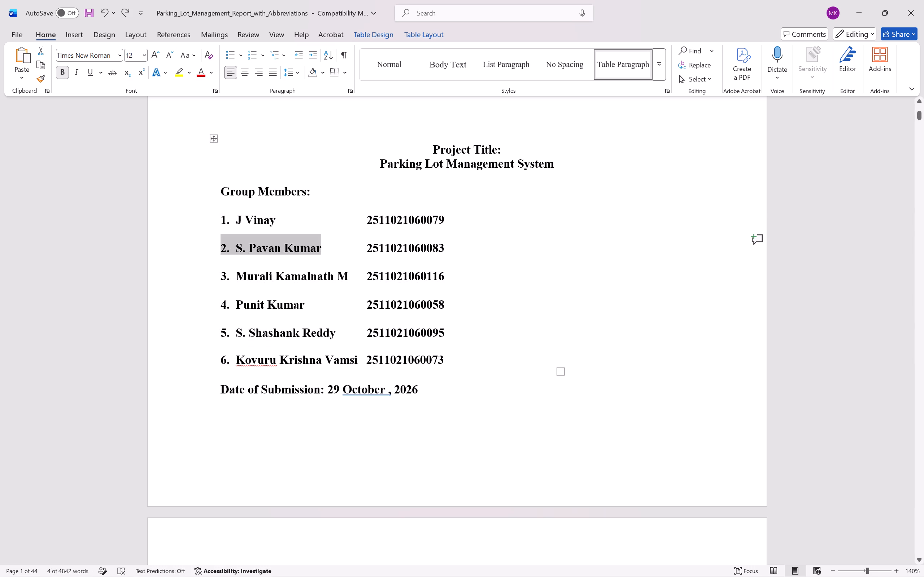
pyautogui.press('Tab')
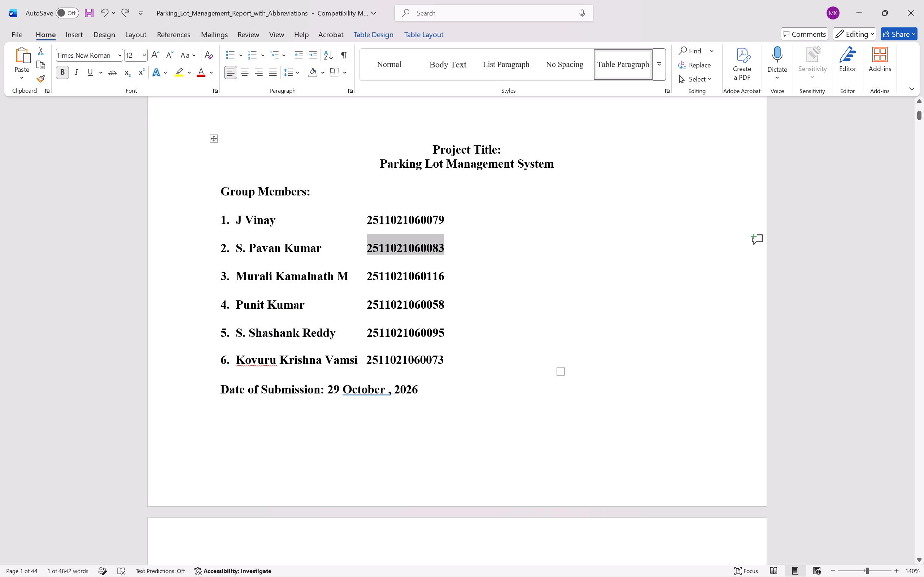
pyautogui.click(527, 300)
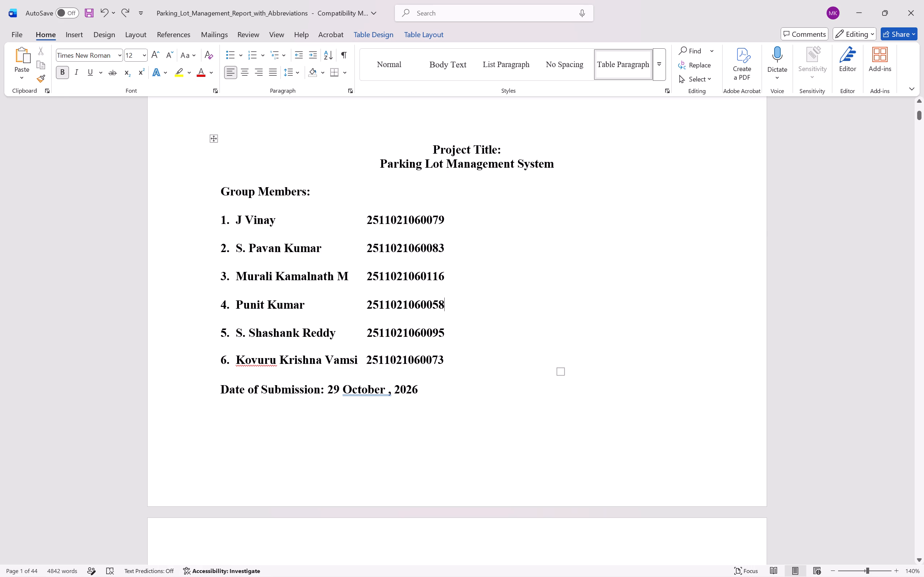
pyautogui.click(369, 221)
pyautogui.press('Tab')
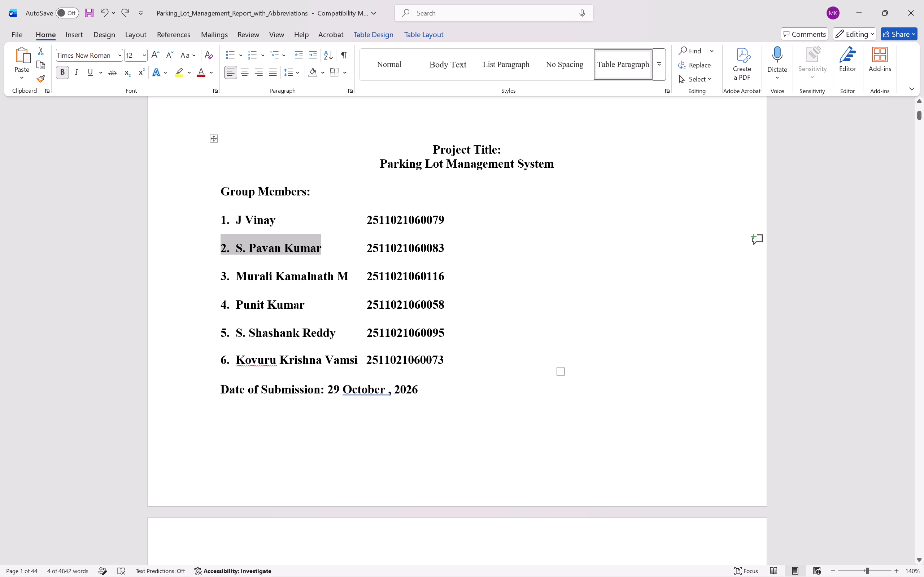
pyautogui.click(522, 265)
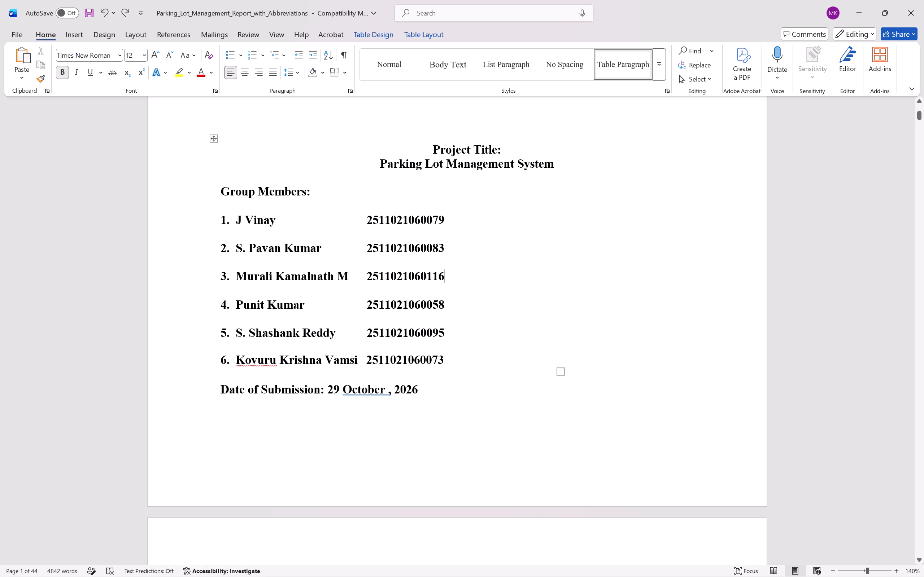
# Add three spaces after the first group member's name on the cover page.
pyautogui.click(280, 217)
pyautogui.press('space')
pyautogui.press('space')
pyautogui.press('space')
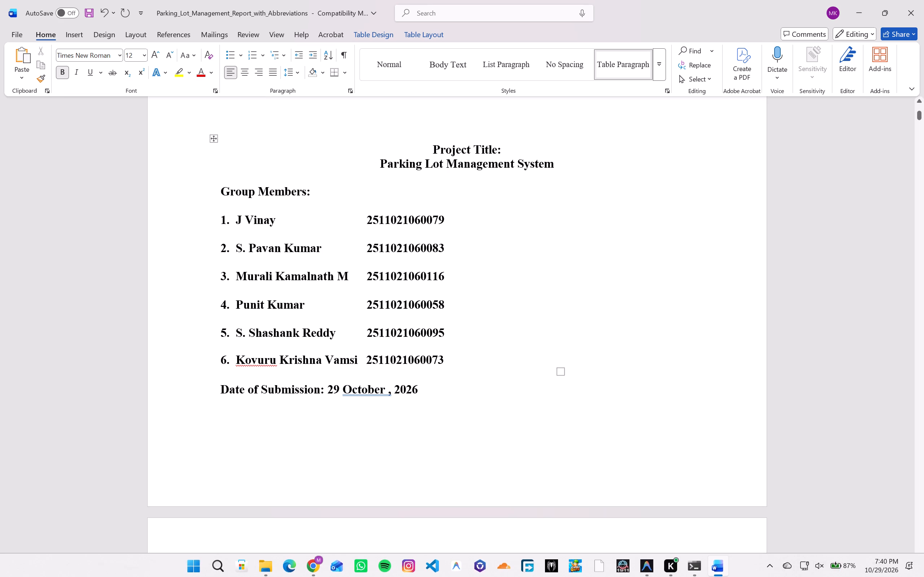
# Insert a blank line between the Table of Content heading and its table.
pyautogui.click(416, 290)
pyautogui.scroll(-2, 416, 290)
pyautogui.click(309, 287)
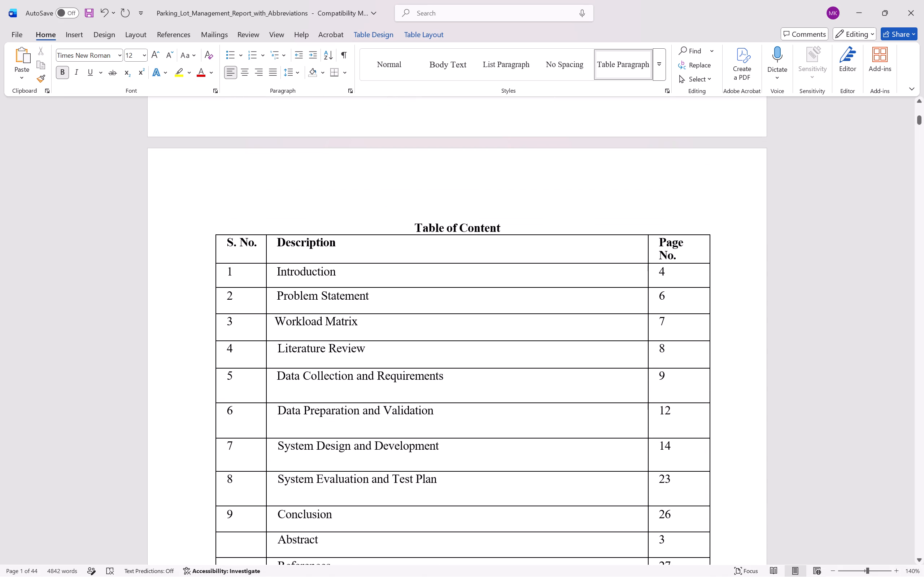
pyautogui.scroll(-1, 309, 287)
pyautogui.scroll(1, 309, 287)
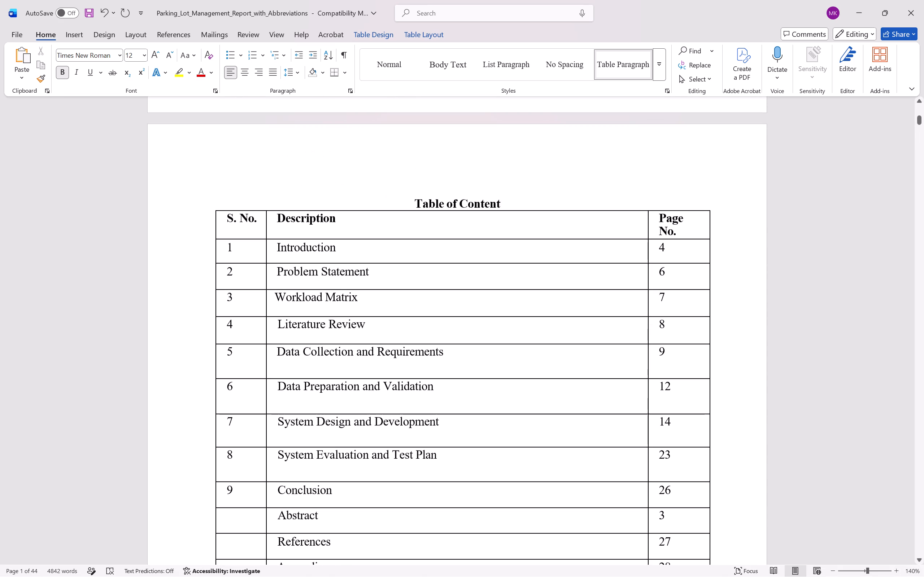
pyautogui.click(532, 209)
pyautogui.press('Return')
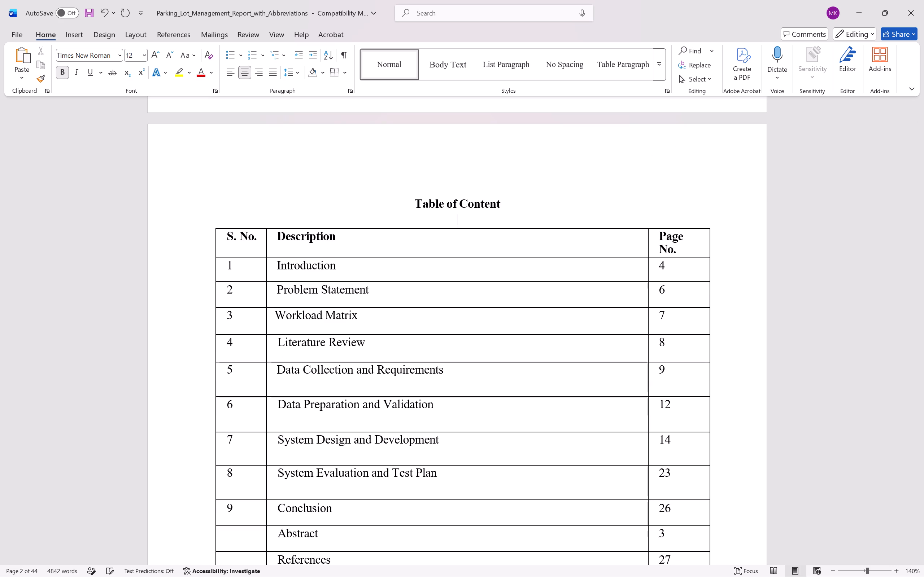
# Center the header row text (S. No., Description, Page No.) of the Table of Content table.
pyautogui.click(239, 234)
pyautogui.moveTo(239, 234); pyautogui.dragTo(727, 247)
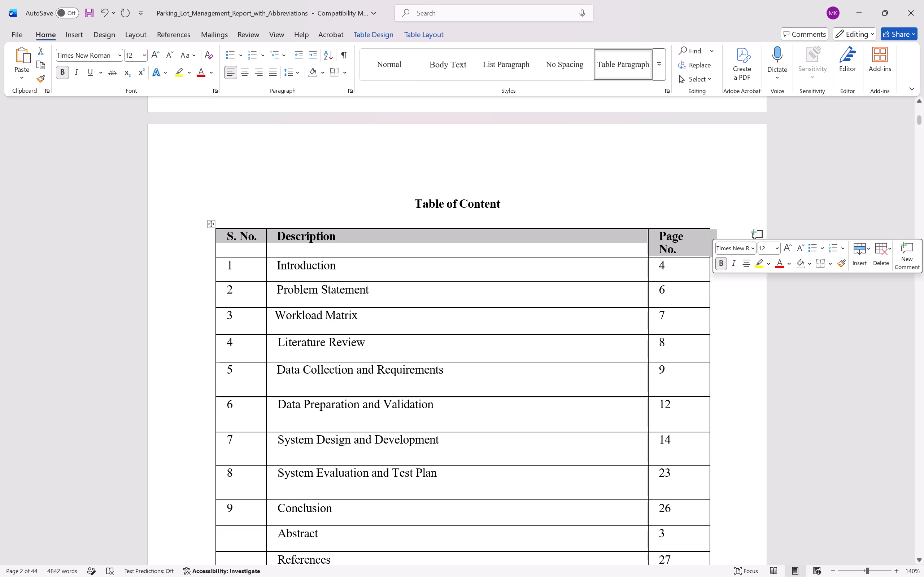
pyautogui.click(241, 68)
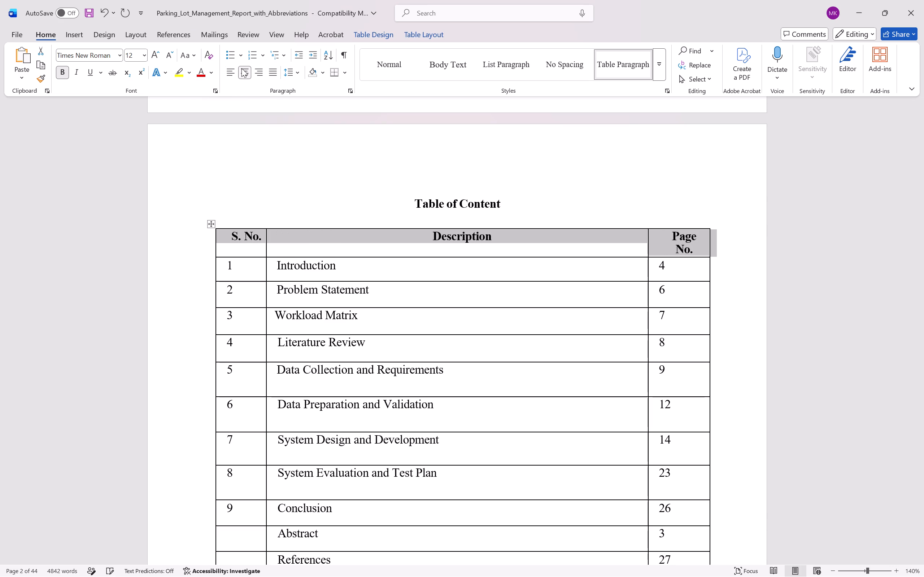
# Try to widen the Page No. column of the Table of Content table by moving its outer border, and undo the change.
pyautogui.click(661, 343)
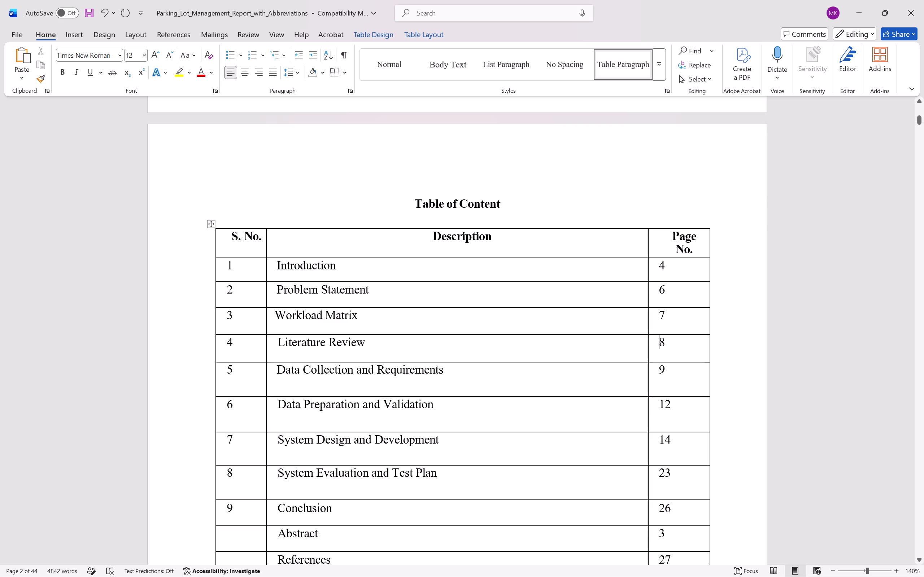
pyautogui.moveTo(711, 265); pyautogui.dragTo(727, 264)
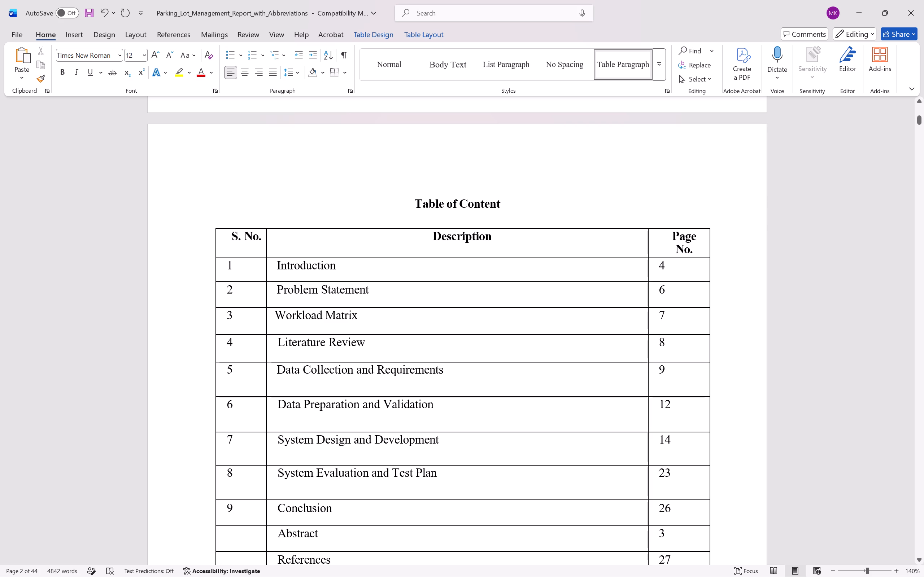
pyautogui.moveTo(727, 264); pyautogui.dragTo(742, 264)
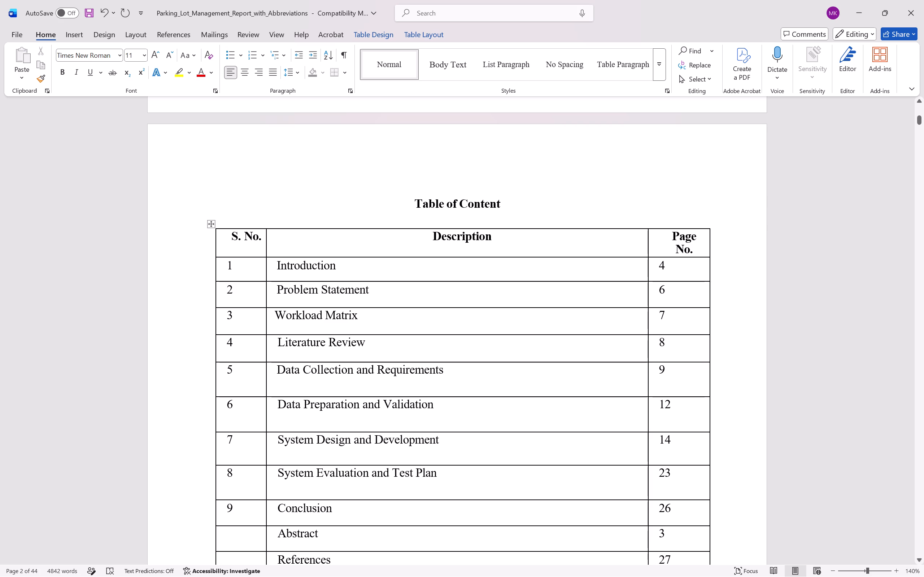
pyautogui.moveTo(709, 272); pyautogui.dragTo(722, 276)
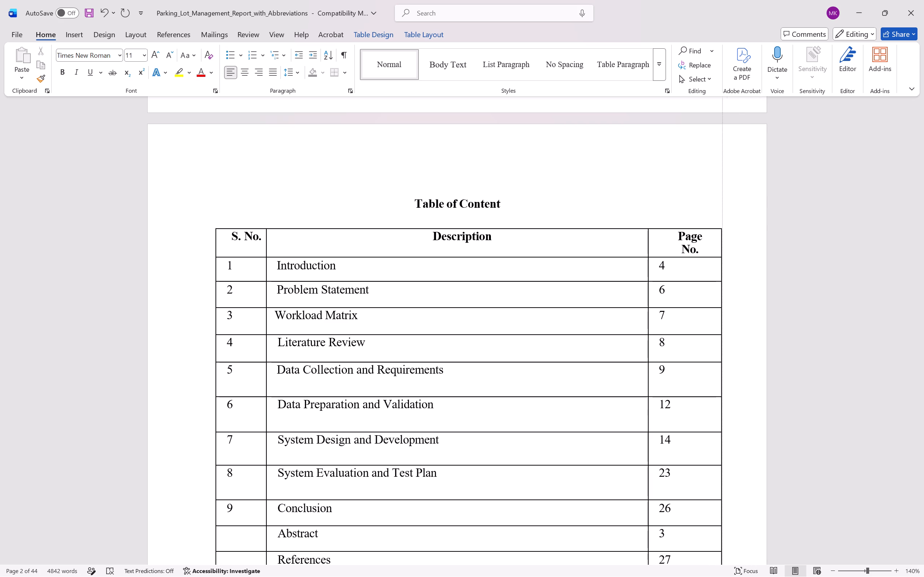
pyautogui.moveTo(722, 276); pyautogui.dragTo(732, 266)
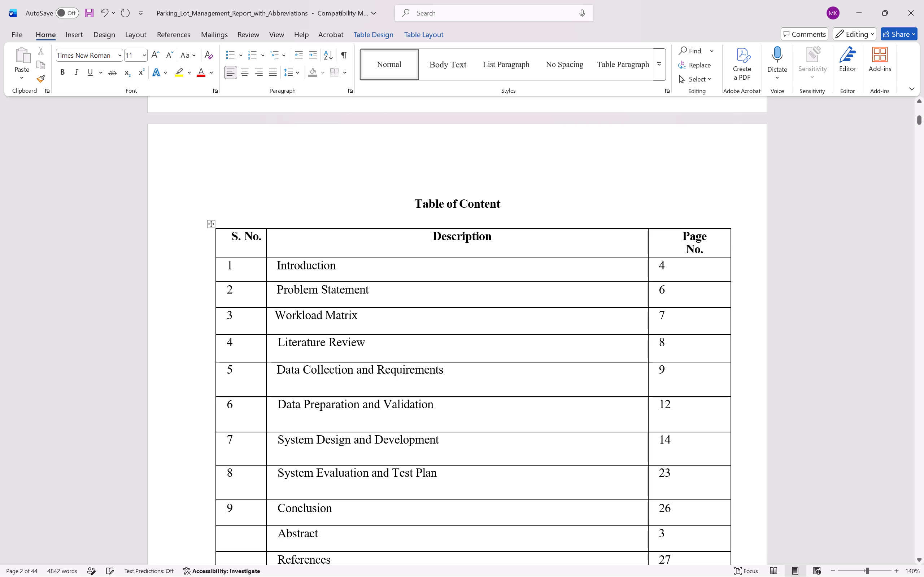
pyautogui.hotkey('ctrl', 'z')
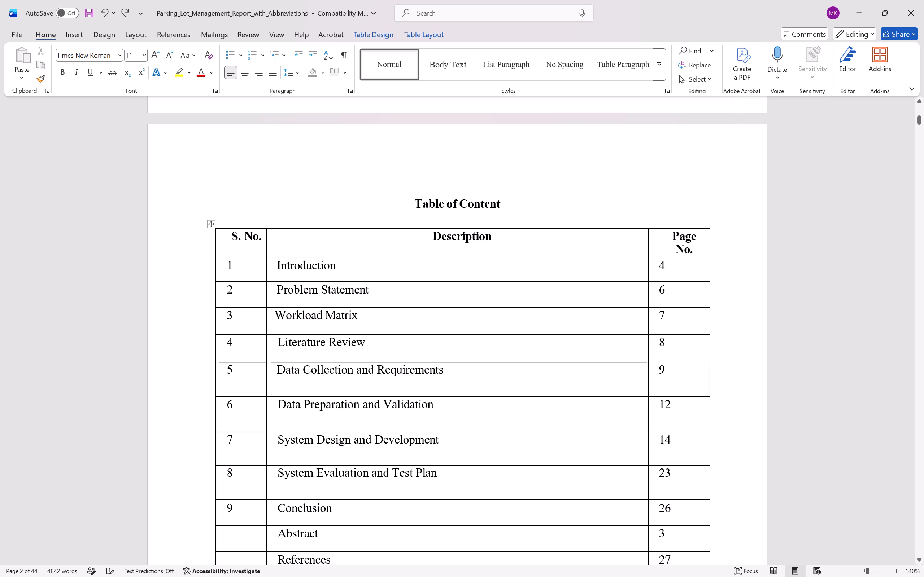
# Join the Page No. header of the Table of Content table onto one line with a space between the words.
pyautogui.click(675, 248)
pyautogui.press('BackSpace')
pyautogui.press('BackSpace')
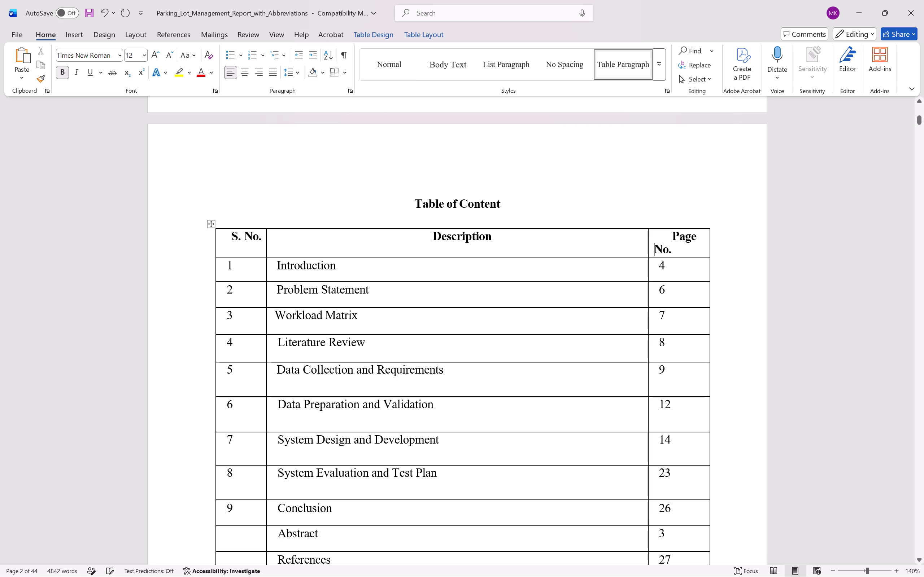
pyautogui.press('BackSpace')
pyautogui.press('BackSpace')
pyautogui.press('space')
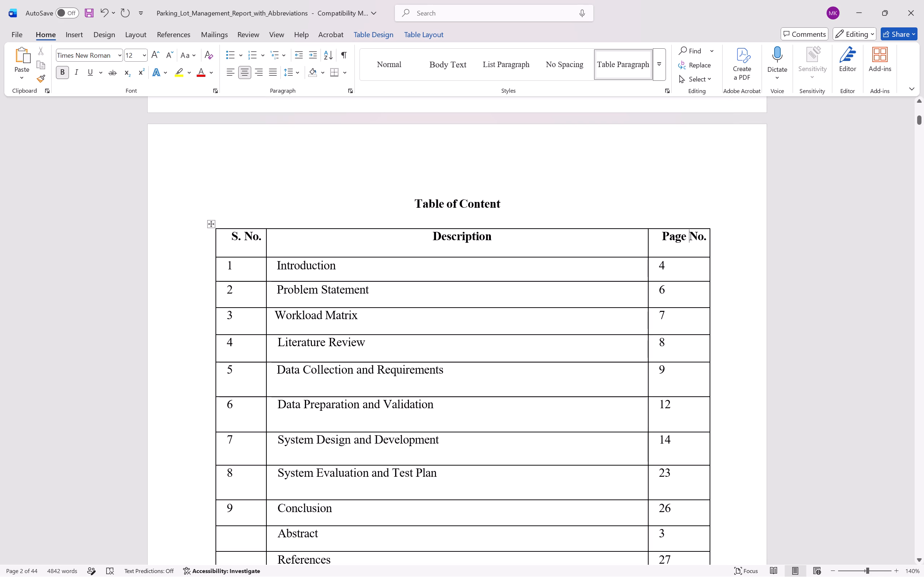
# Remove the centering and leading indent from the Page No. header and insert three spaces before it.
pyautogui.press('Left')
pyautogui.press('Left')
pyautogui.press('Left')
pyautogui.press('Left')
pyautogui.press('Left')
pyautogui.press('BackSpace')
pyautogui.press('BackSpace')
pyautogui.press('BackSpace')
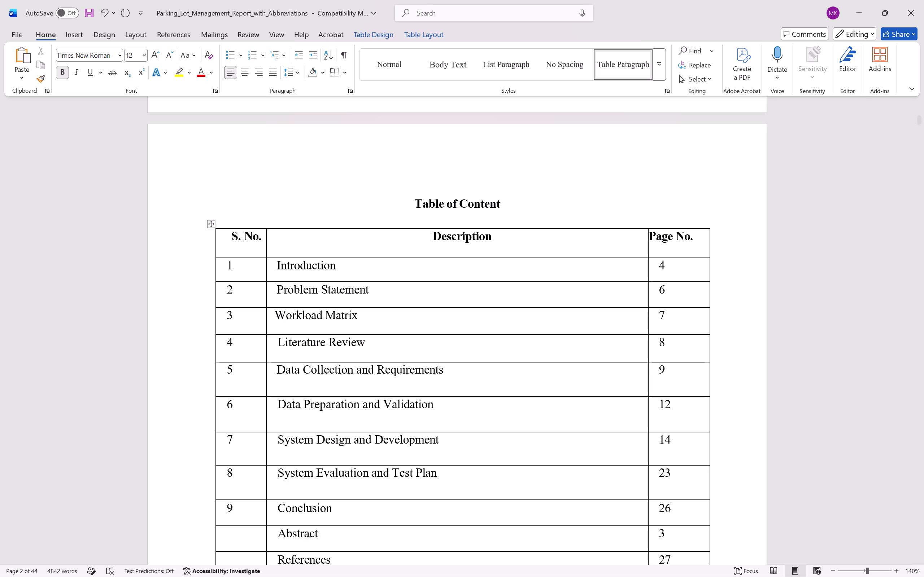
pyautogui.press('BackSpace')
pyautogui.press('BackSpace')
pyautogui.press('space')
pyautogui.press('space')
pyautogui.press('space')
# Center all the page numbers below the Page No. header in the Table of Content table.
pyautogui.click(658, 263)
pyautogui.moveTo(658, 263); pyautogui.dragTo(688, 354)
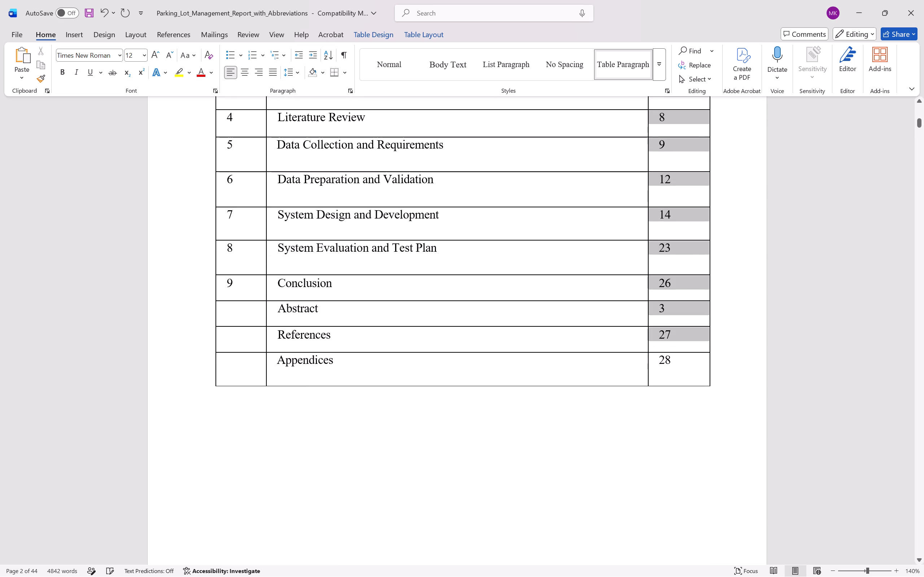
pyautogui.moveTo(688, 354); pyautogui.dragTo(691, 369)
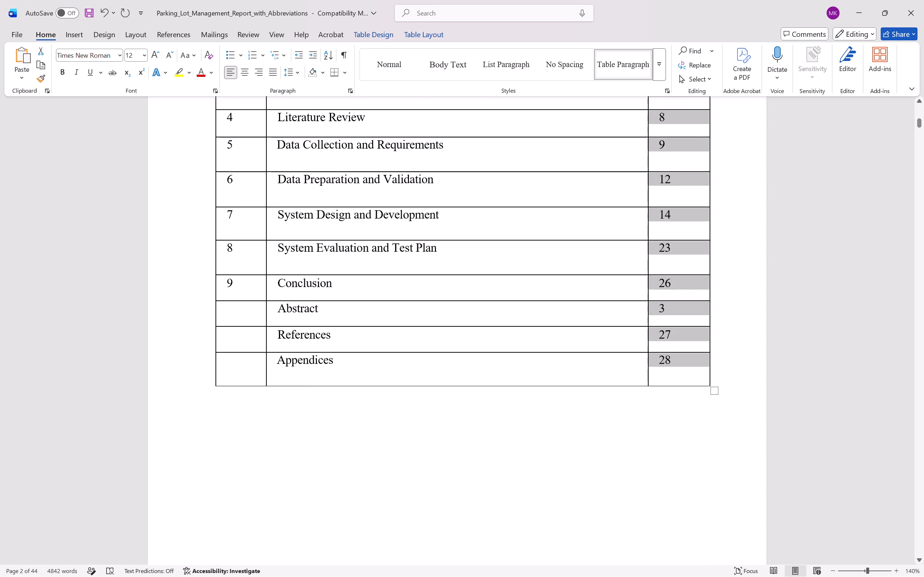
pyautogui.click(243, 70)
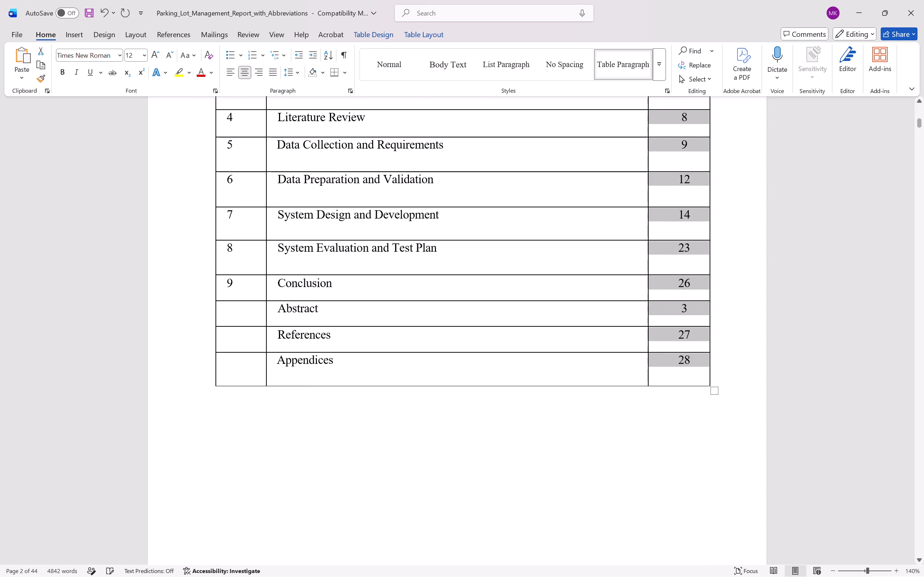
# Look over the List of Tables and List of Figures pages for formatting that needs correcting.
pyautogui.scroll(-3, 283, 520)
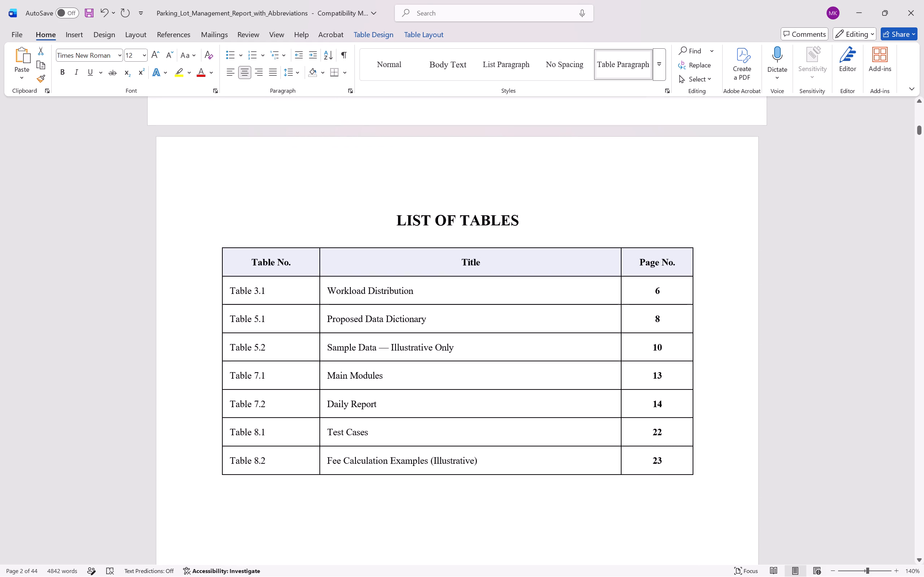
pyautogui.scroll(-5, 431, 344)
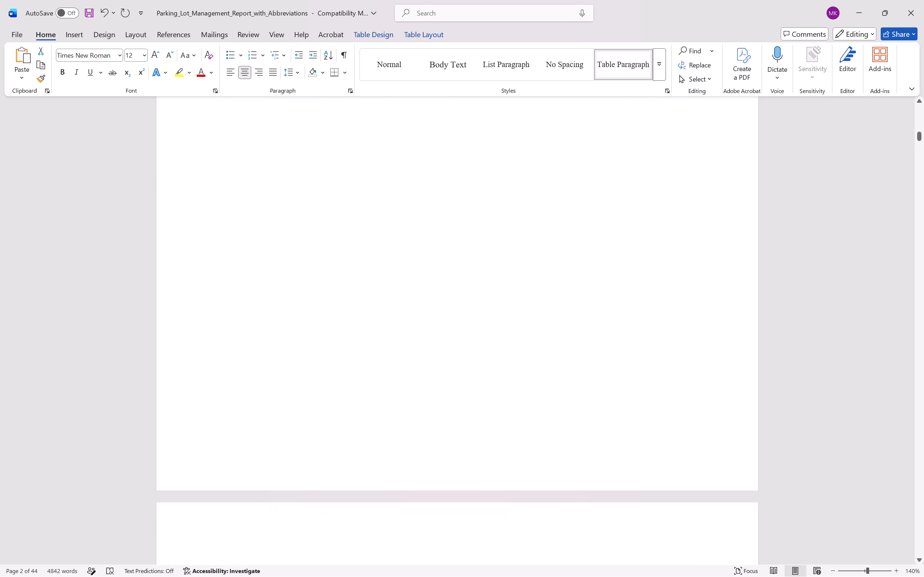
pyautogui.scroll(2, 431, 344)
pyautogui.scroll(-2, 431, 344)
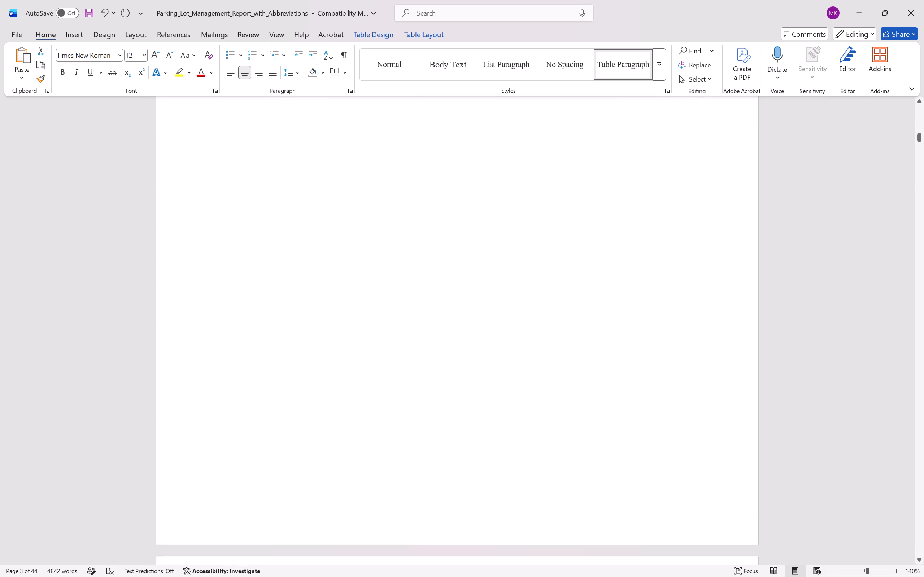
pyautogui.scroll(-2, 431, 344)
pyautogui.scroll(1, 480, 231)
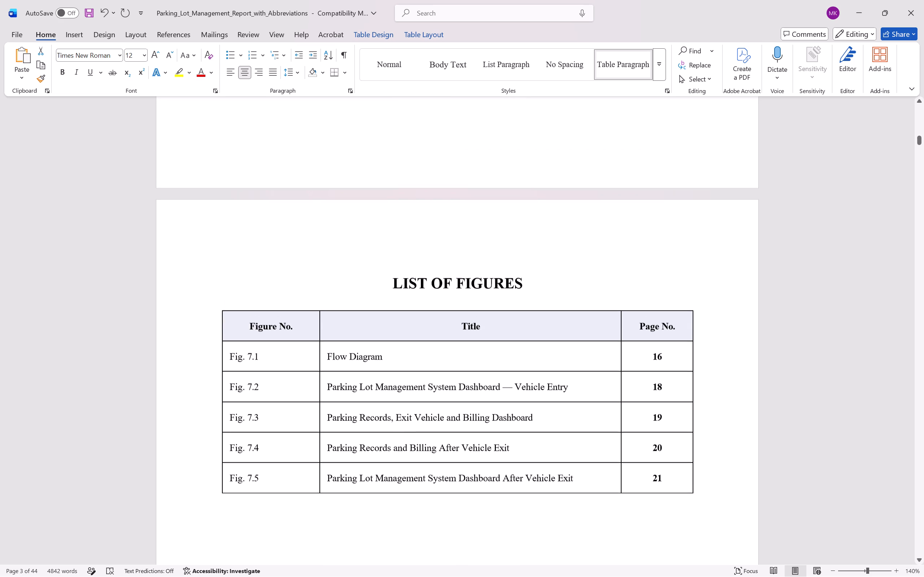
pyautogui.click(570, 344)
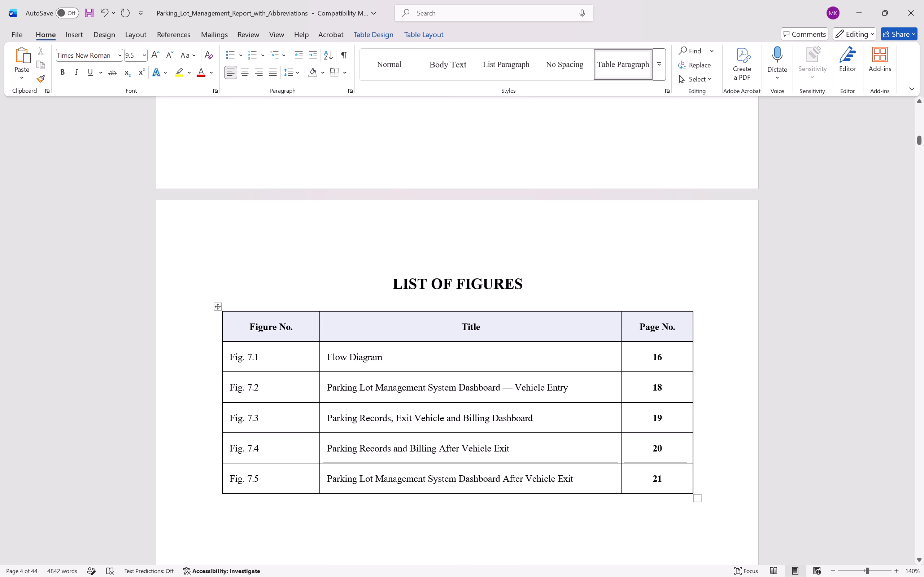
pyautogui.tripleClick(535, 315)
pyautogui.click(535, 315)
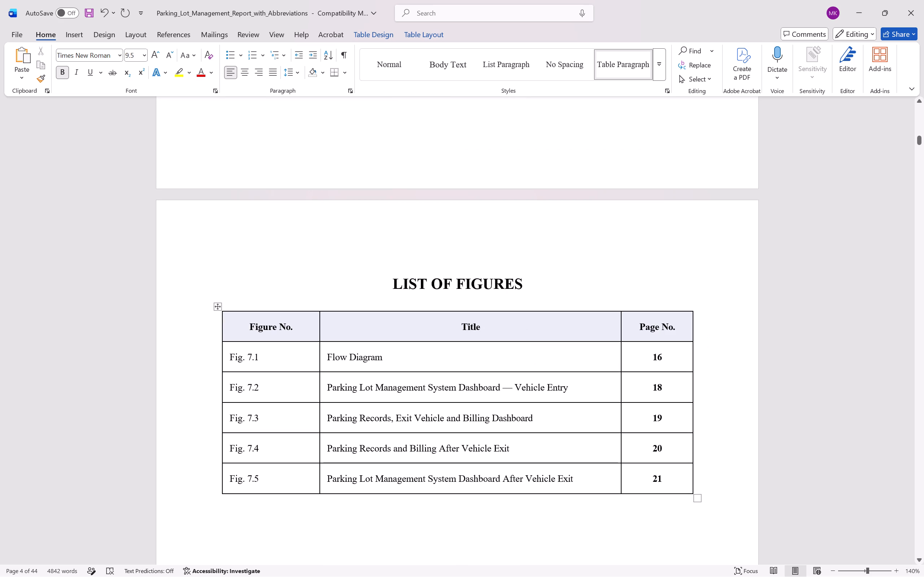
pyautogui.doubleClick(258, 329)
# Remove the "Fig." prefix from the Flow Diagram entry in the List of Figures, leaving only 7.1.
pyautogui.click(250, 355)
pyautogui.press('Left')
pyautogui.press('\\')
pyautogui.press('BackSpace')
pyautogui.press('BackSpace')
pyautogui.press('BackSpace')
pyautogui.press('BackSpace')
pyautogui.press('BackSpace')
pyautogui.press('BackSpace')
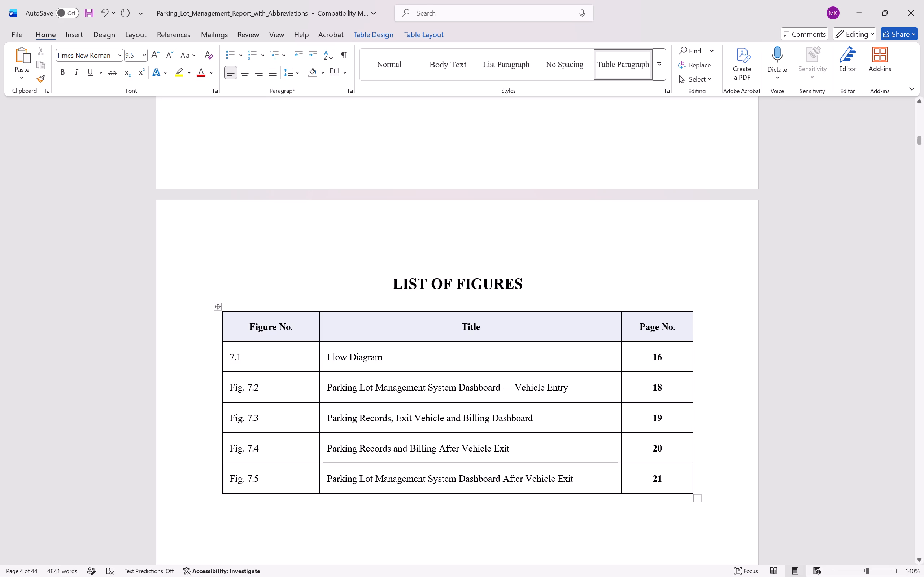
# Remove the "Fig." prefix from the second and third List of Figures entries, leaving 7.2 and 7.3.
pyautogui.click(241, 384)
pyautogui.press('BackSpace')
pyautogui.press('BackSpace')
pyautogui.press('Right')
pyautogui.press('Right')
pyautogui.press('BackSpace')
pyautogui.press('BackSpace')
pyautogui.press('BackSpace')
pyautogui.press('Down')
pyautogui.press('Delete')
pyautogui.press('Delete')
pyautogui.press('Delete')
pyautogui.press('Delete')
pyautogui.press('Delete')
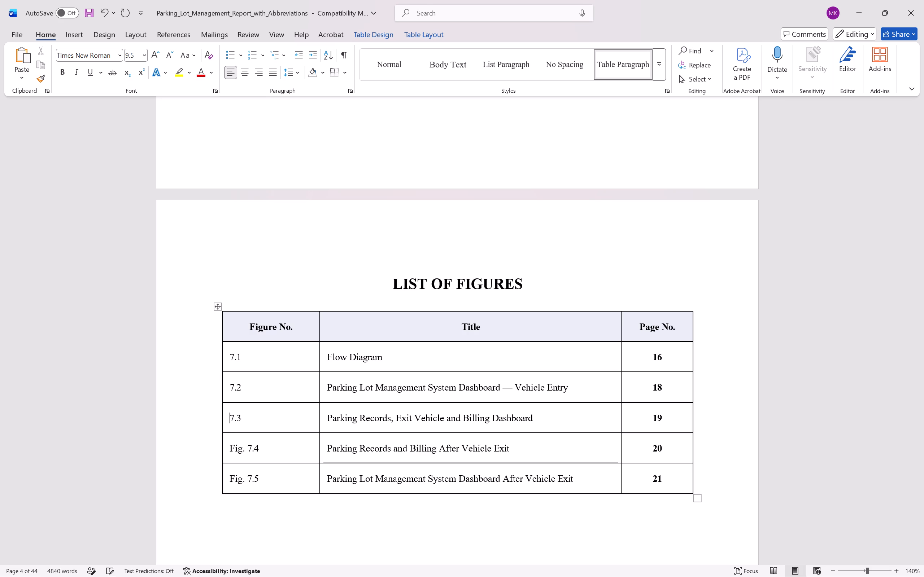
# Remove the "Fig." prefix from the last two List of Figures entries, leaving 7.4 and 7.5.
pyautogui.press('Down')
pyautogui.press('Delete')
pyautogui.press('Delete')
pyautogui.press('Delete')
pyautogui.press('Delete')
pyautogui.press('Delete')
pyautogui.press('Down')
pyautogui.press('Delete')
pyautogui.press('Delete')
pyautogui.press('Delete')
pyautogui.press('Delete')
pyautogui.press('Delete')
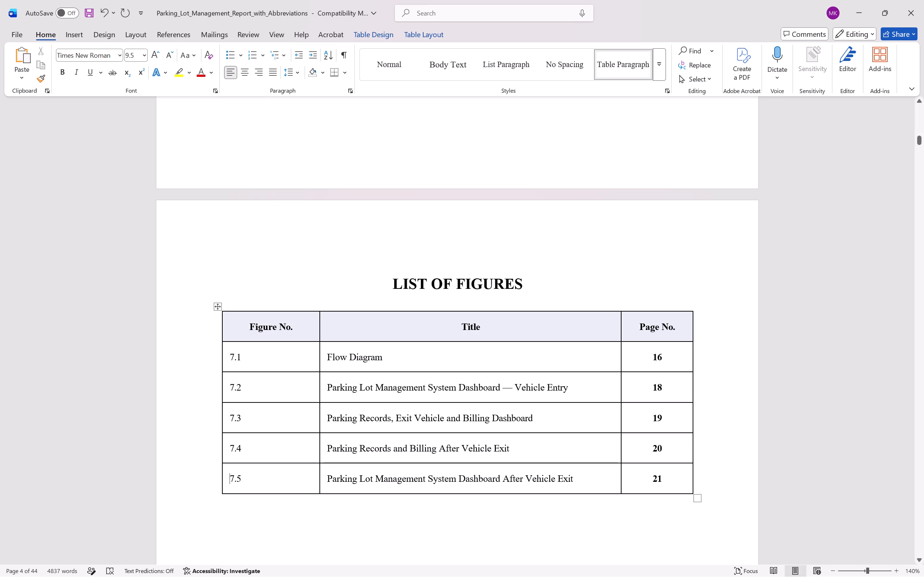
# Look over the abbreviations table and the Abstract page for layout and spacing problems.
pyautogui.scroll(-6, 349, 514)
pyautogui.scroll(1, 349, 514)
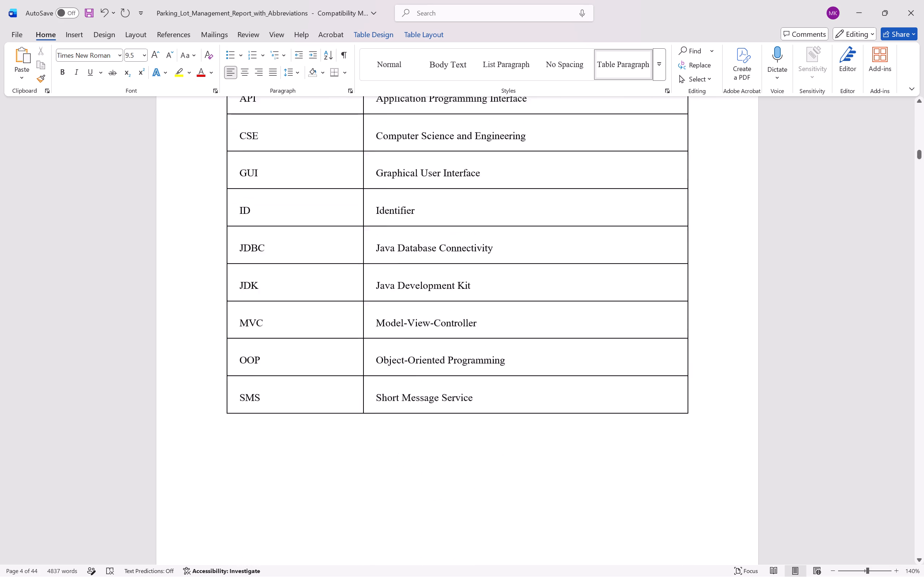
pyautogui.scroll(1, 349, 514)
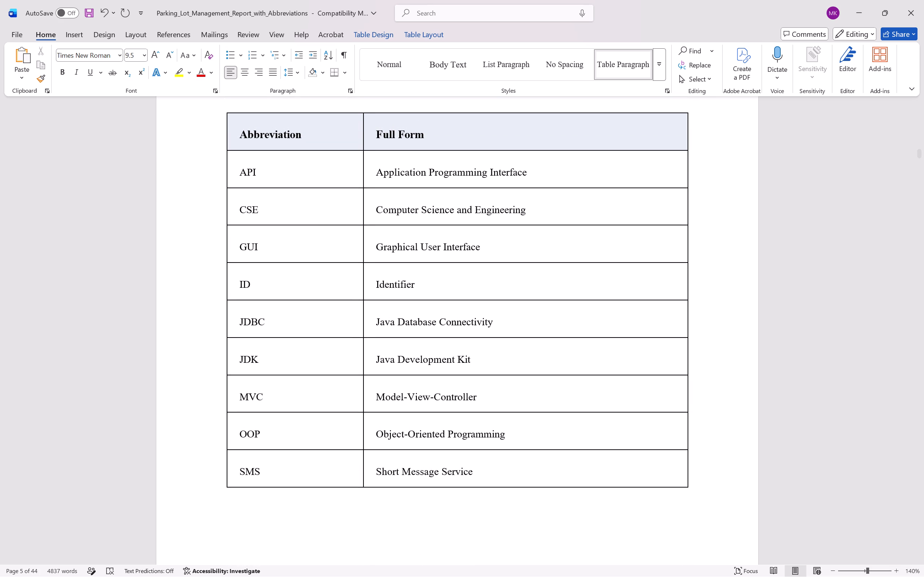
pyautogui.press('Down')
pyautogui.press('Down')
pyautogui.press('Down')
pyautogui.press('Down')
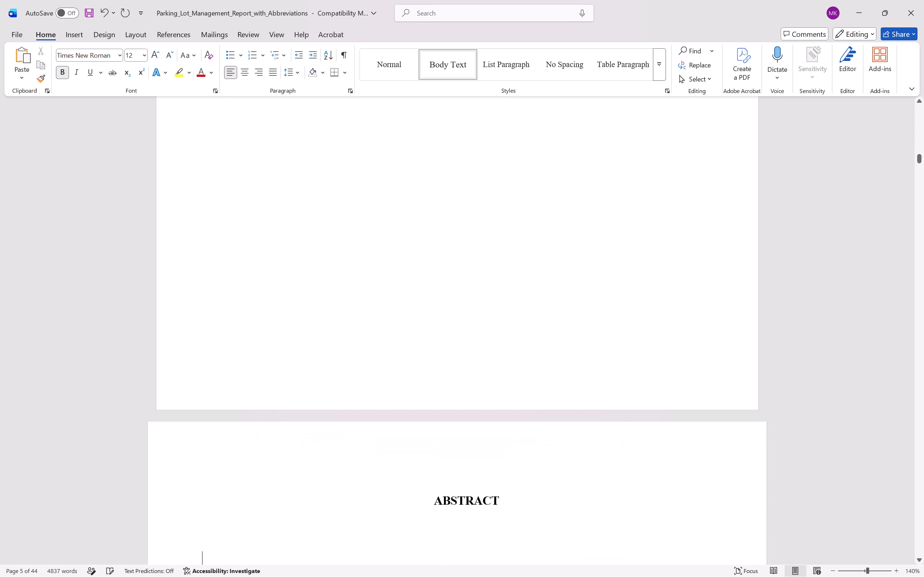
pyautogui.press('Down')
pyautogui.press('Down')
pyautogui.press('Down')
pyautogui.press('Down')
pyautogui.press('Down')
pyautogui.press('Down')
pyautogui.press('Down')
pyautogui.press('Down')
pyautogui.press('Down')
pyautogui.press('Down')
pyautogui.press('Down')
pyautogui.press('Down')
pyautogui.press('Down')
pyautogui.press('Down')
pyautogui.press('Up')
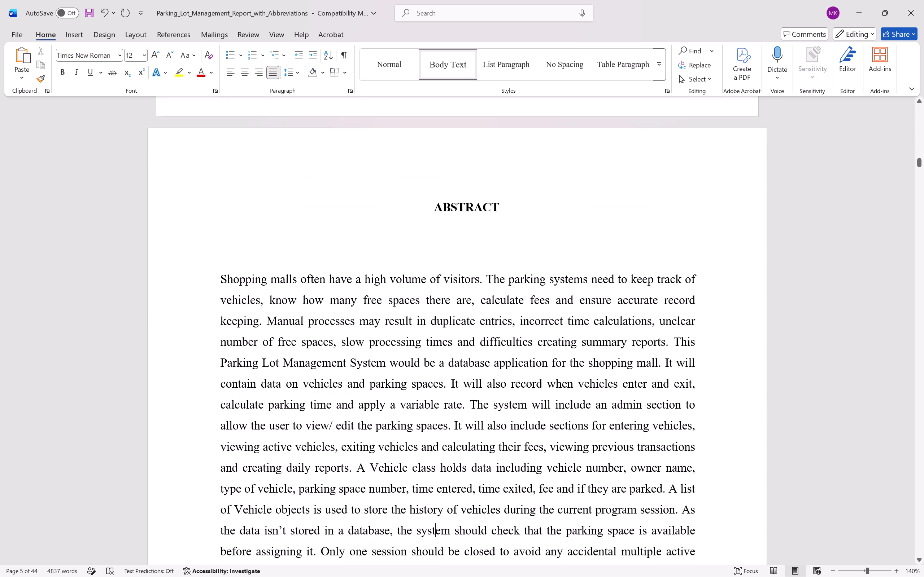
pyautogui.press('Up')
# Remove the extra blank lines between the ABSTRACT heading and its paragraph.
pyautogui.click(267, 270)
pyautogui.press('BackSpace')
pyautogui.press('BackSpace')
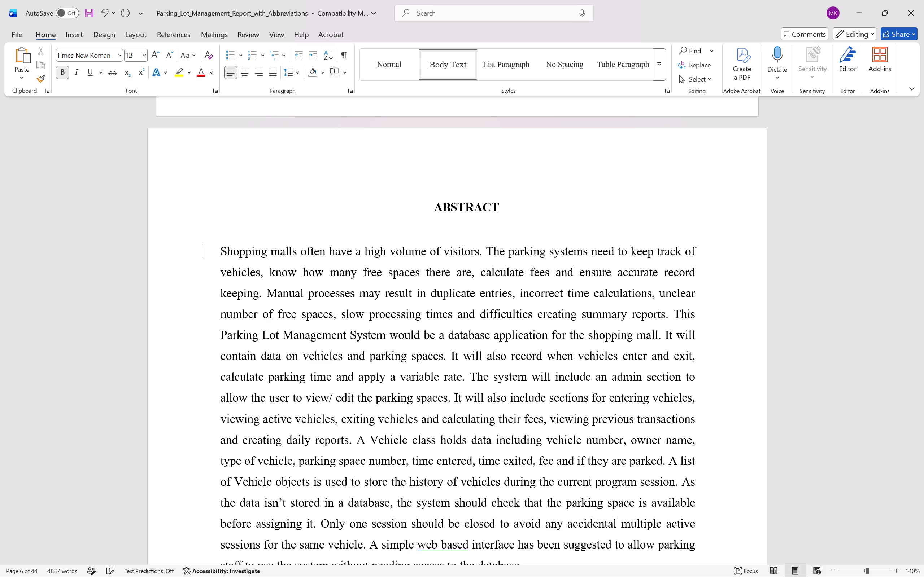
pyautogui.press('BackSpace')
pyautogui.scroll(-3, 267, 270)
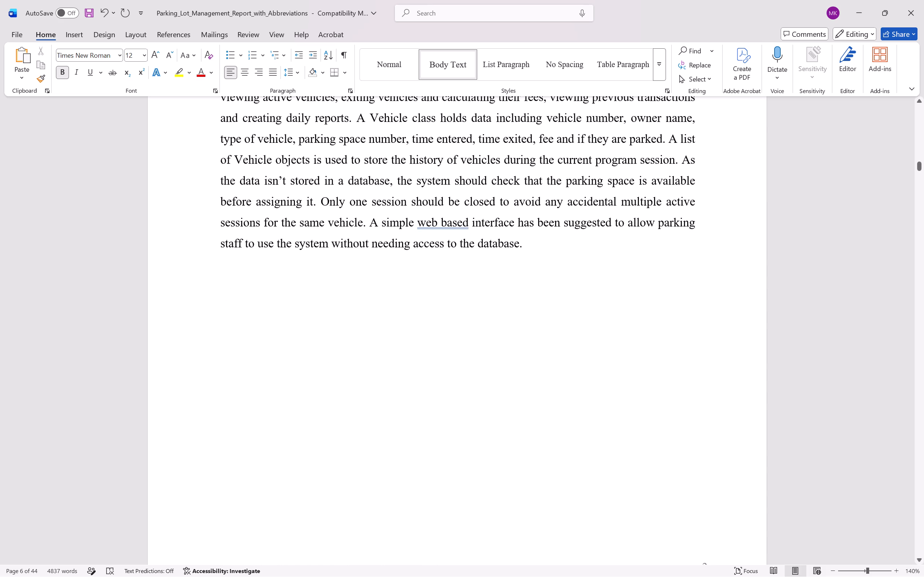
# Look over the Introduction, Problem Statement and Workload Matrix pages for layout and spacing problems.
pyautogui.scroll(-5, 431, 317)
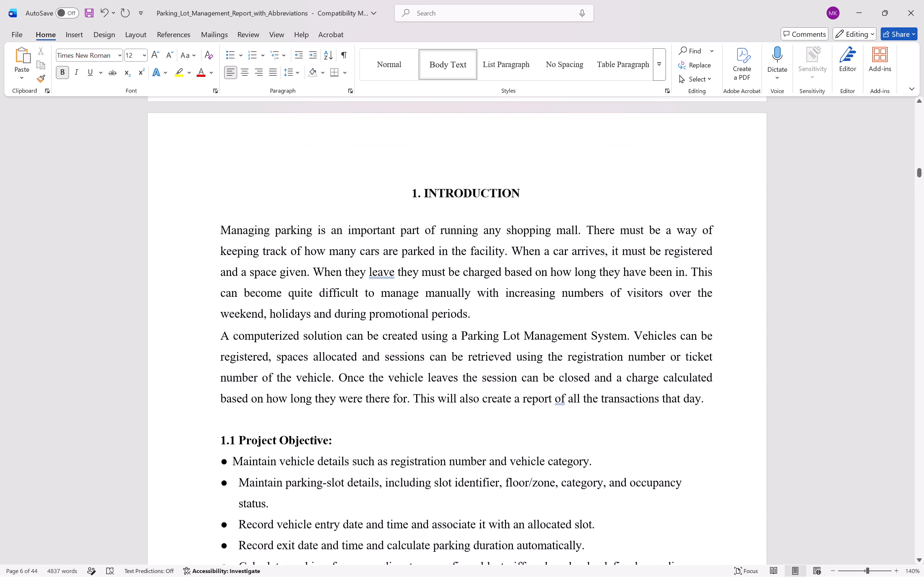
pyautogui.click(445, 211)
pyautogui.scroll(-2, 403, 287)
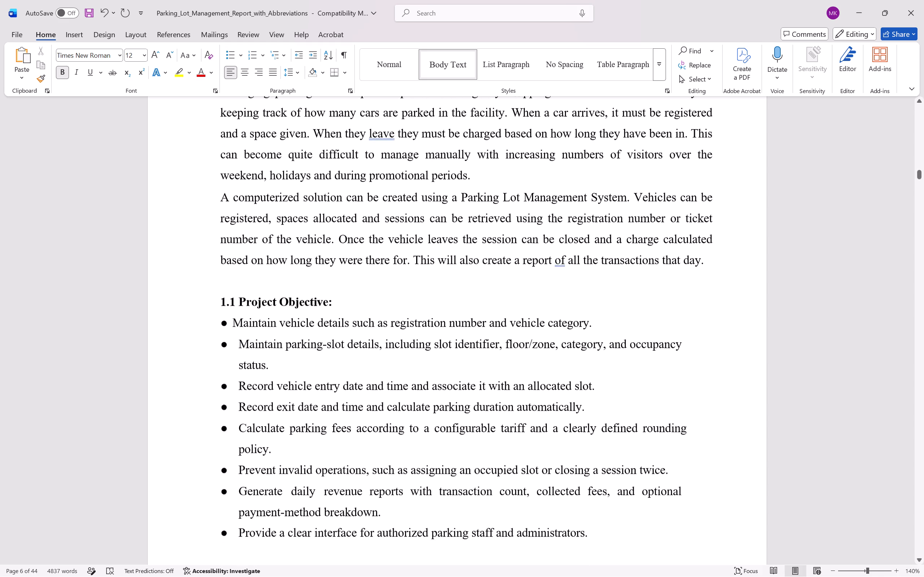
pyautogui.scroll(-3, 403, 287)
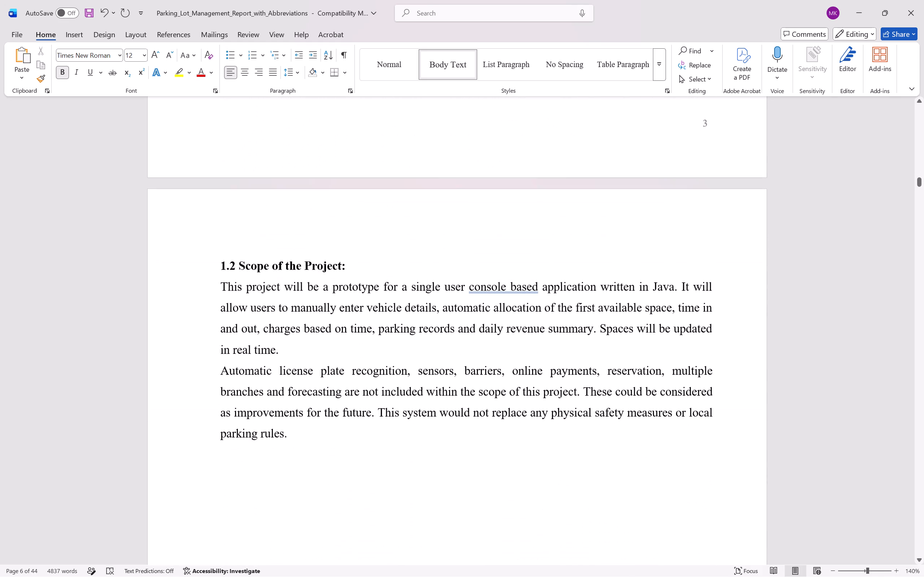
pyautogui.scroll(-3, 403, 287)
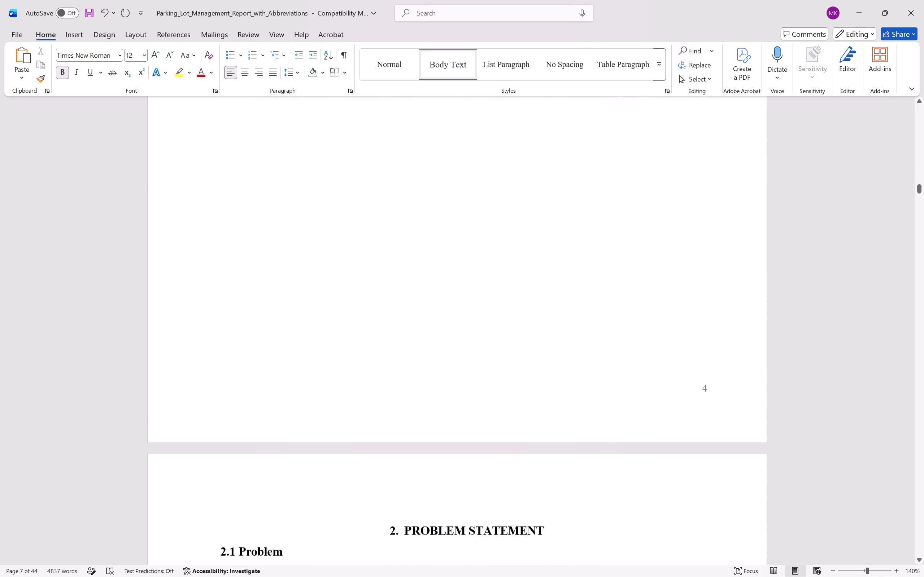
pyautogui.scroll(-3, 395, 269)
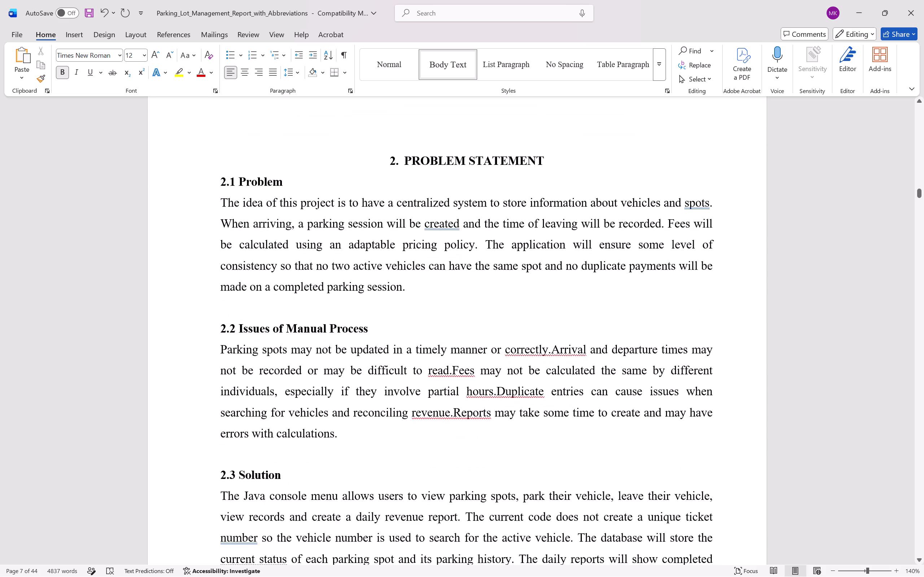
pyautogui.scroll(-4, 368, 307)
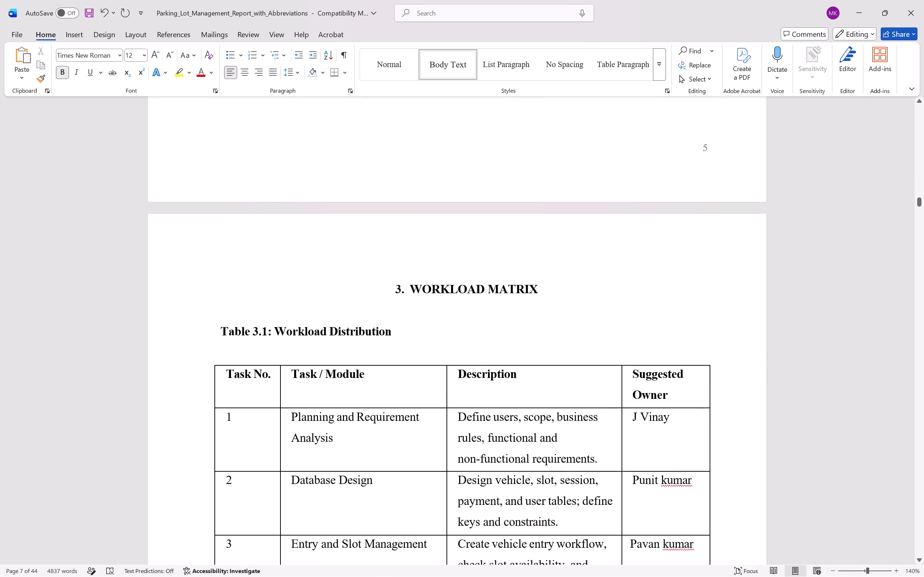
pyautogui.scroll(-4, 368, 307)
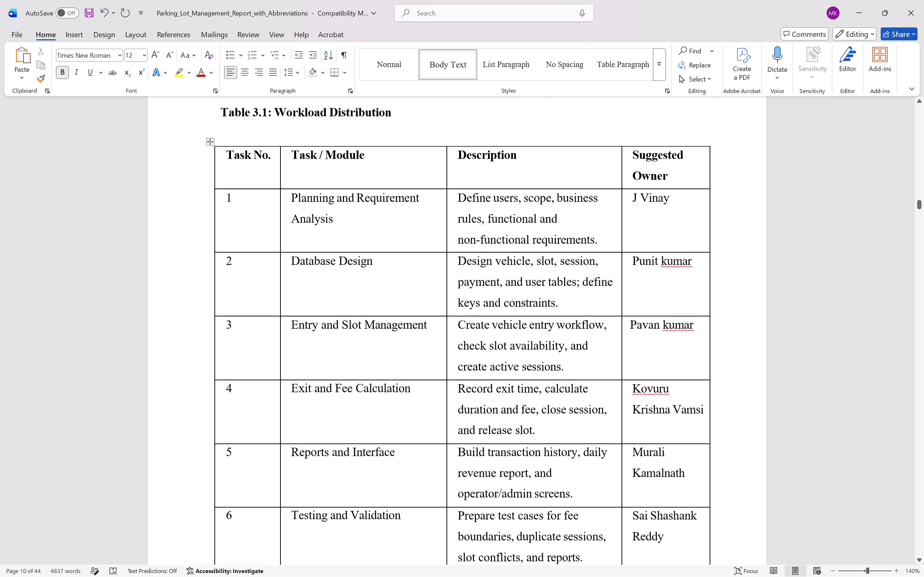
pyautogui.scroll(-1, 371, 304)
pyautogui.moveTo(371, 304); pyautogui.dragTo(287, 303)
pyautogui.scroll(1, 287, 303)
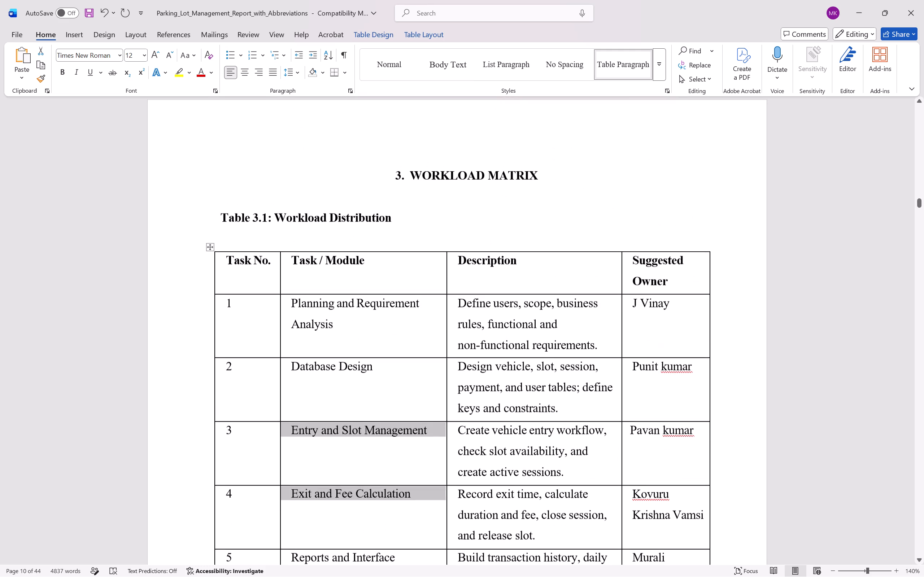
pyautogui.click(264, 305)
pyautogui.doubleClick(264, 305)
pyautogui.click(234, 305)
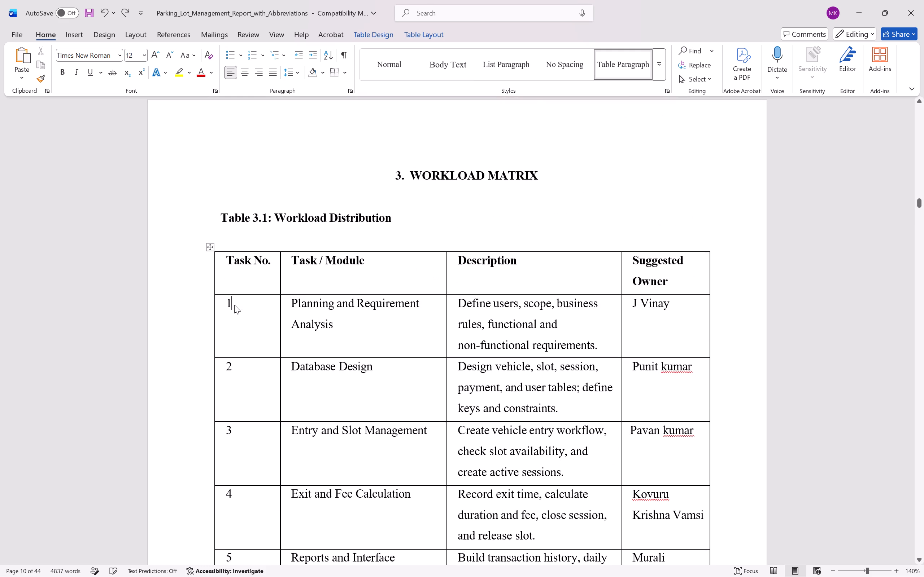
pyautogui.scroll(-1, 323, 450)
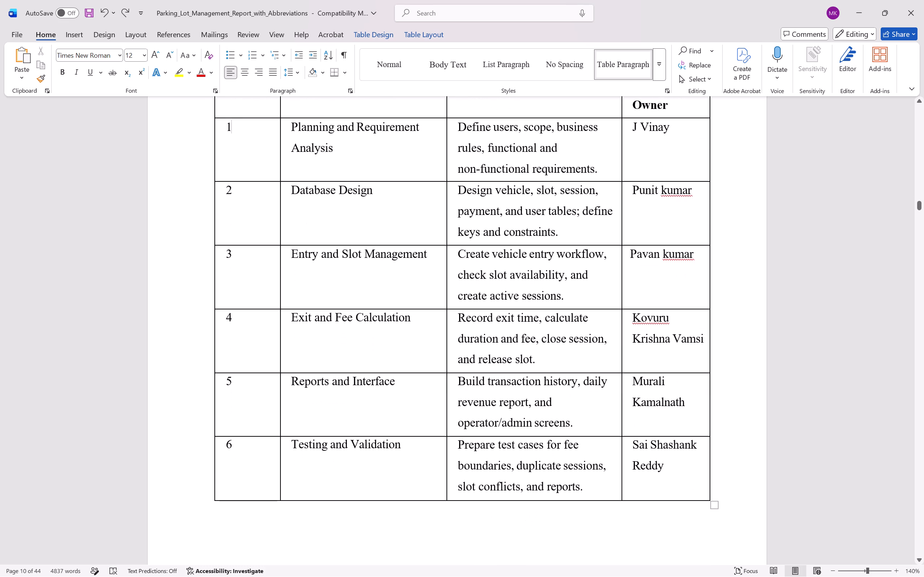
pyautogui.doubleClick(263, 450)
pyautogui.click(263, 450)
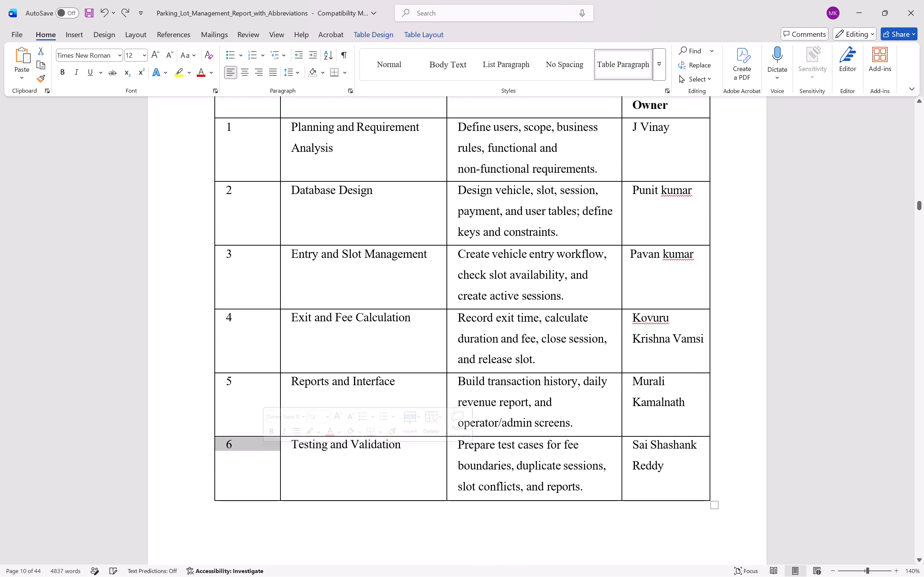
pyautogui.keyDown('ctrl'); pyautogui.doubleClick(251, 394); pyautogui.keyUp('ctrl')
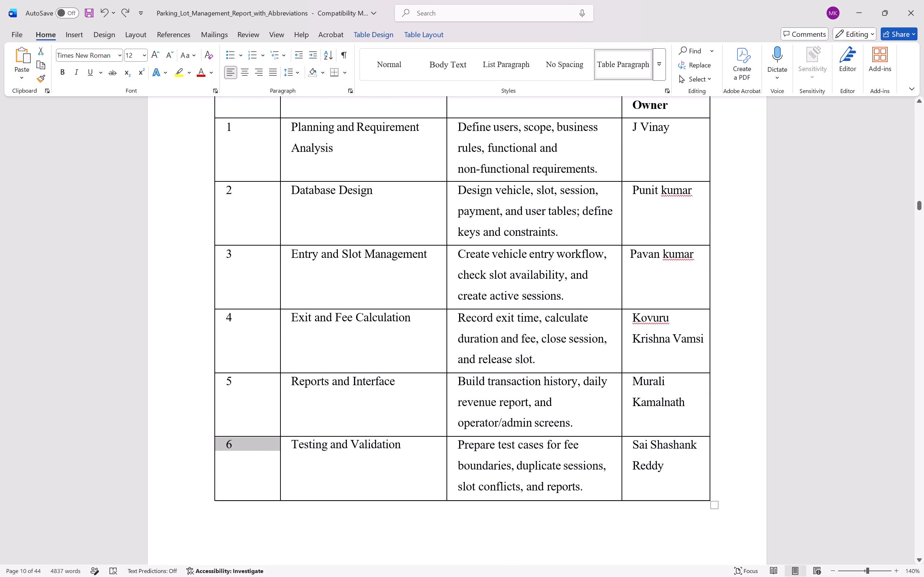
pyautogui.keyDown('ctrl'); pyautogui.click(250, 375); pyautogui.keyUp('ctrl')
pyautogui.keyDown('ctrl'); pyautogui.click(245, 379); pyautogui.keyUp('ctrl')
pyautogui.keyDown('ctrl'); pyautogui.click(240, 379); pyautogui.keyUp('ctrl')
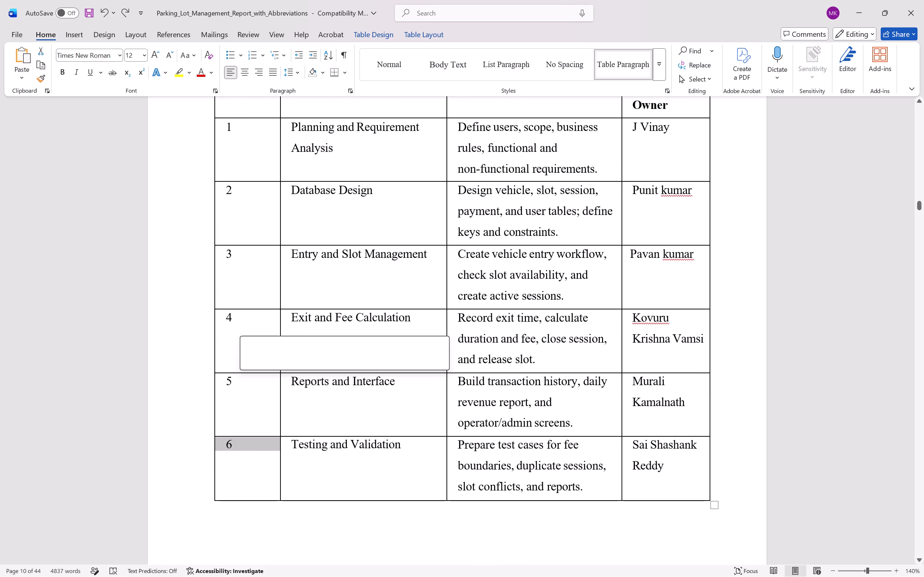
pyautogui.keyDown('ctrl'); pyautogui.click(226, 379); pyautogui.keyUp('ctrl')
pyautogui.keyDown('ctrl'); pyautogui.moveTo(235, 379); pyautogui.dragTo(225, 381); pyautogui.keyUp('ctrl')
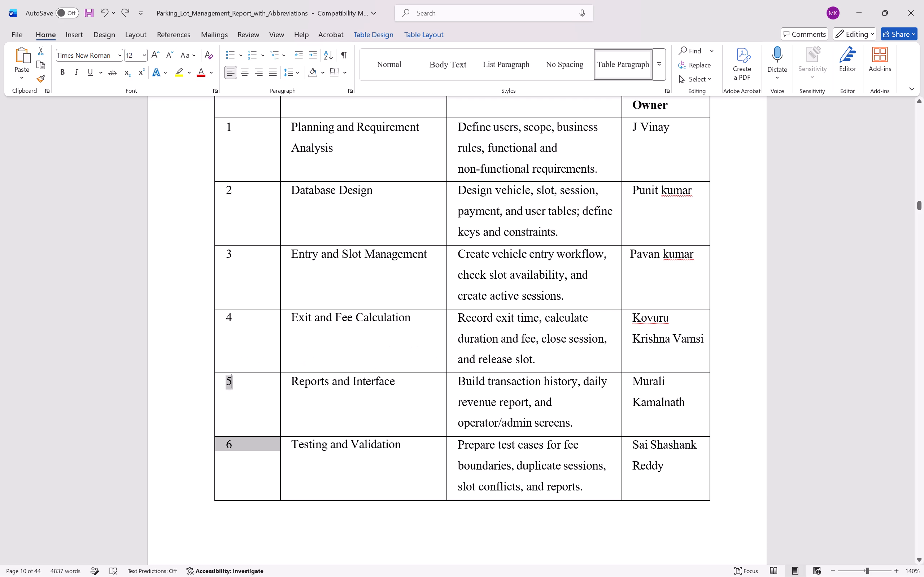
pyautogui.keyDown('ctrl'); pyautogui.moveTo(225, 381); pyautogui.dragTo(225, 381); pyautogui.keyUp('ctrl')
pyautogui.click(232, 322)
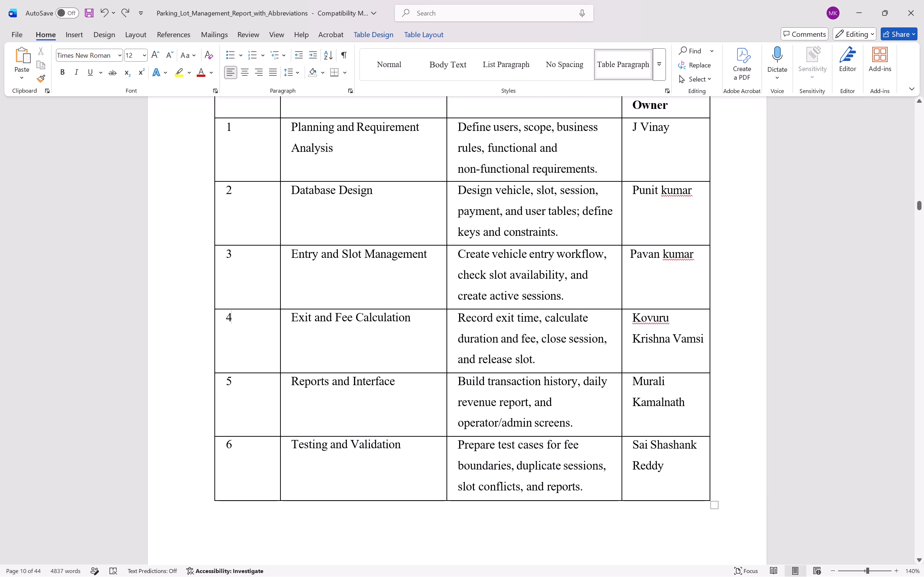
# Center the text of the entire Task No. column in Table 3.1, Workload Distribution.
pyautogui.scroll(2, 249, 314)
pyautogui.click(238, 301)
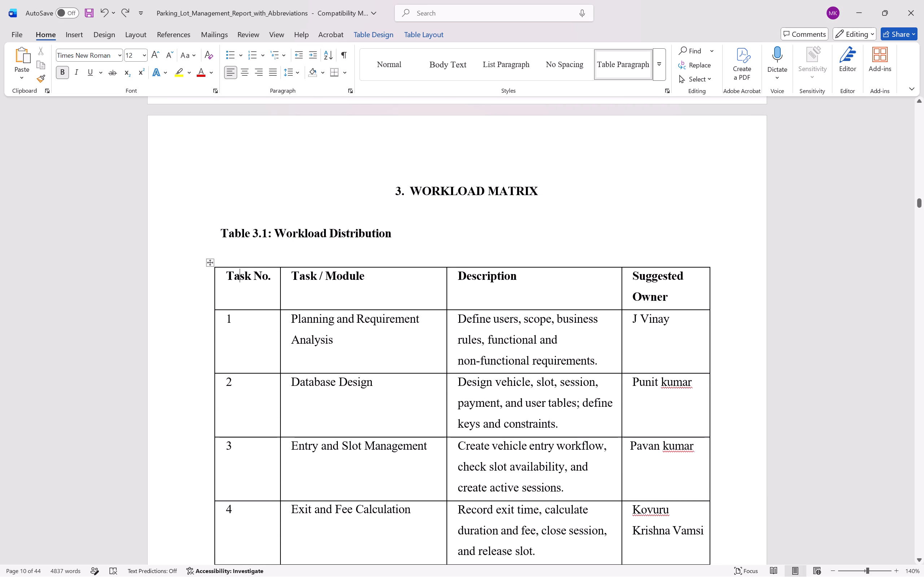
pyautogui.click(243, 307)
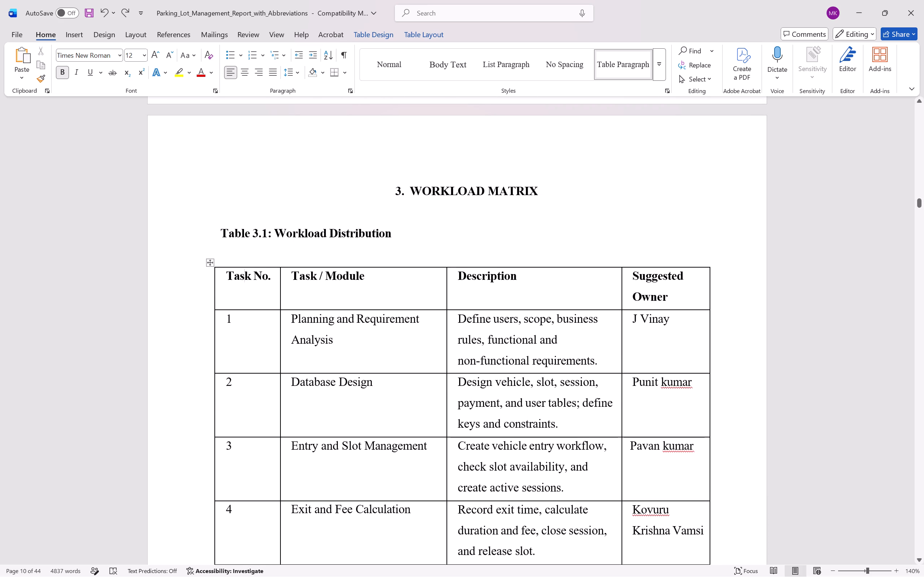
pyautogui.click(248, 264)
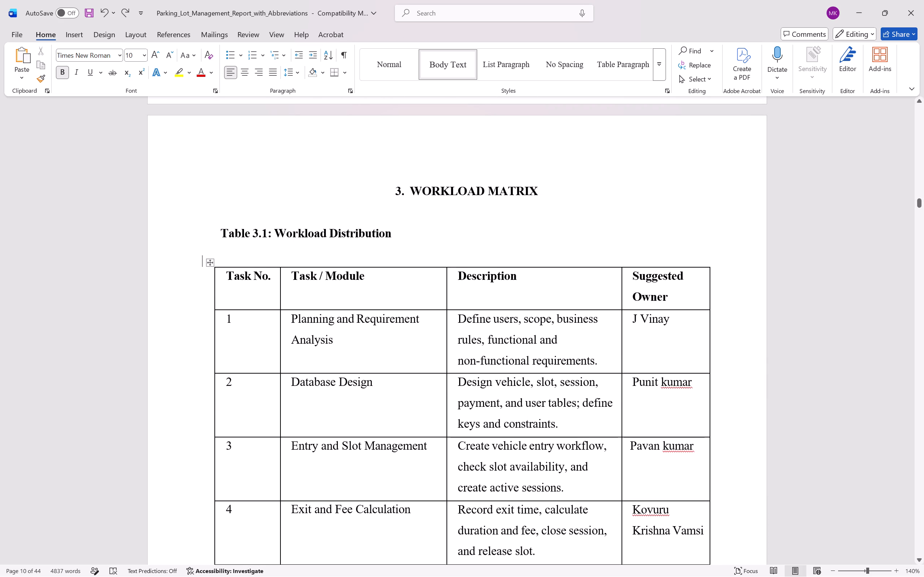
pyautogui.click(245, 271)
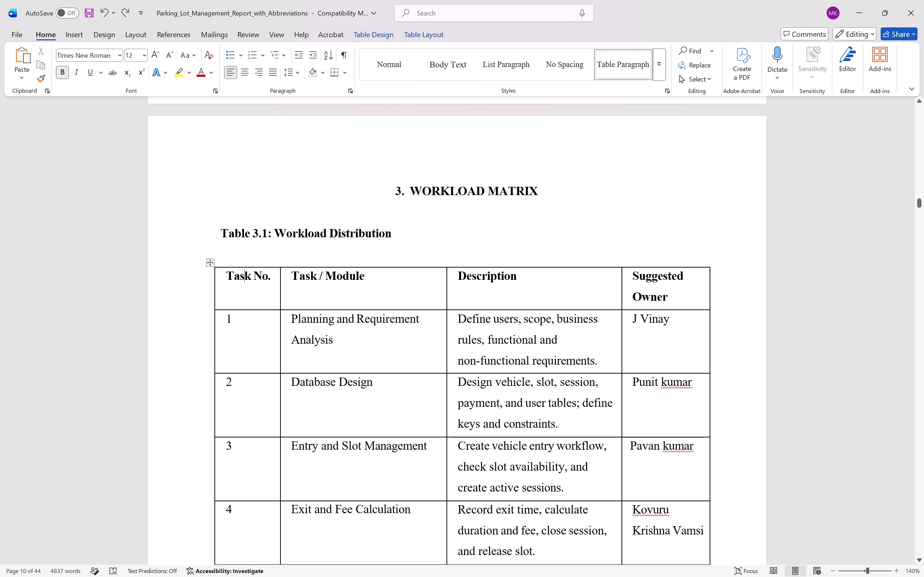
pyautogui.click(219, 267)
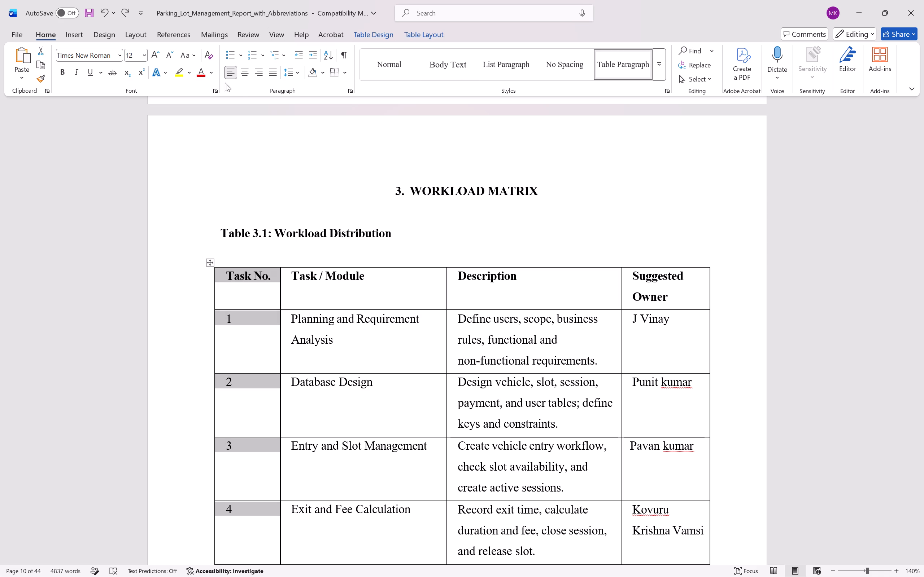
pyautogui.click(245, 73)
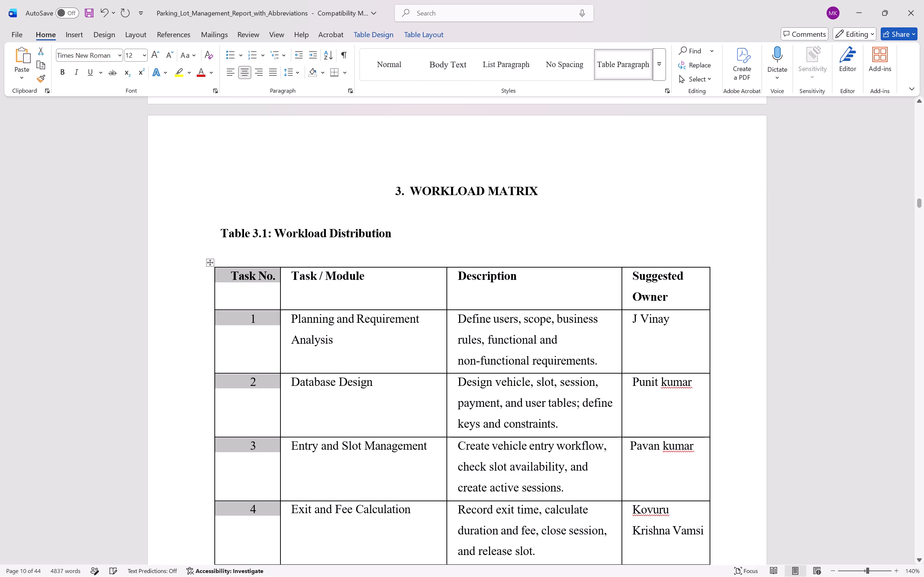
pyautogui.click(407, 340)
# Narrow the Task No. column of Table 3.1 by moving the table's outer left border inward, slightly past the start of the caption.
pyautogui.scroll(-1, 407, 340)
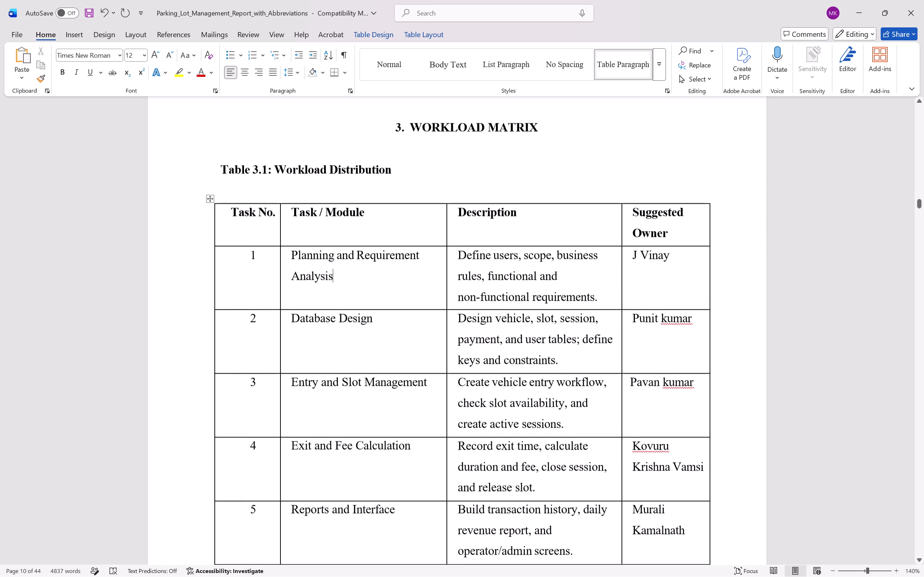
pyautogui.scroll(-1, 407, 340)
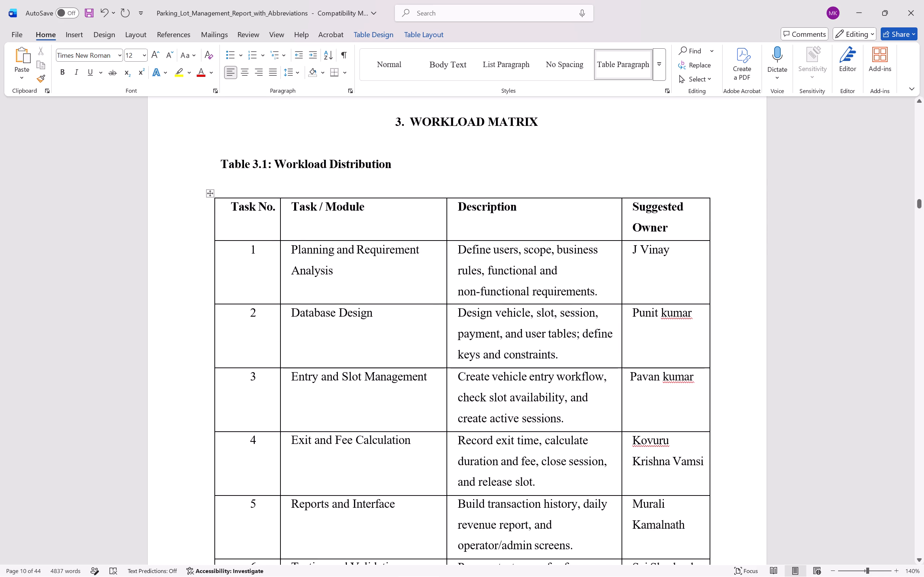
pyautogui.moveTo(214, 384); pyautogui.dragTo(221, 384)
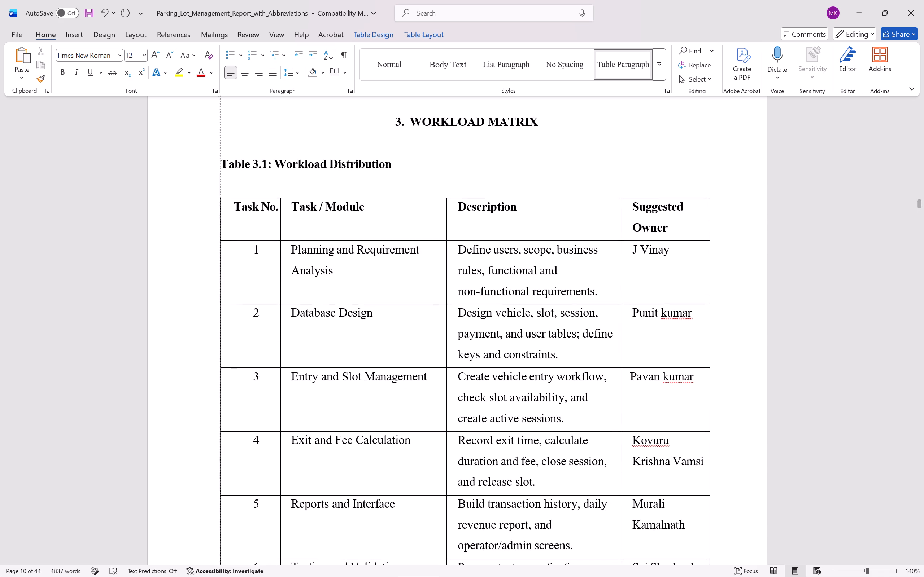
pyautogui.moveTo(221, 384); pyautogui.dragTo(226, 386)
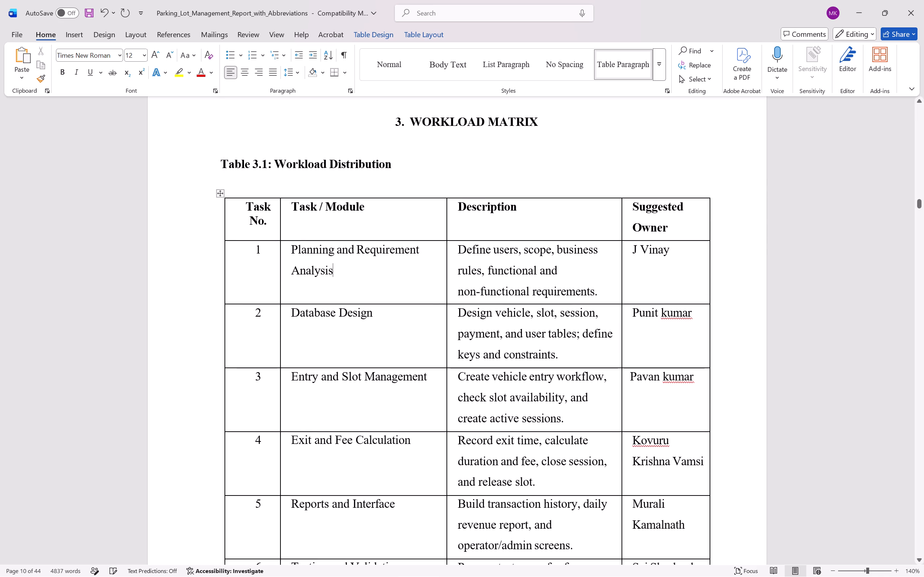
# Remove the centering from the Task No. header cell of Table 3.1 so it is left-aligned.
pyautogui.click(246, 208)
pyautogui.press('BackSpace')
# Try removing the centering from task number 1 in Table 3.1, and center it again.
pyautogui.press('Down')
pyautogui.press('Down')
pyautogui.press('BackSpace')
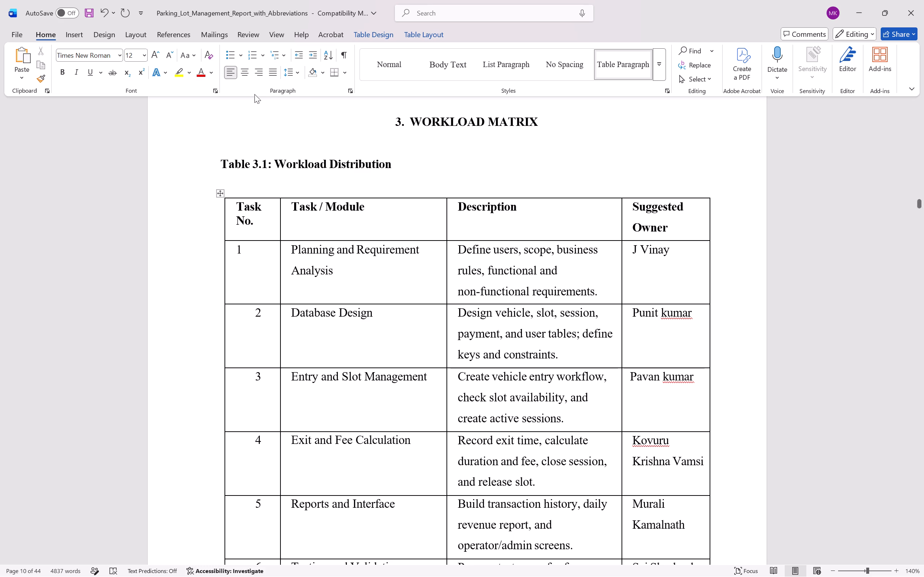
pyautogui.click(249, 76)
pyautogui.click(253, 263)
# Insert a blank line after the 4.1 Car Plate Recognition & Costing paragraph in the Literature Review, before heading 4.2.
pyautogui.click(721, 270)
pyautogui.scroll(-1, 721, 270)
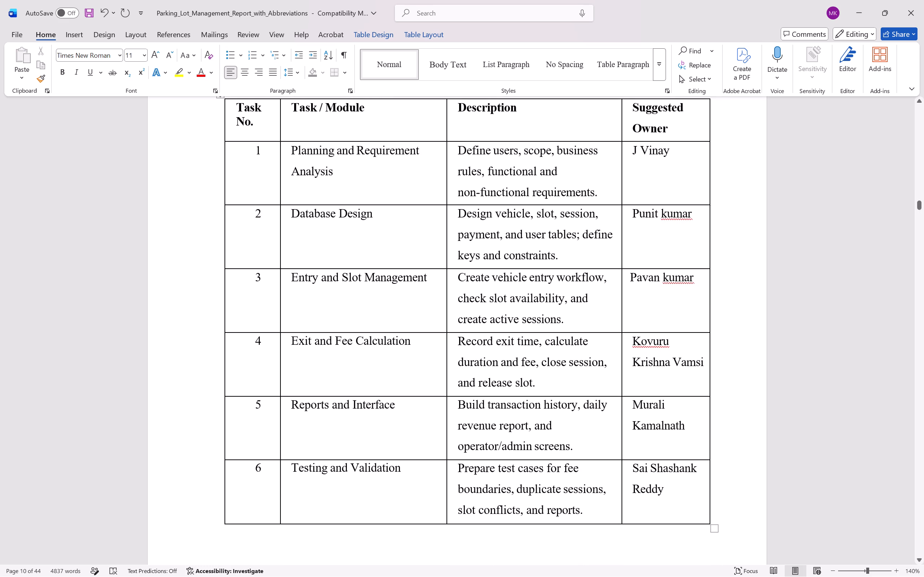
pyautogui.scroll(-5, 721, 270)
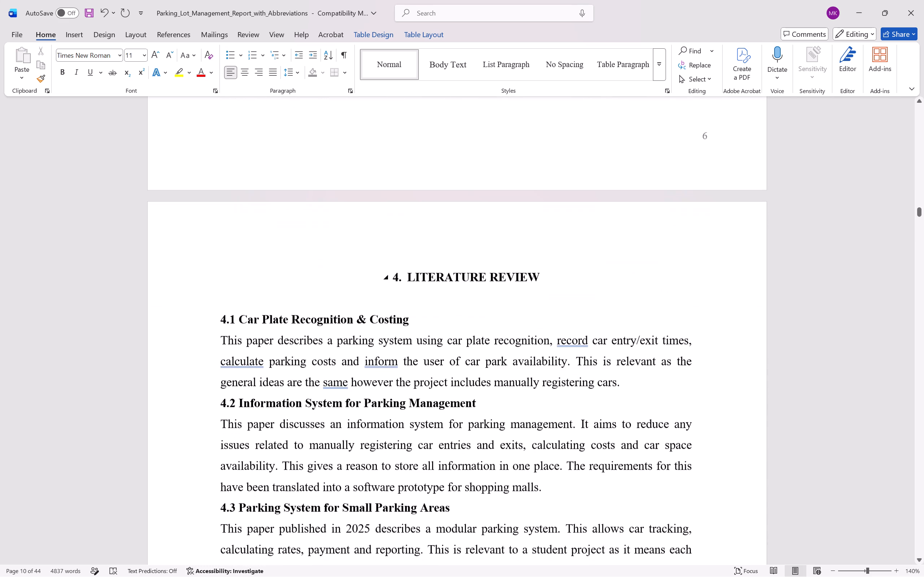
pyautogui.scroll(-2, 721, 270)
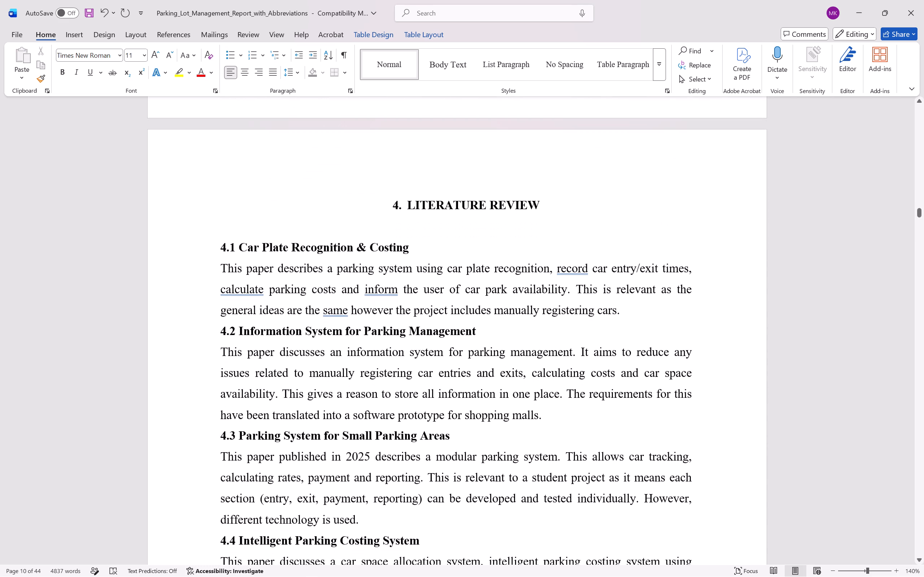
pyautogui.click(652, 310)
pyautogui.press('Return')
# Go back to Table 3.1 to recheck its layout.
pyautogui.scroll(2, 652, 310)
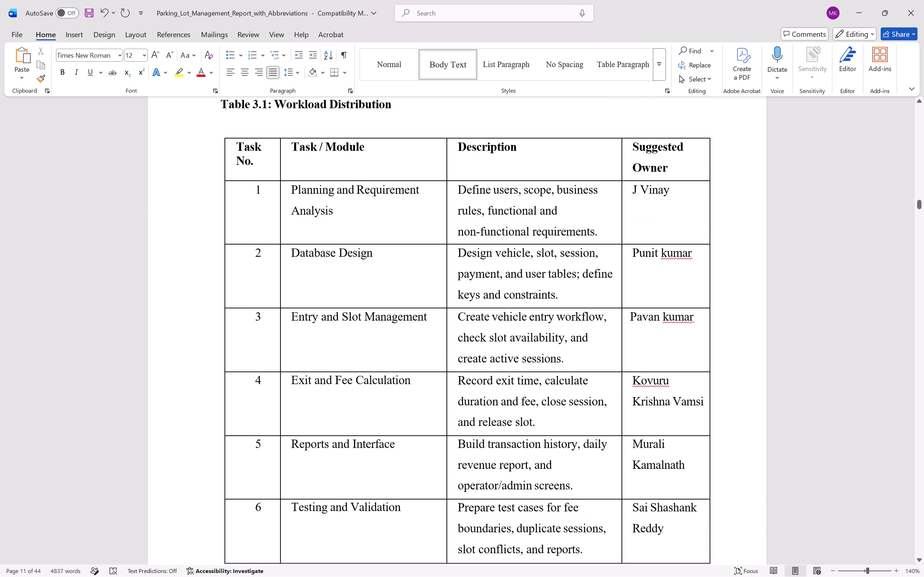
pyautogui.scroll(2, 652, 310)
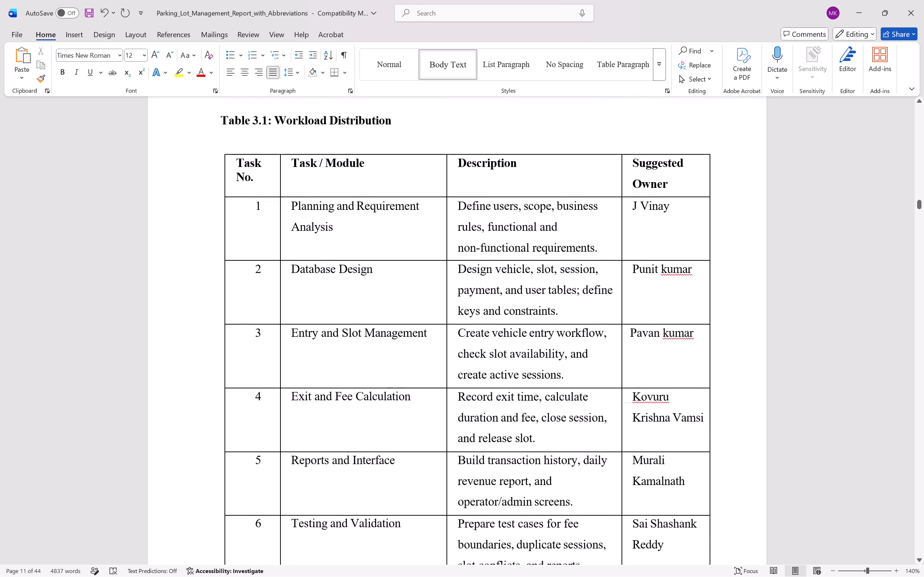
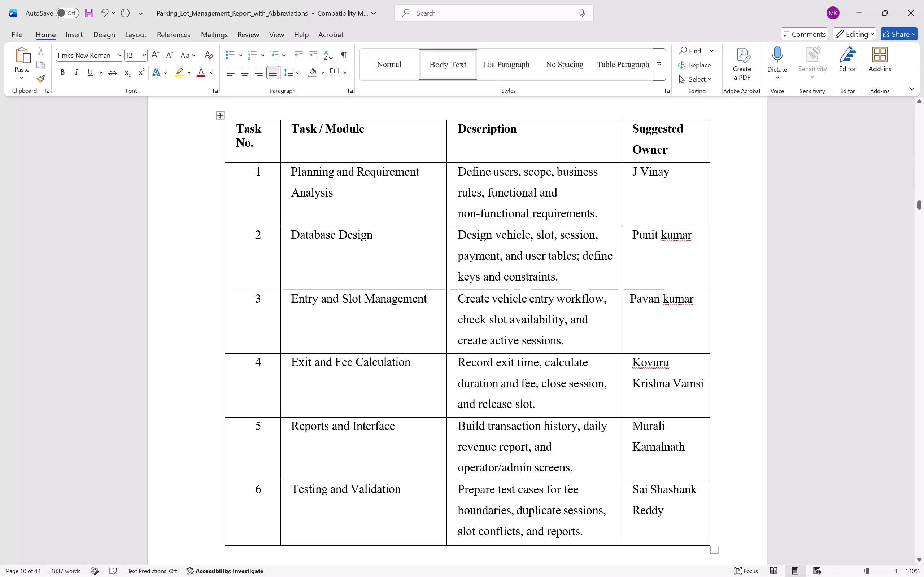
# Delete the entire Suggested Owner column from Table 3.1.
pyautogui.click(638, 136)
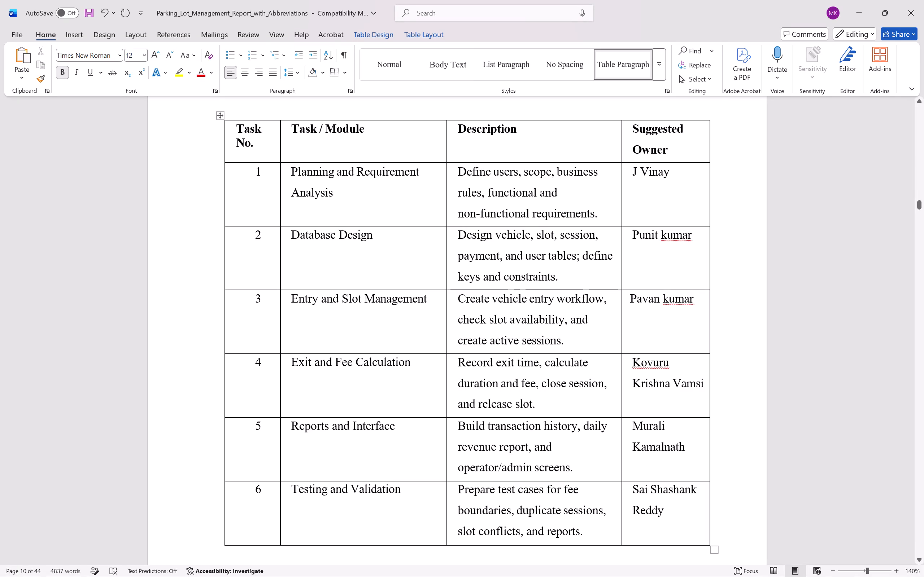
pyautogui.click(649, 118)
pyautogui.click(653, 124)
pyautogui.moveTo(653, 124); pyautogui.dragTo(664, 512)
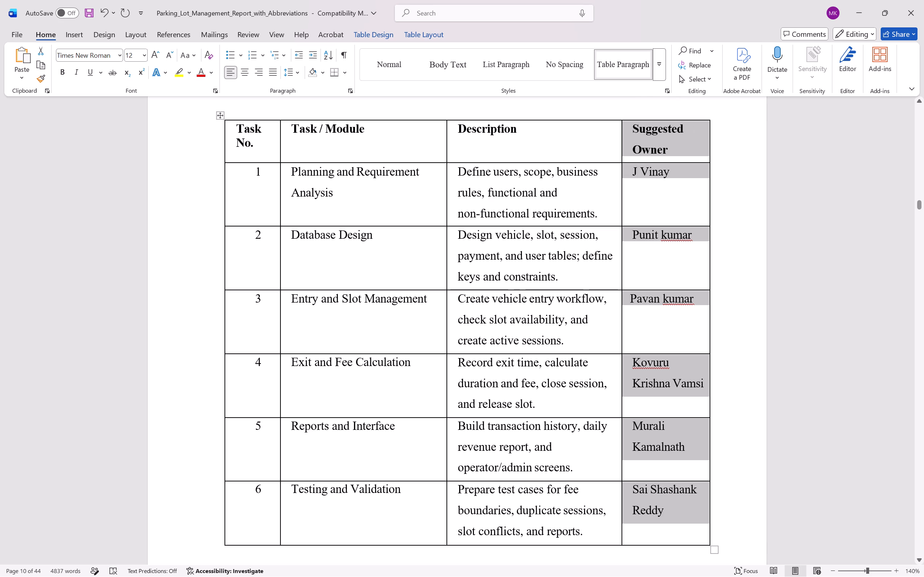
pyautogui.click(690, 121)
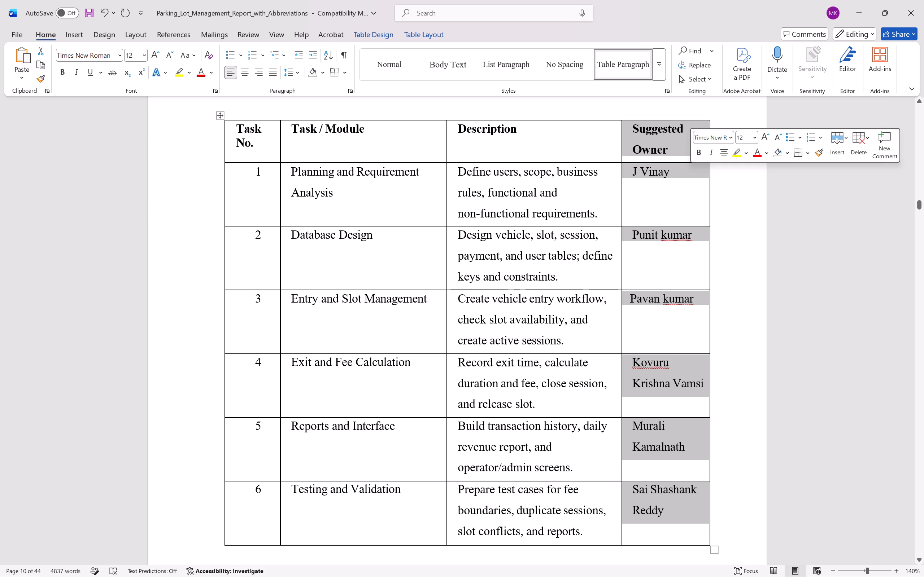
pyautogui.press('BackSpace')
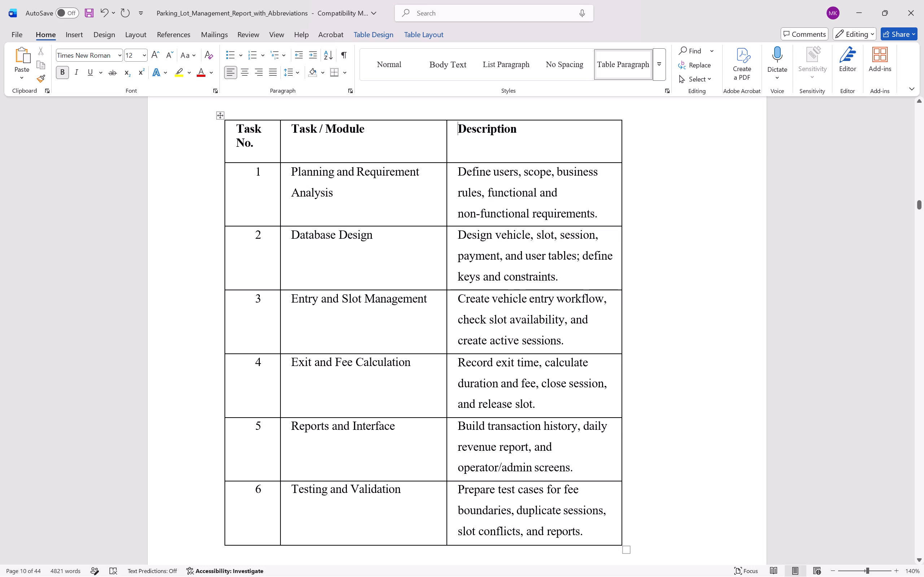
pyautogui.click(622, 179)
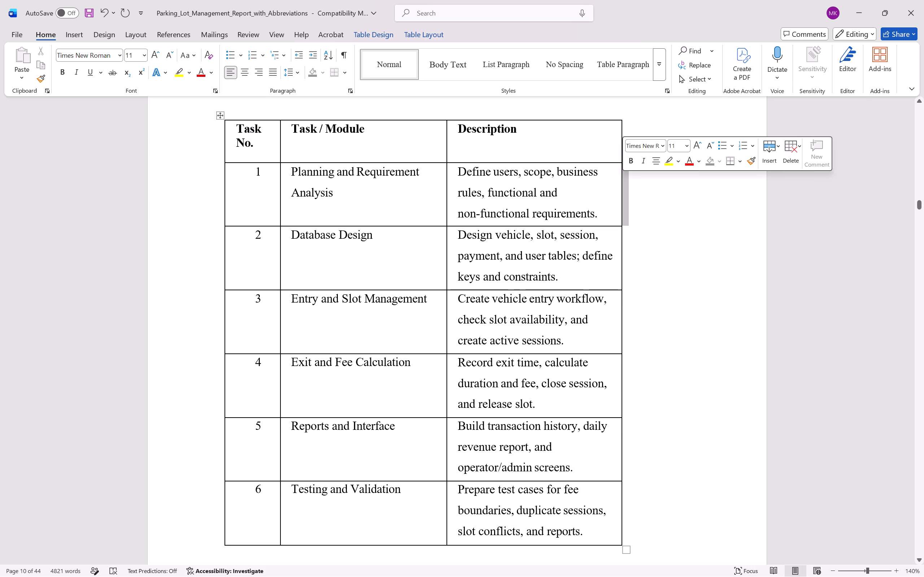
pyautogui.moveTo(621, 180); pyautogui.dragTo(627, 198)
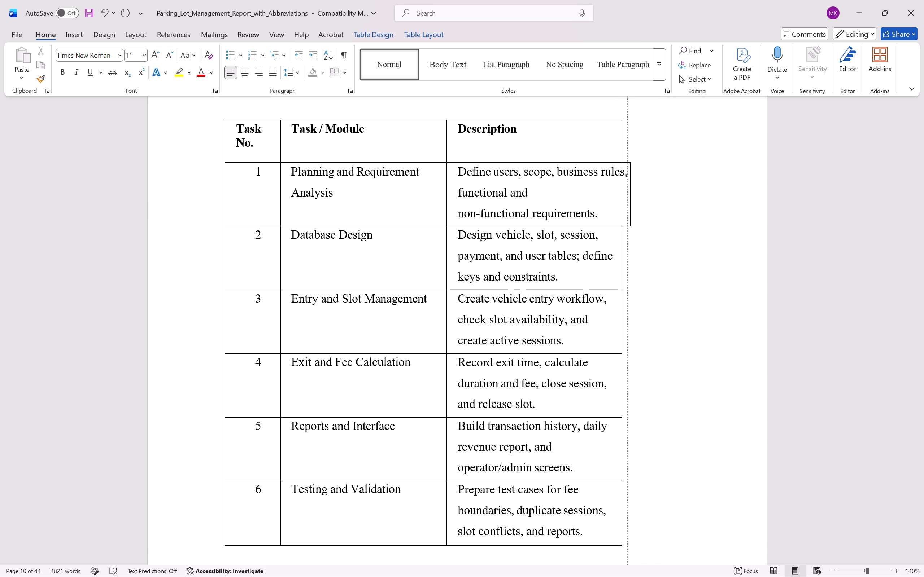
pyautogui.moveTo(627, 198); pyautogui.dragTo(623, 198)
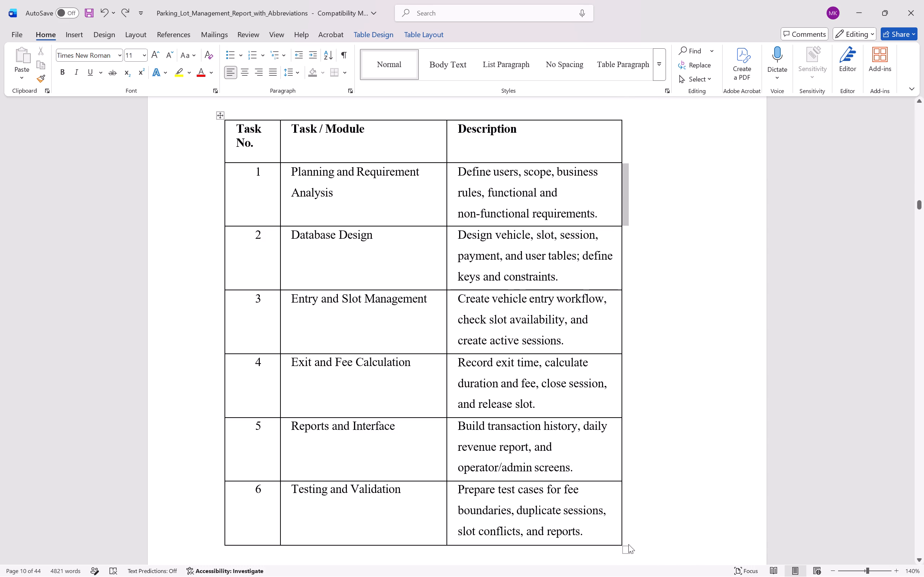
# Enlarge Table 3.1 proportionally in width so its remaining three columns fill the space of the removed column.
pyautogui.click(633, 551)
pyautogui.moveTo(626, 551); pyautogui.dragTo(709, 548, button='right')
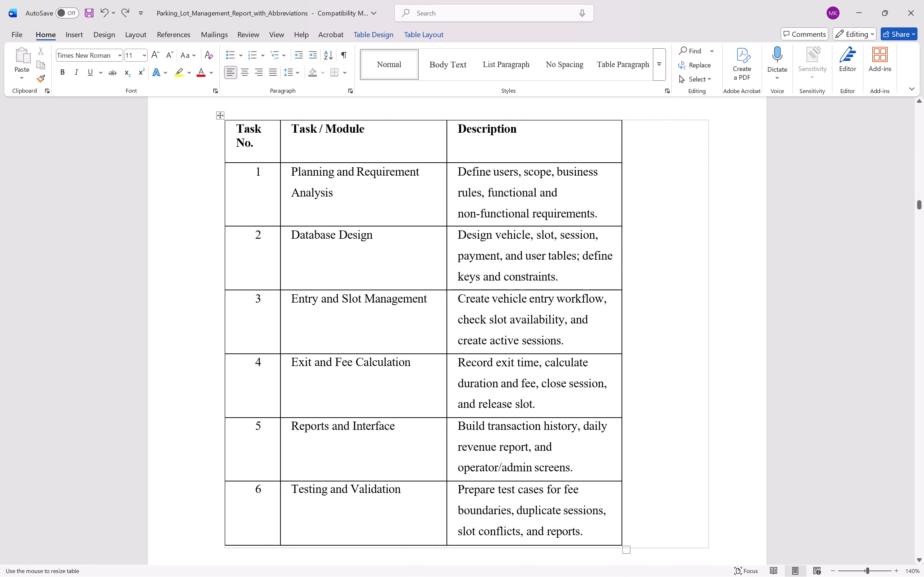
pyautogui.moveTo(709, 548); pyautogui.dragTo(721, 543, button='right')
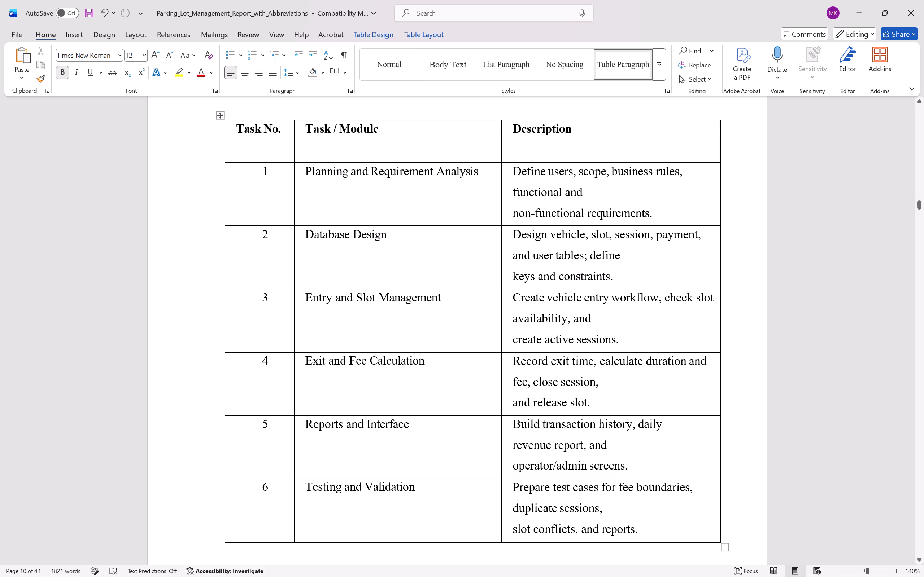
# Join the split line in the task 1 description so it reads "functional and non-functional requirements." with a single space.
pyautogui.click(513, 211)
pyautogui.click(220, 113)
pyautogui.click(361, 182)
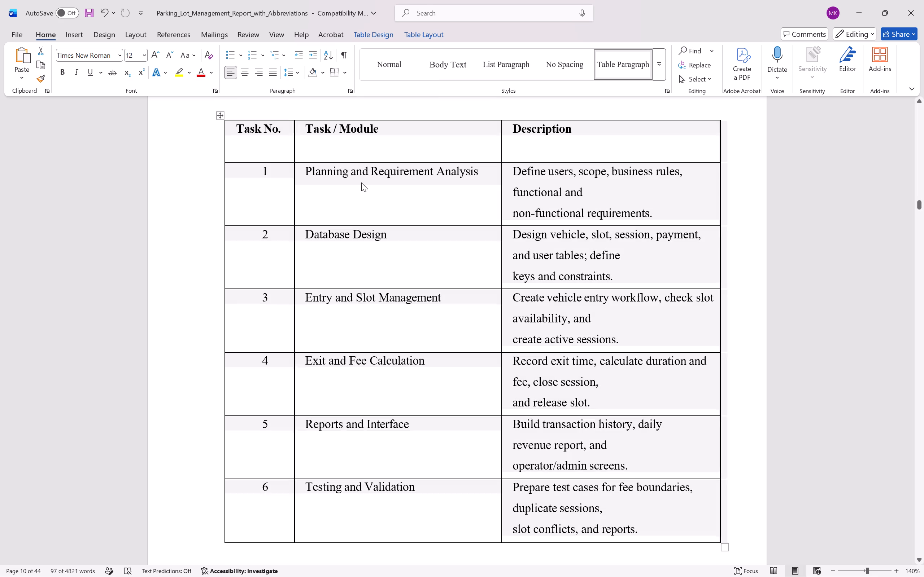
pyautogui.click(513, 211)
pyautogui.press('BackSpace')
pyautogui.press('BackSpace')
pyautogui.press('BackSpace')
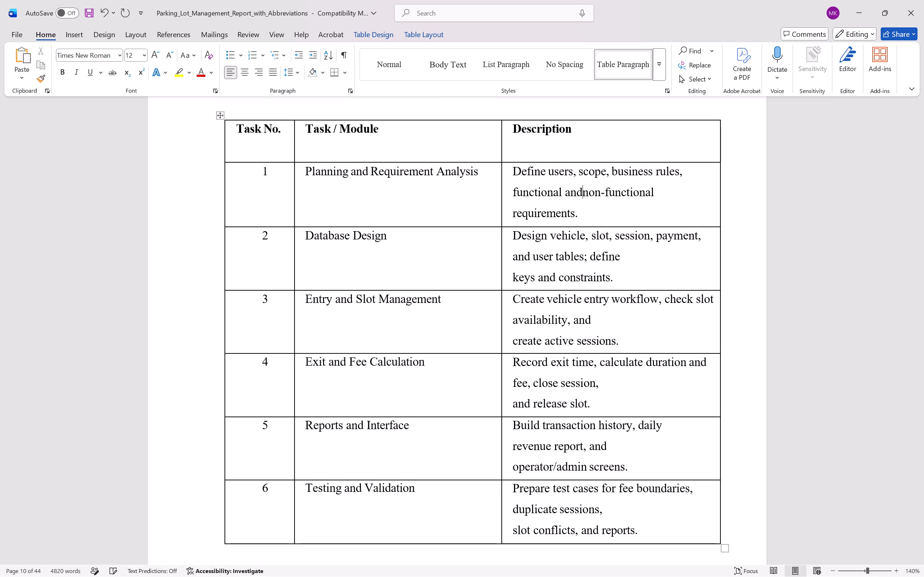
pyautogui.press('space')
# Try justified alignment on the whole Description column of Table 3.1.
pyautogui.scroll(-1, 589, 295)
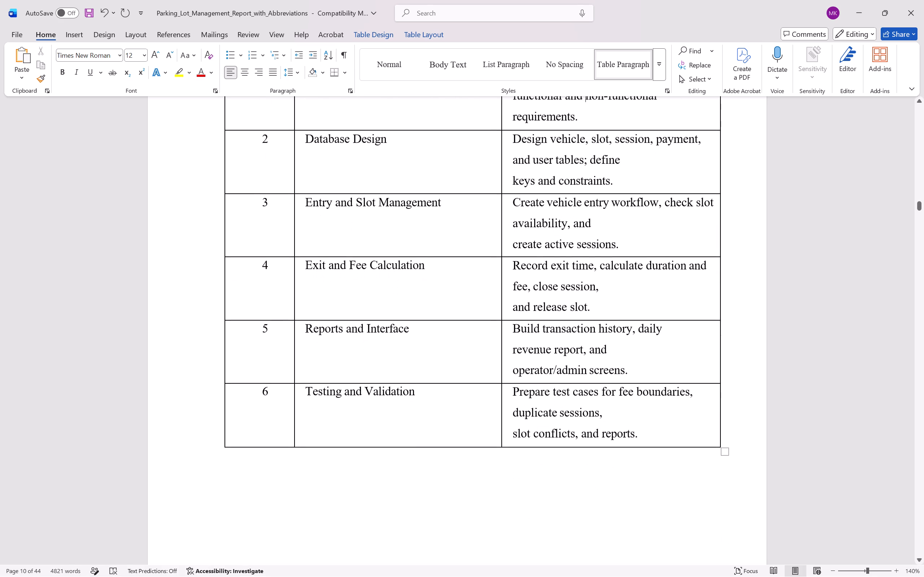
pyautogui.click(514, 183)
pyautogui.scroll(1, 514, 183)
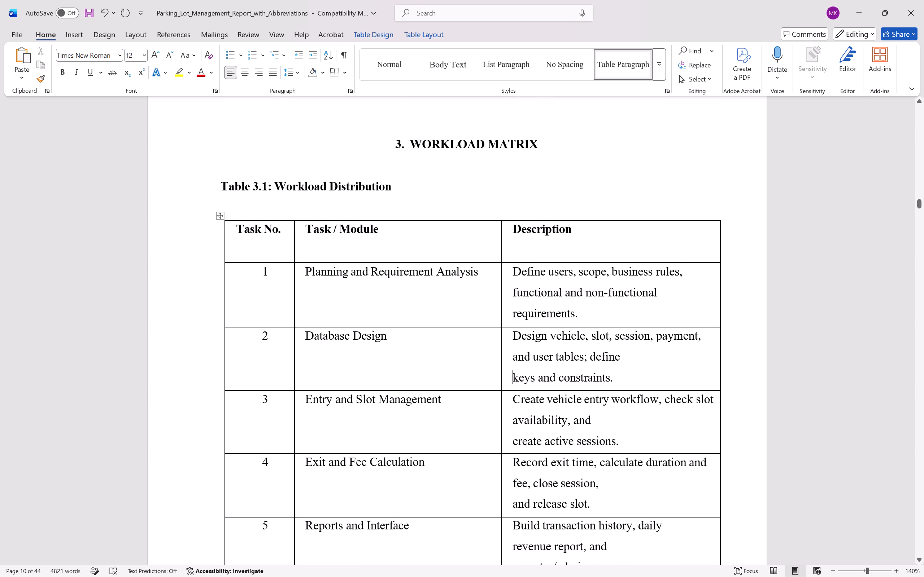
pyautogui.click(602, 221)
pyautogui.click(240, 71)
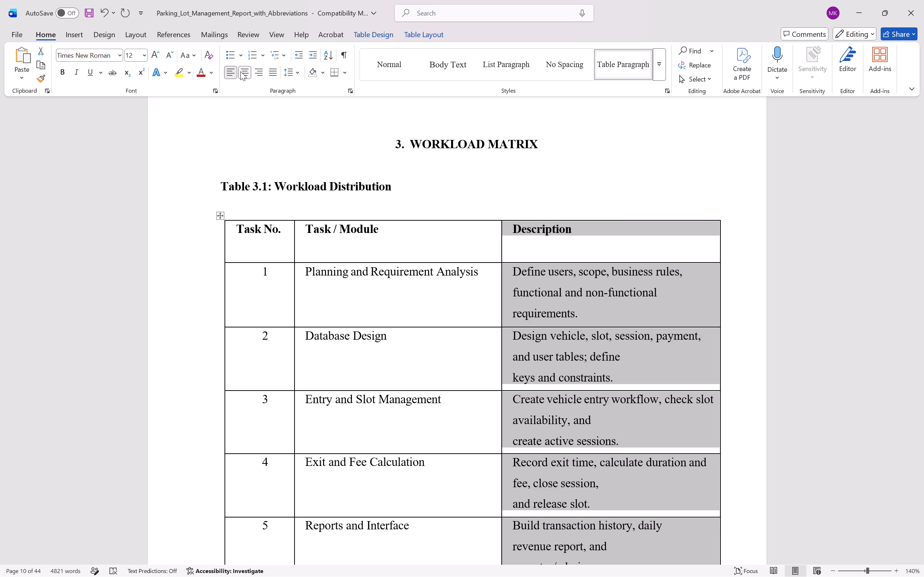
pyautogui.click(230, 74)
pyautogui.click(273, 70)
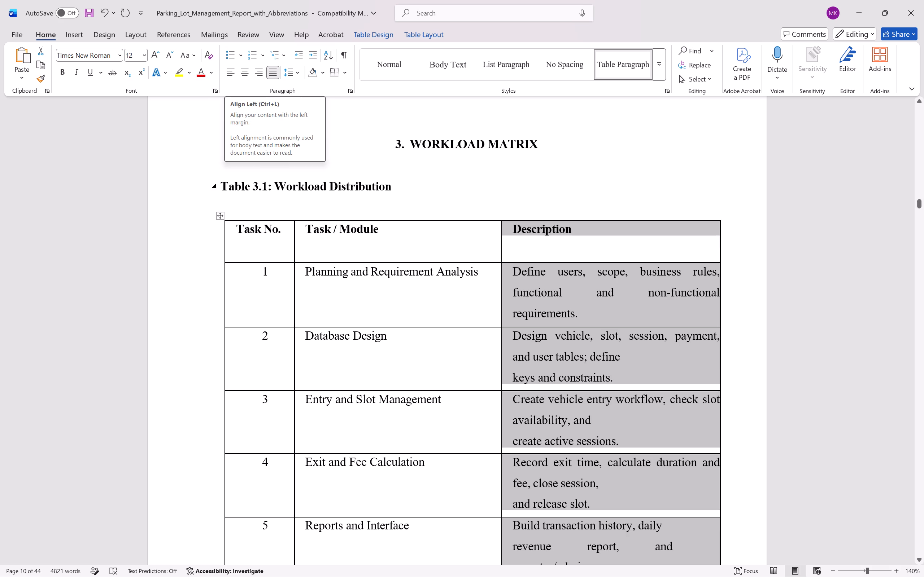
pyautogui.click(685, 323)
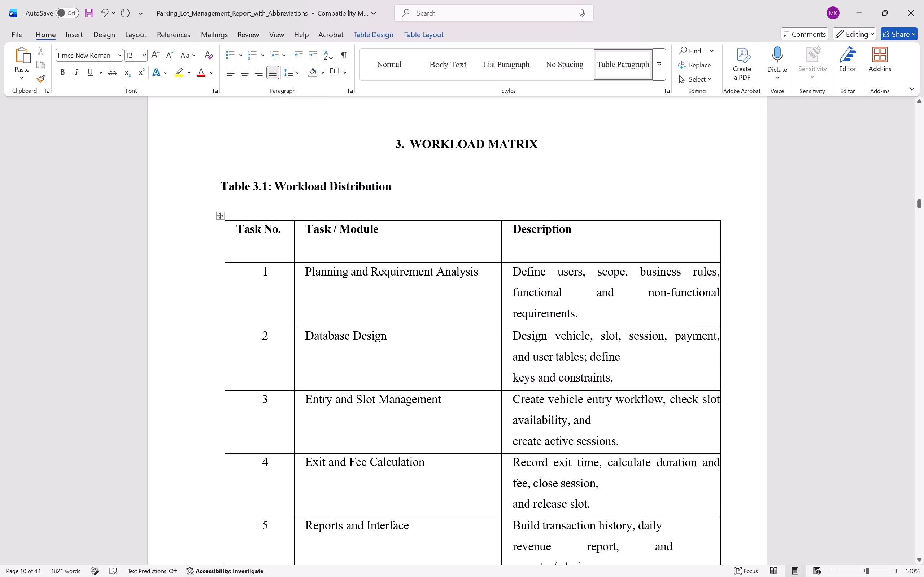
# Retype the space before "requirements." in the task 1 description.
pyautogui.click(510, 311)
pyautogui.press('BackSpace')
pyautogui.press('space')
# Join the split line in the task 2 description so it reads "define keys and constraints." with a single space.
pyautogui.press('Down')
pyautogui.press('Down')
pyautogui.press('Down')
pyautogui.press('BackSpace')
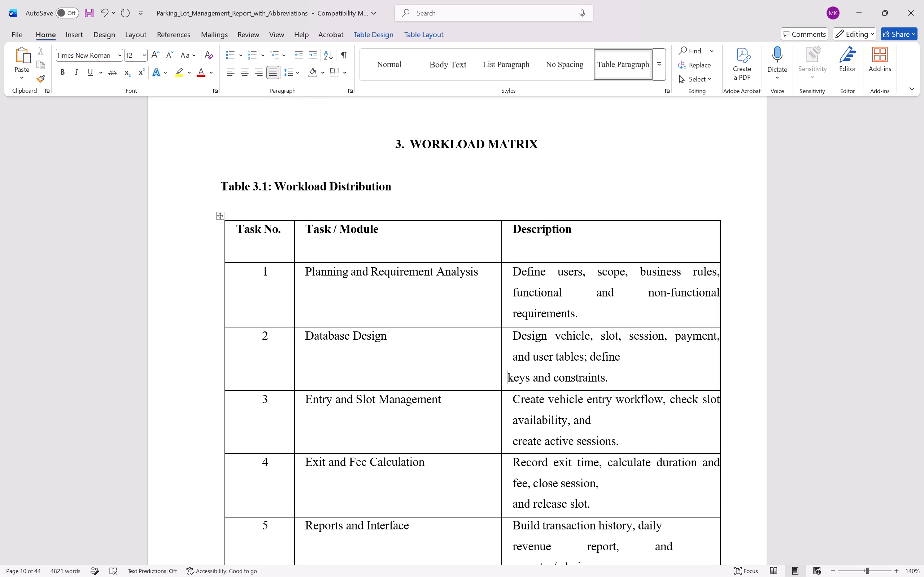
pyautogui.press('BackSpace')
pyautogui.press('BackSpace')
pyautogui.press('space')
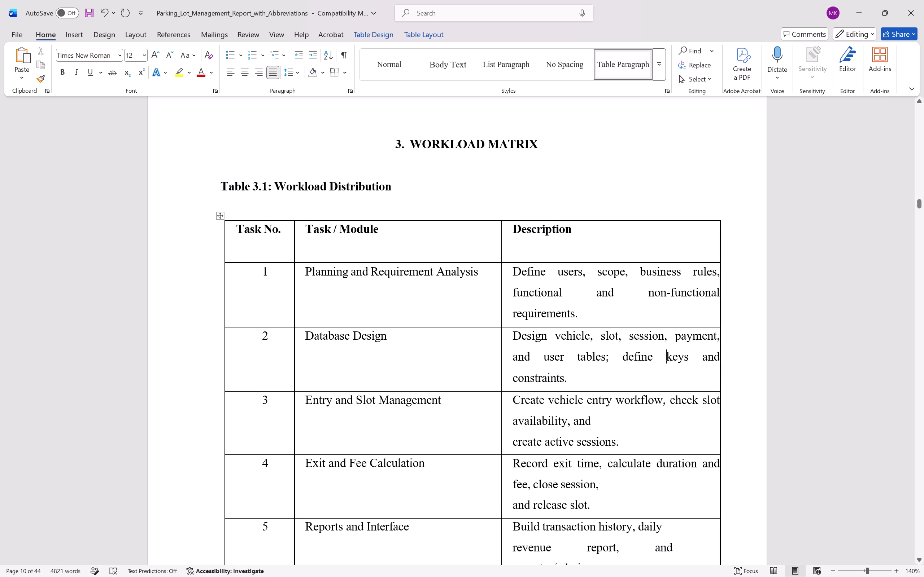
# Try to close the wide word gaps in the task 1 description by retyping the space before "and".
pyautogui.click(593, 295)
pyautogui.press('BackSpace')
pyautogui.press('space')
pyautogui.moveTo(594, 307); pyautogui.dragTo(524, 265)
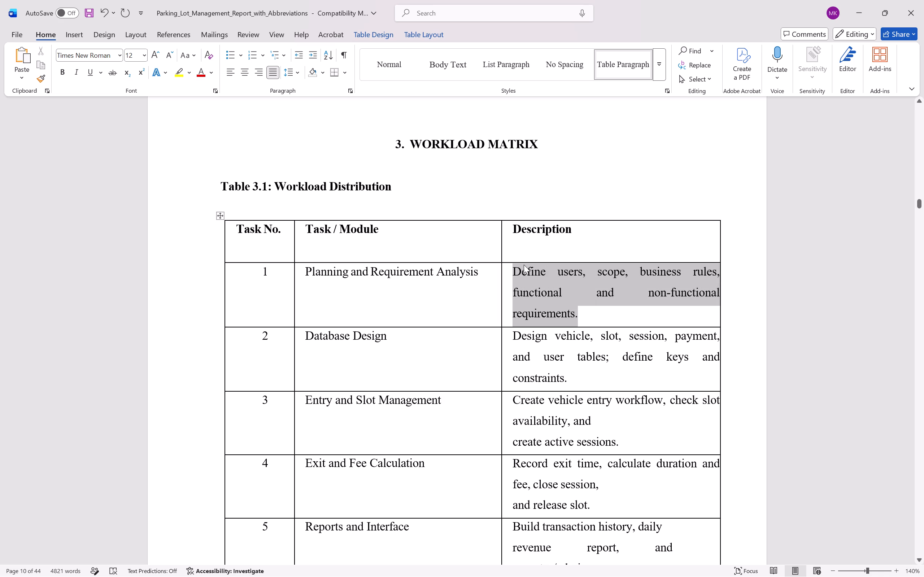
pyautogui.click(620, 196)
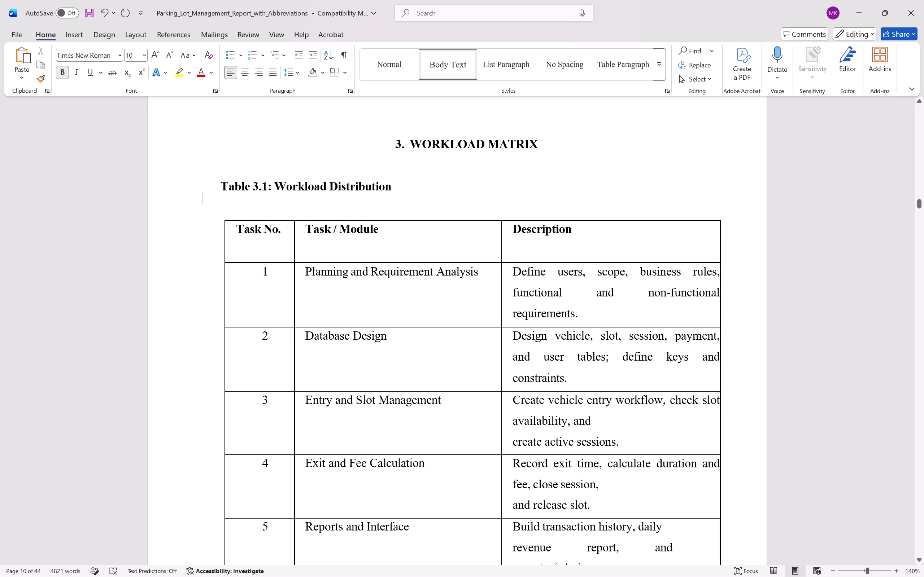
# Left-align the whole Description column of Table 3.1.
pyautogui.click(613, 219)
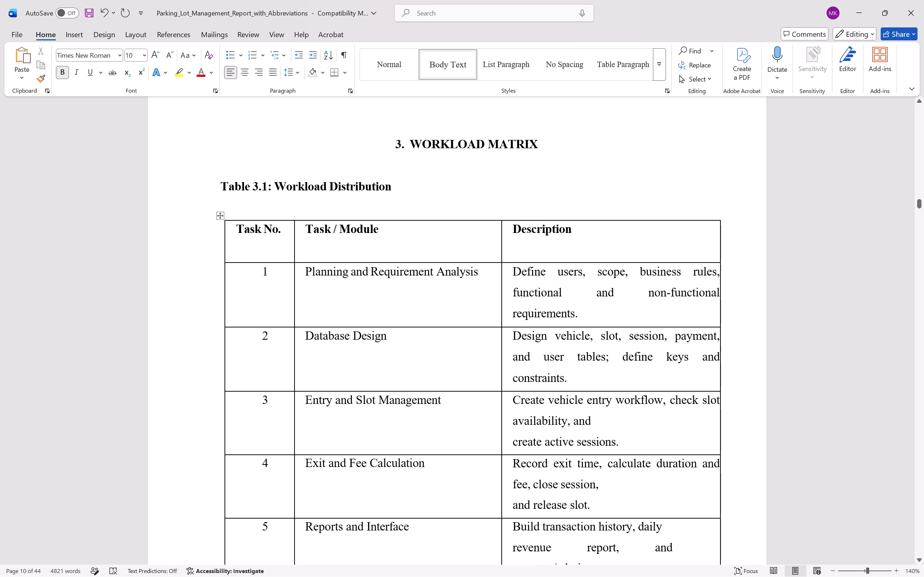
pyautogui.click(614, 220)
pyautogui.click(229, 75)
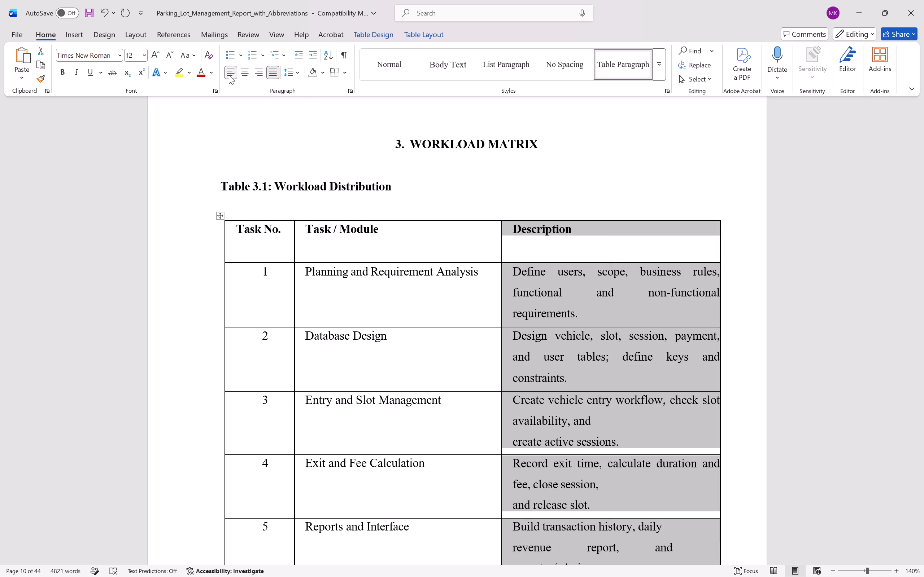
pyautogui.click(635, 324)
# Join the split line in the task 6 description so it reads "duplicate sessions, slot conflicts, and reports.".
pyautogui.scroll(-1, 635, 324)
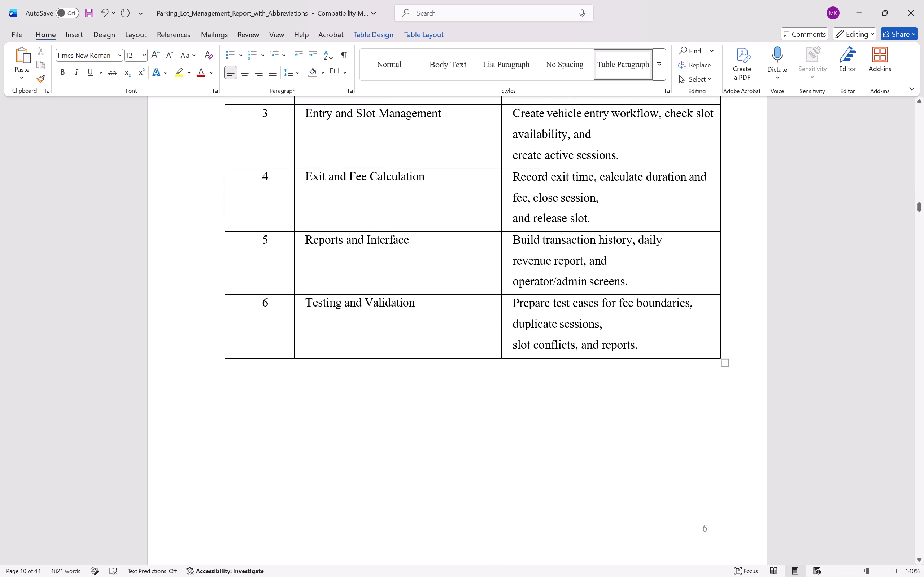
pyautogui.hscroll(1, 635, 324)
pyautogui.click(510, 347)
pyautogui.press('BackSpace')
pyautogui.press('BackSpace')
pyautogui.press('BackSpace')
pyautogui.press('space')
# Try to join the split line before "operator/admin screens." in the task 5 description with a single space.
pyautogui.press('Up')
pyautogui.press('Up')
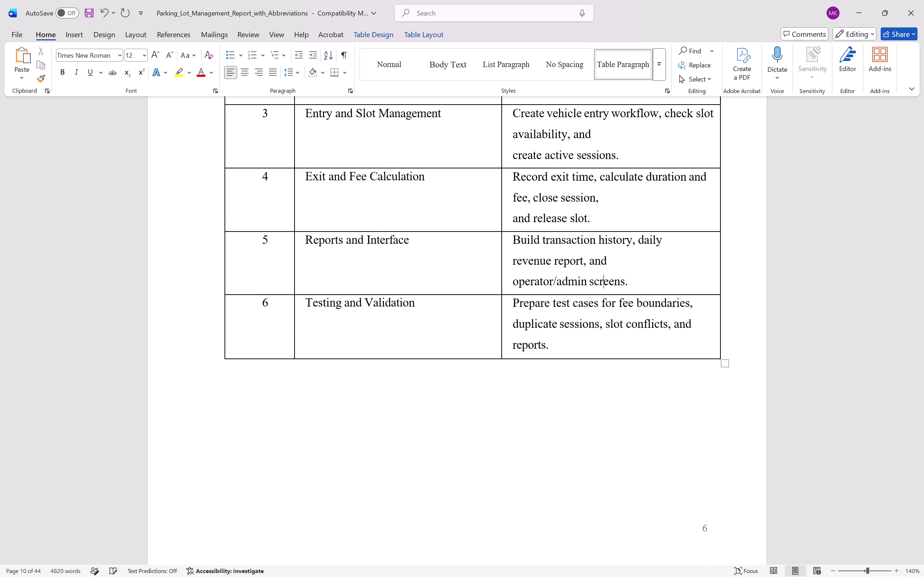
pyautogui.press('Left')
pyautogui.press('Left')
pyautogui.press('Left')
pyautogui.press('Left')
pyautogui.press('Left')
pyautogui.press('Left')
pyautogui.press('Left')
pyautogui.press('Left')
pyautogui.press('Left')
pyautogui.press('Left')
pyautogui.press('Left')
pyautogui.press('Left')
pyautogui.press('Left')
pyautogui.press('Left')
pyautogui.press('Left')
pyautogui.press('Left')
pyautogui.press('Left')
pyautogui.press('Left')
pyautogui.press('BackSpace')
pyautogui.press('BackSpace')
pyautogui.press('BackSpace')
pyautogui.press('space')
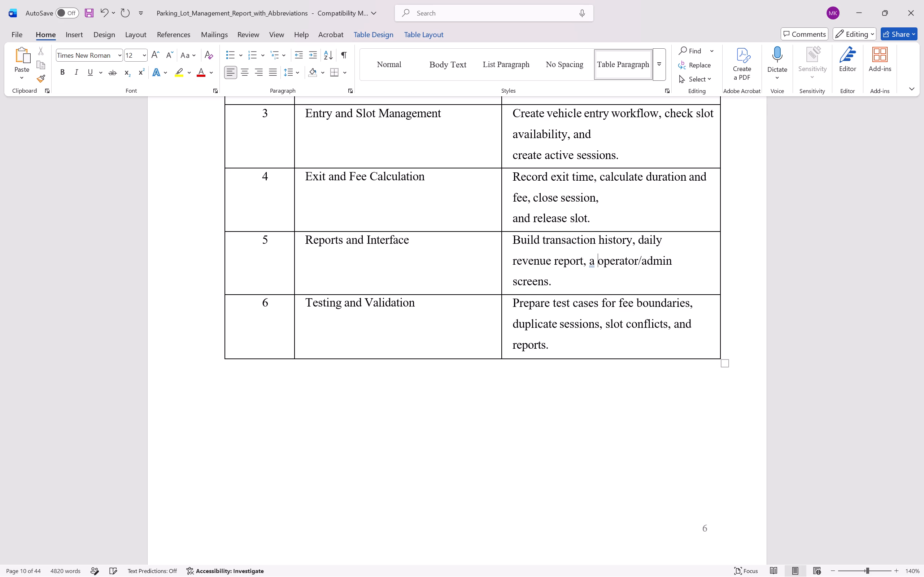
# Undo the latest edits in the task 5 description back to the full word "and" before "operator/admin screens.".
pyautogui.hotkey('ctrl', 'z')
pyautogui.hotkey('ctrl', 'z')
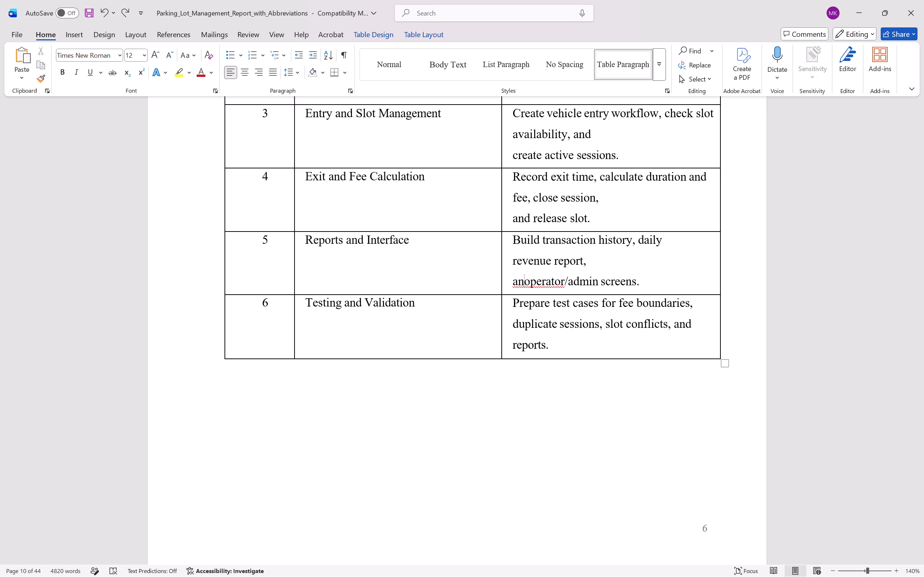
pyautogui.hotkey('ctrl', 'a')
pyautogui.click(590, 299)
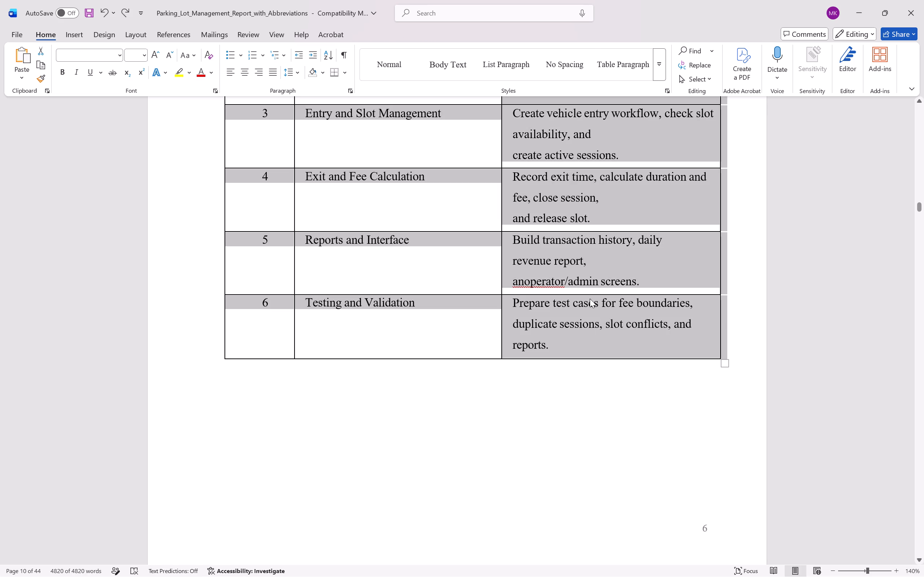
pyautogui.hotkey('ctrl', 'z')
pyautogui.hotkey('ctrl', 'z')
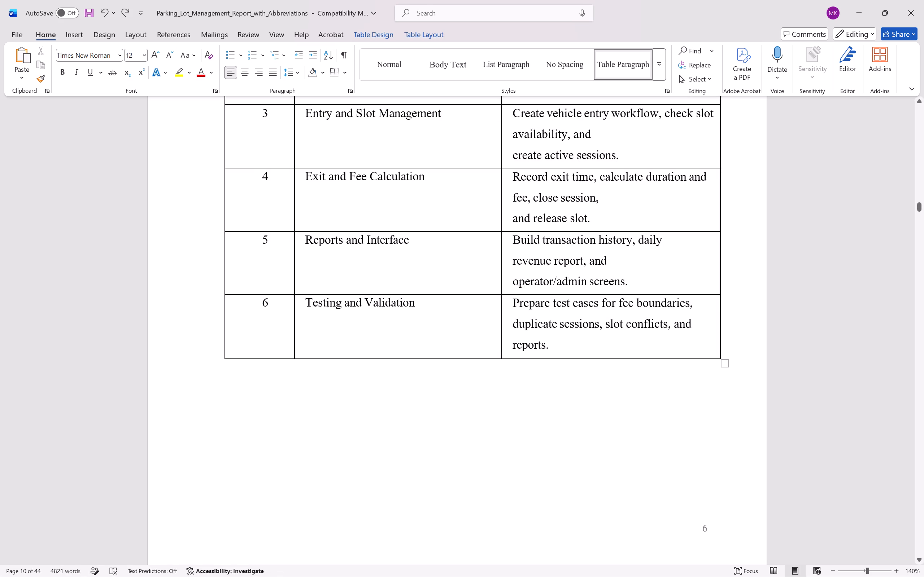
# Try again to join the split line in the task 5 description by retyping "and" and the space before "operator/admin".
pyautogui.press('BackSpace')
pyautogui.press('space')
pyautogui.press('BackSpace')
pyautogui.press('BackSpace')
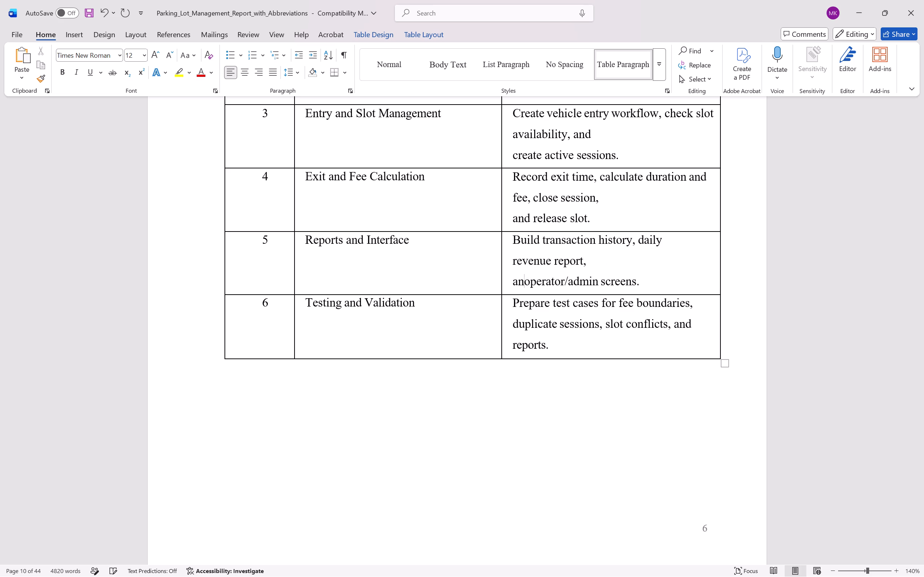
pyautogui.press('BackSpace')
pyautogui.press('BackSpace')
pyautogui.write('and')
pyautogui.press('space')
# Replace the last letter of "admin" in the task 5 description with "m".
pyautogui.press('Right')
pyautogui.press('Right')
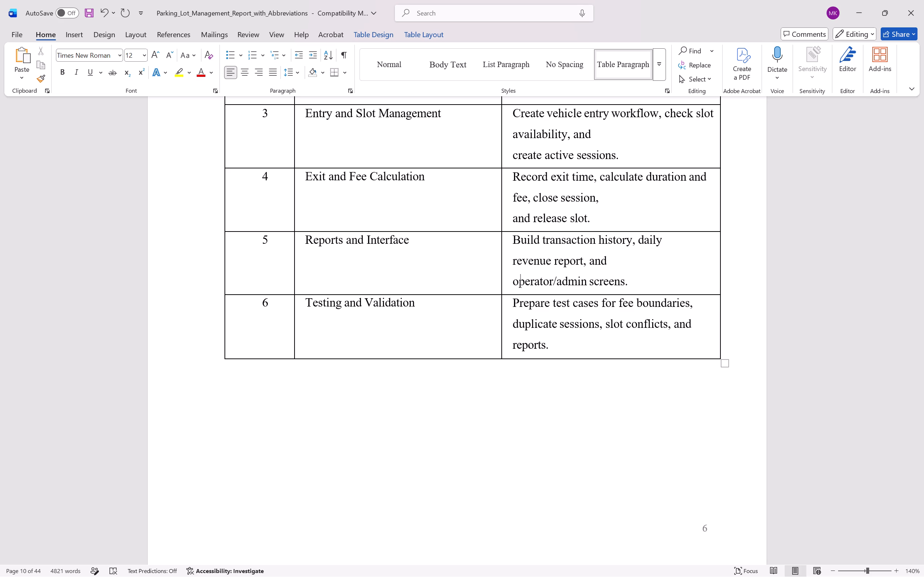
pyautogui.press('Right')
pyautogui.press('Right')
pyautogui.press('Right')
pyautogui.press('Right')
pyautogui.press('Right')
pyautogui.press('Right')
pyautogui.press('Right')
pyautogui.press('Right')
pyautogui.press('Right')
pyautogui.press('Right')
pyautogui.press('Right')
pyautogui.press('Right')
pyautogui.press('BackSpace')
pyautogui.press('m')
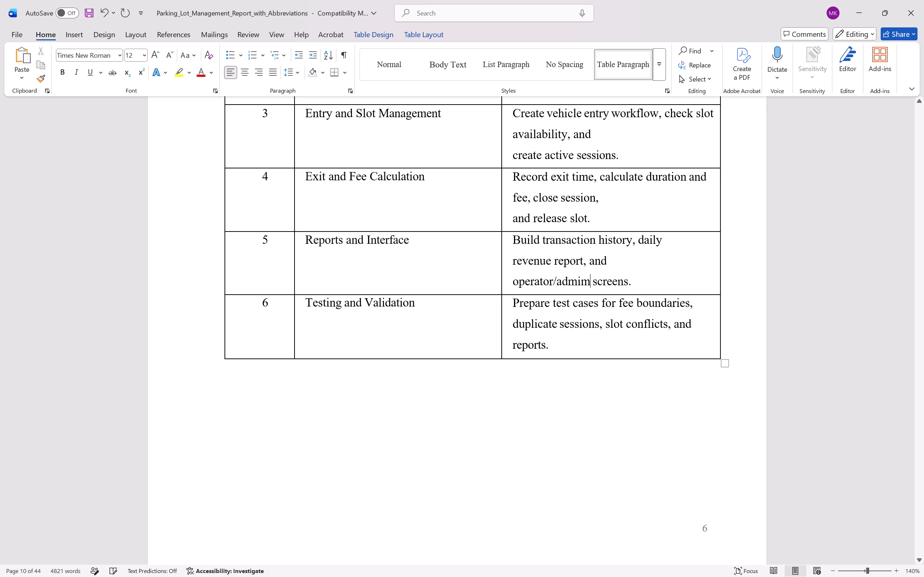
# Enlarge Table 3.1 slightly outward from its lower-right corner.
pyautogui.click(724, 363)
pyautogui.click(754, 424)
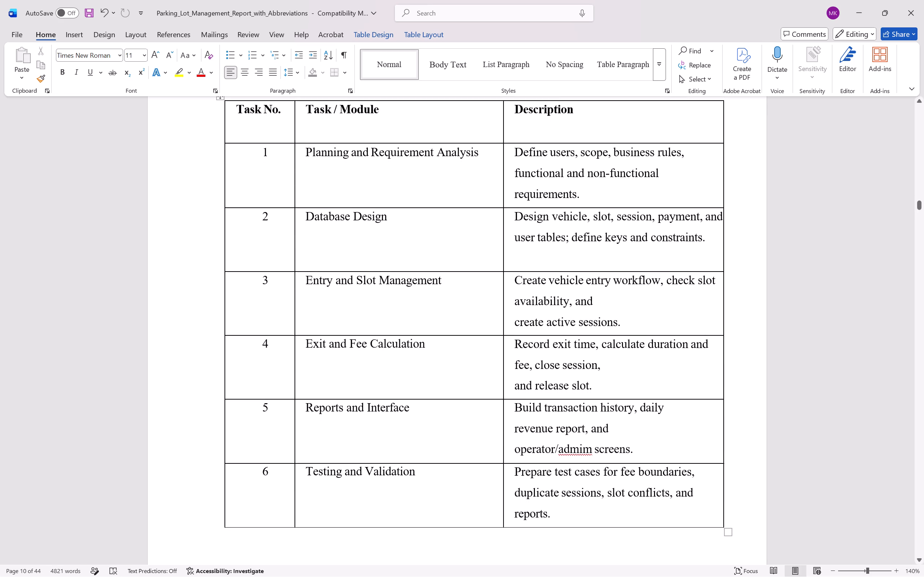
# Join the split line in the task 4 description so it reads "fee, close session, and release slot.".
pyautogui.click(517, 384)
pyautogui.press('BackSpace')
pyautogui.press('BackSpace')
pyautogui.press('BackSpace')
pyautogui.press('space')
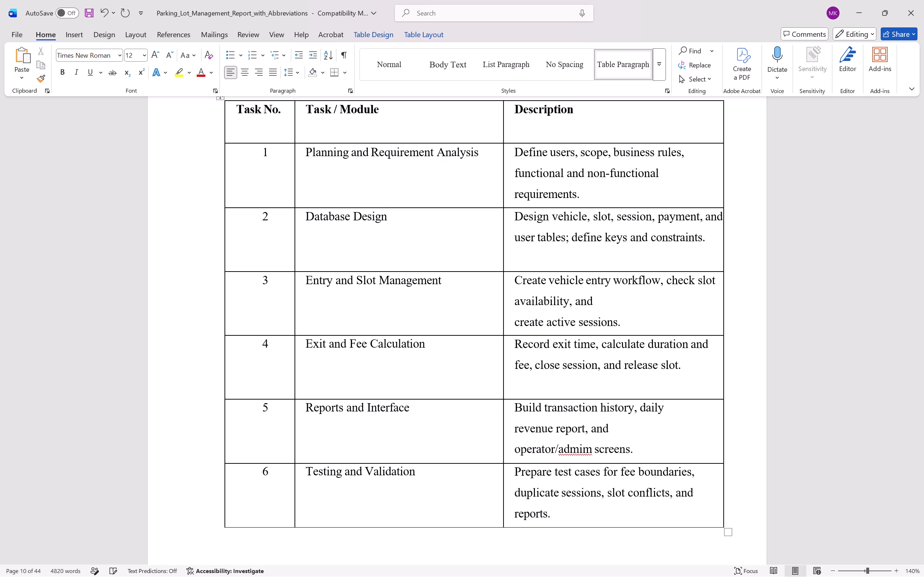
# Join the split line in the task 3 description so it reads "availability, and create active sessions.".
pyautogui.click(513, 326)
pyautogui.press('BackSpace')
pyautogui.press('BackSpace')
pyautogui.press('BackSpace')
pyautogui.press('space')
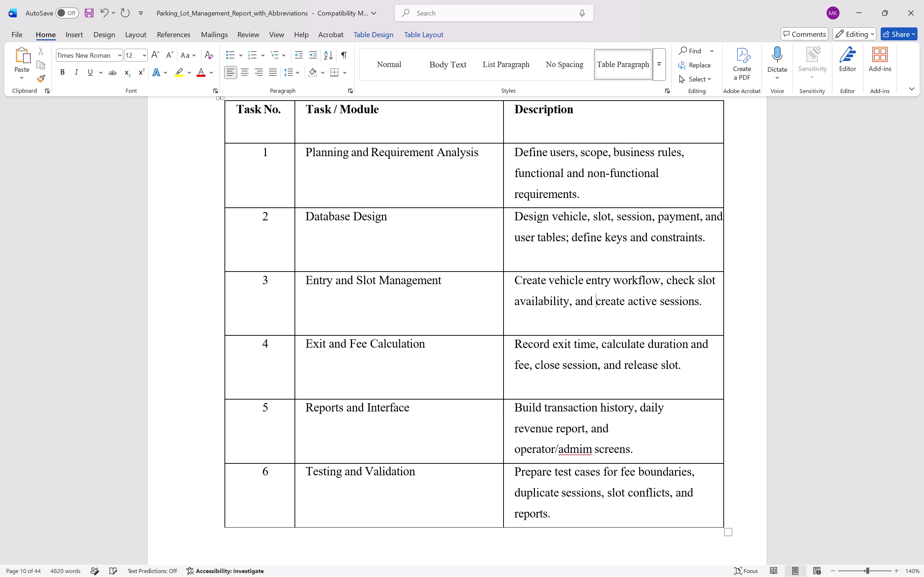
# Insert a blank line before each of the Literature Review headings 4.3, 4.4 and 4.5.
pyautogui.scroll(-1, 588, 263)
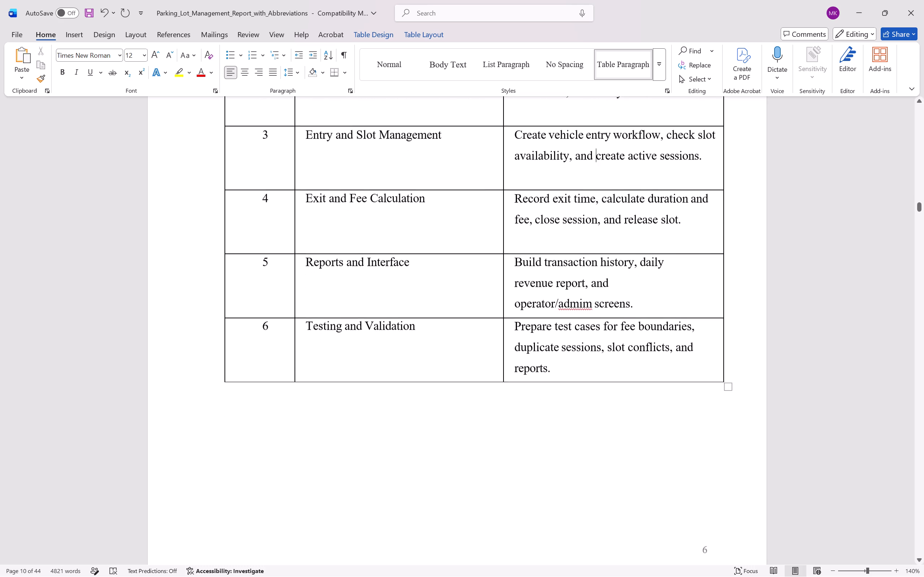
pyautogui.scroll(-3, 588, 263)
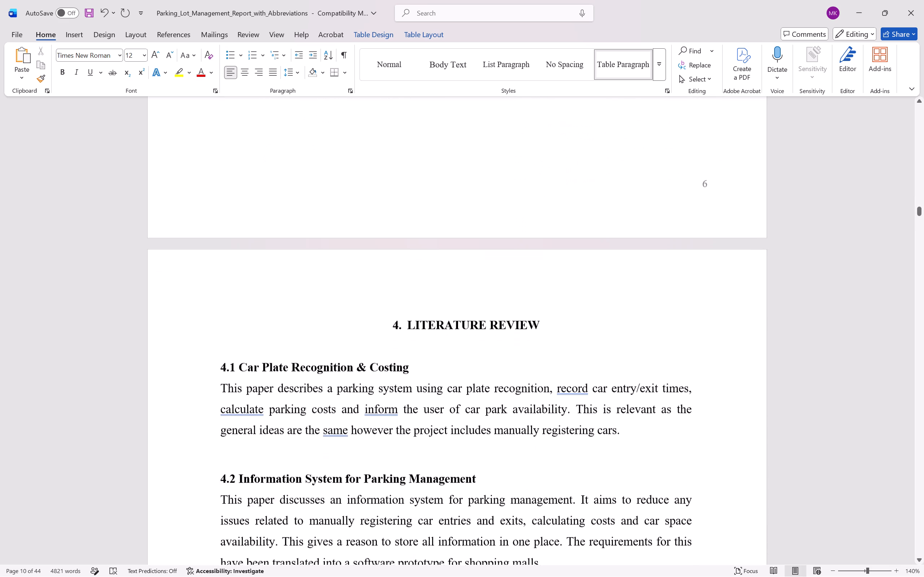
pyautogui.scroll(-2, 588, 263)
pyautogui.click(591, 239)
pyautogui.press('Return')
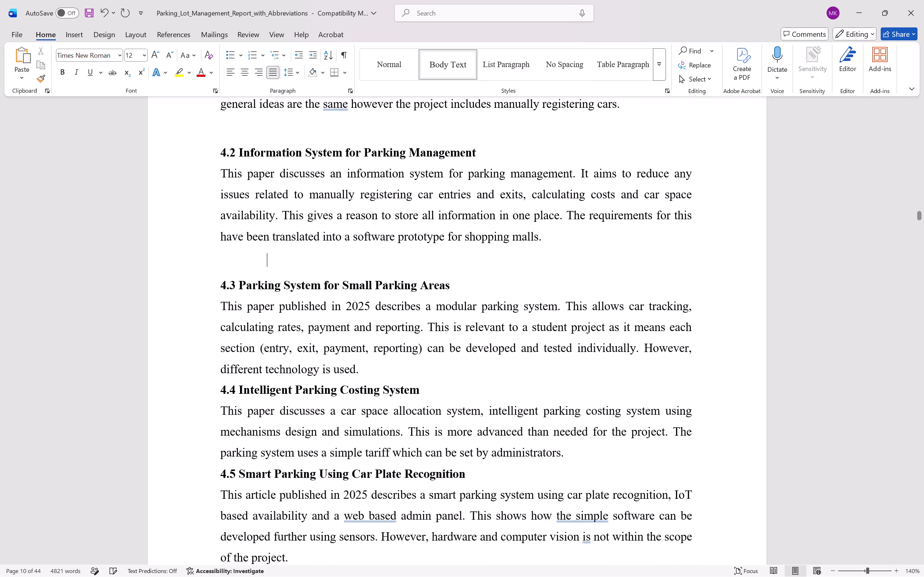
pyautogui.scroll(-1, 591, 239)
pyautogui.click(550, 248)
pyautogui.press('Return')
pyautogui.scroll(-1, 550, 248)
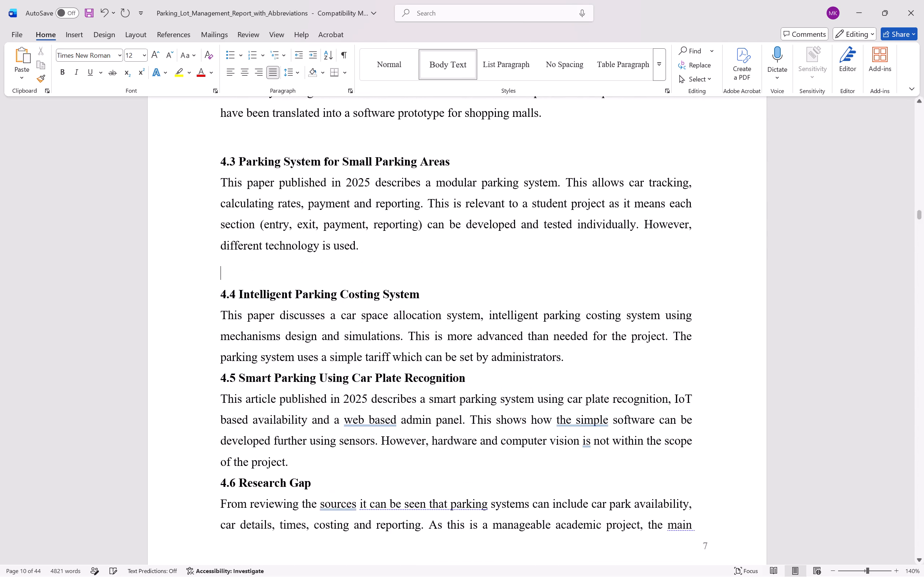
pyautogui.scroll(-1, 550, 248)
pyautogui.click(580, 243)
pyautogui.press('Return')
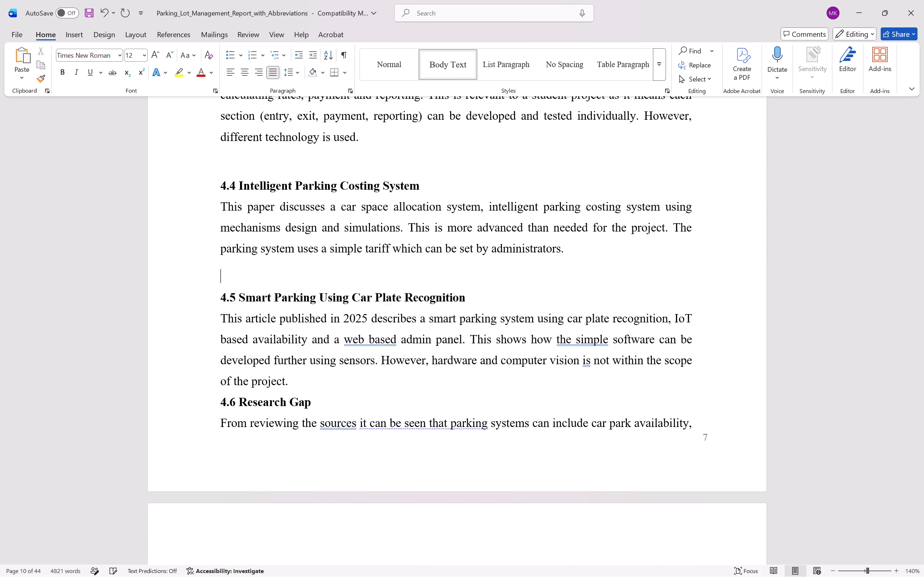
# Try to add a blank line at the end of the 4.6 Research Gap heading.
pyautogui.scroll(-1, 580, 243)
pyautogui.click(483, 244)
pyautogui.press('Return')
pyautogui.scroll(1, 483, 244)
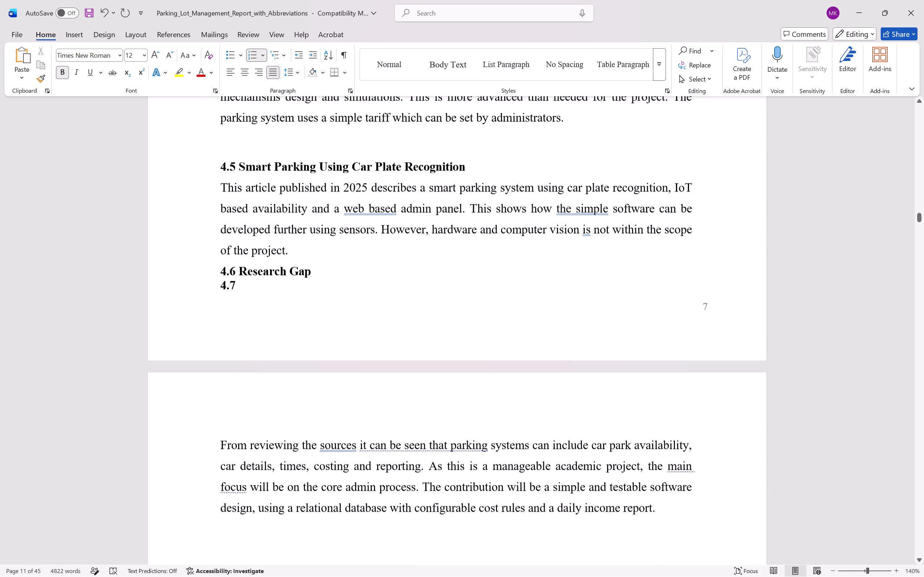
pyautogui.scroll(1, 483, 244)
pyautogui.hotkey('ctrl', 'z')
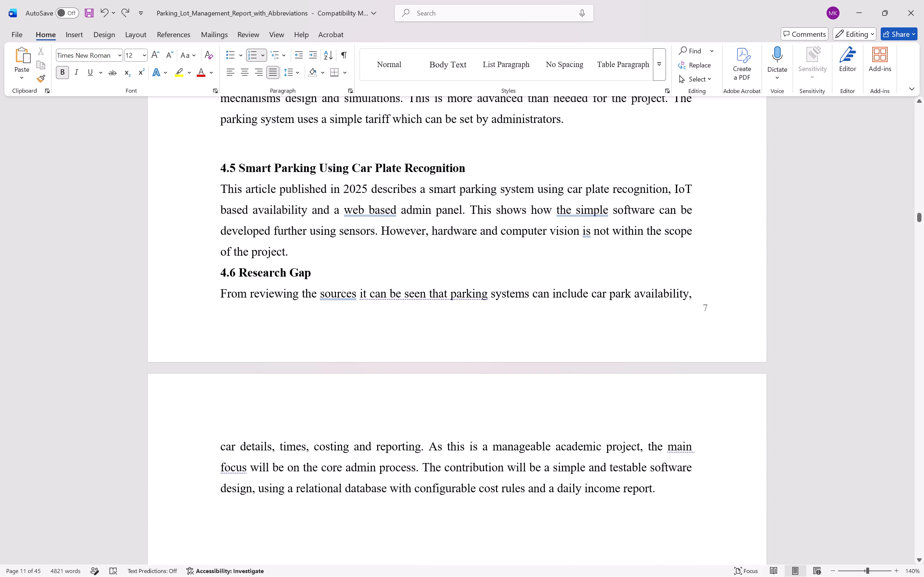
# Insert a blank line after the section 4.5 paragraph, before the 4.6 Research Gap heading.
pyautogui.scroll(1, 396, 257)
pyautogui.click(307, 458)
pyautogui.press('Return')
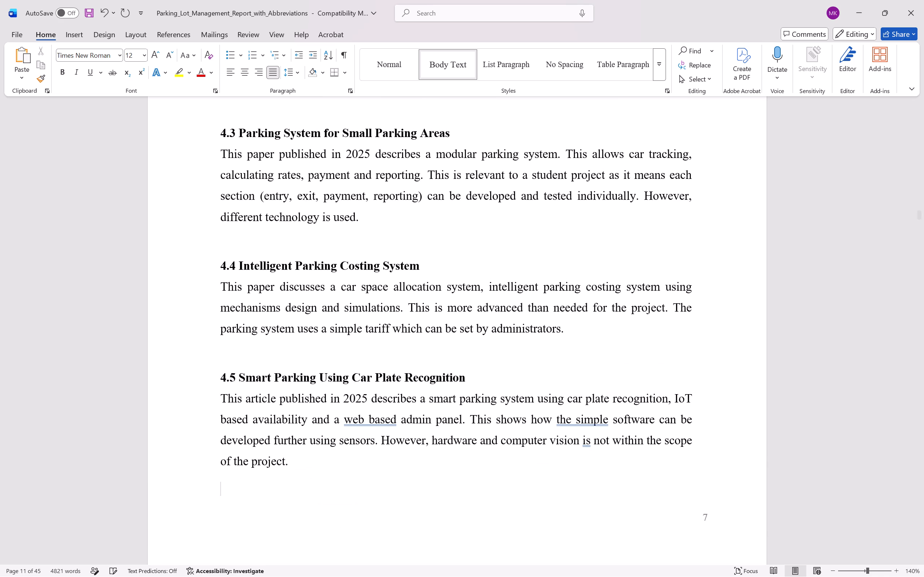
# Set the line spacing of the blank line before heading 4.5 to 1.5.
pyautogui.scroll(-2, 307, 458)
pyautogui.scroll(2, 307, 458)
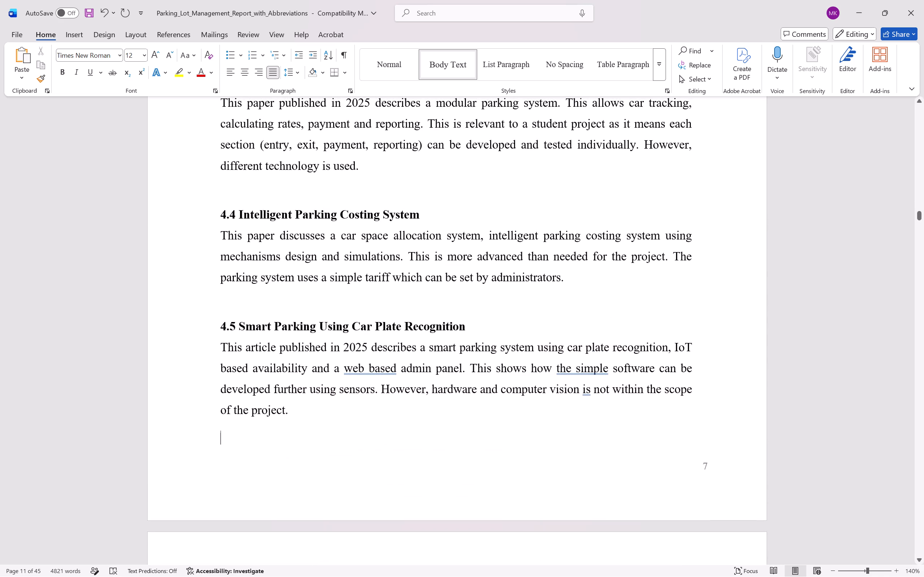
pyautogui.scroll(1, 307, 458)
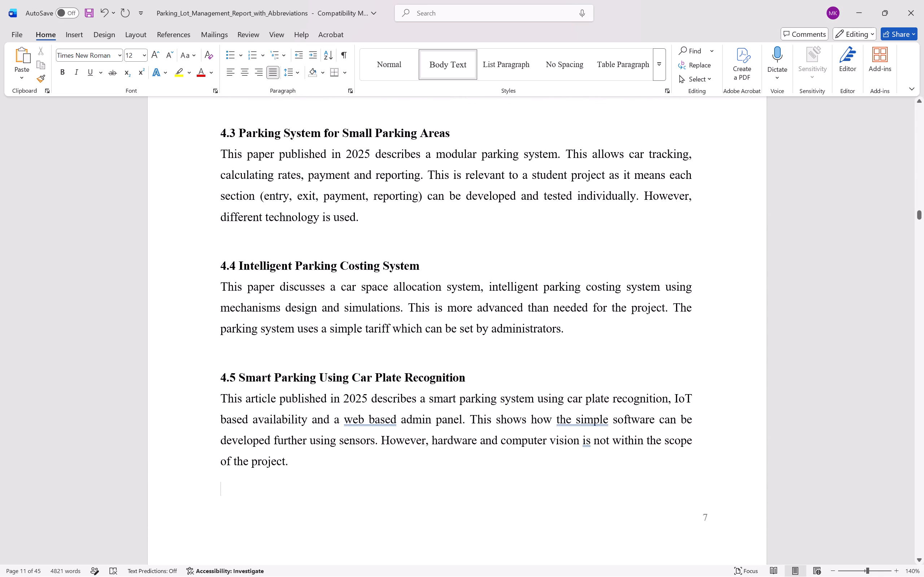
pyautogui.click(350, 360)
pyautogui.moveTo(350, 360); pyautogui.dragTo(288, 344)
pyautogui.doubleClick(269, 346)
pyautogui.moveTo(199, 346); pyautogui.dragTo(327, 349)
pyautogui.click(298, 70)
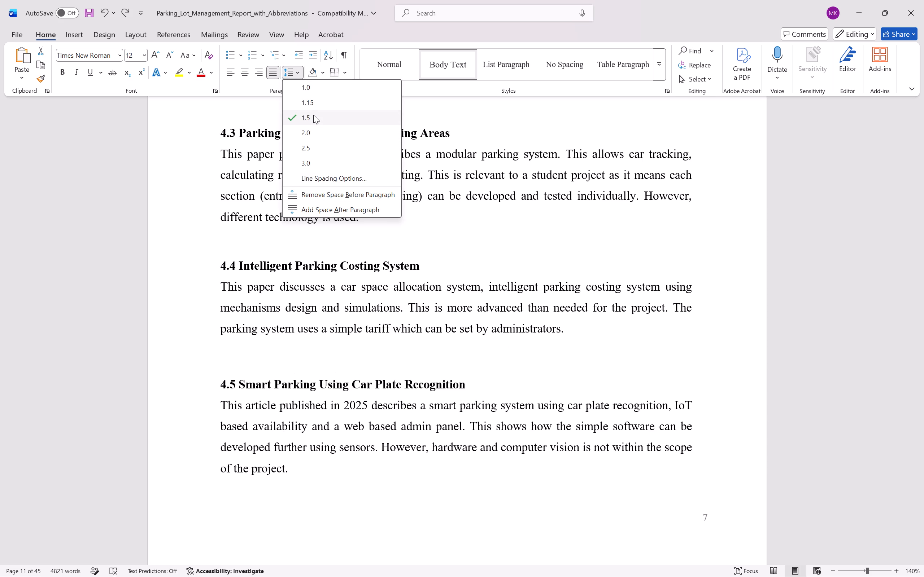
pyautogui.click(313, 115)
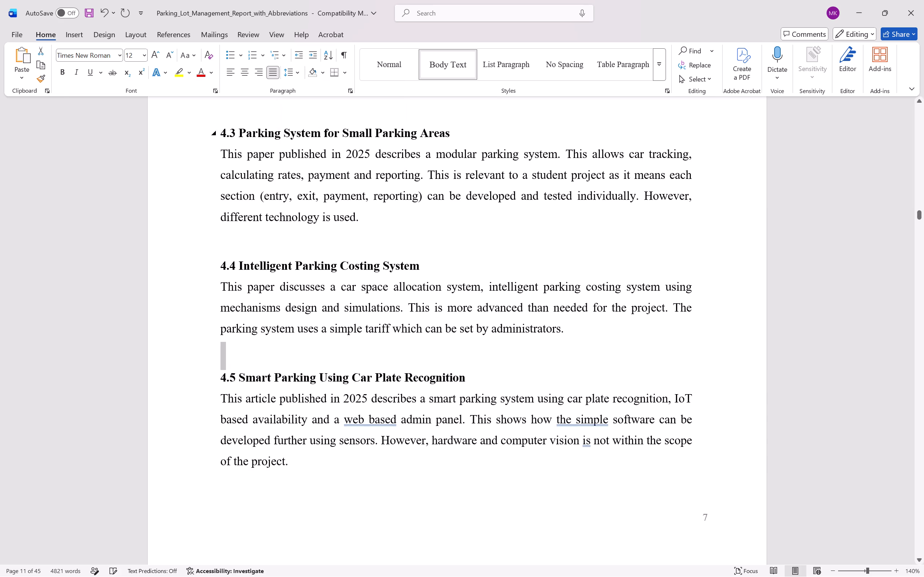
# Check the line spacing of the blank line before heading 4.4 and of the section 4.3 paragraph.
pyautogui.doubleClick(293, 235)
pyautogui.moveTo(293, 235); pyautogui.dragTo(177, 240, button='right')
pyautogui.moveTo(177, 240); pyautogui.dragTo(175, 228, button='right')
pyautogui.click(200, 247)
pyautogui.moveTo(200, 243); pyautogui.dragTo(271, 242)
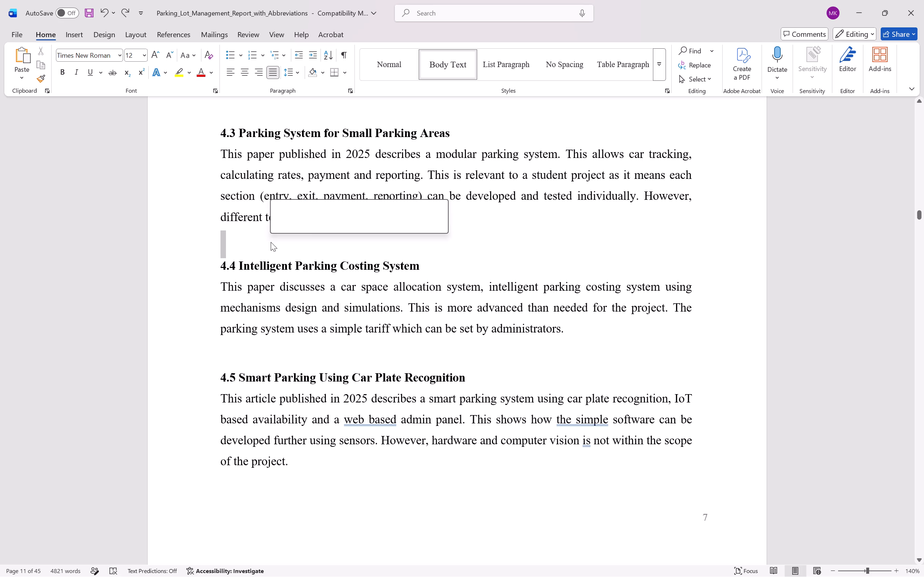
pyautogui.click(289, 71)
pyautogui.click(156, 213)
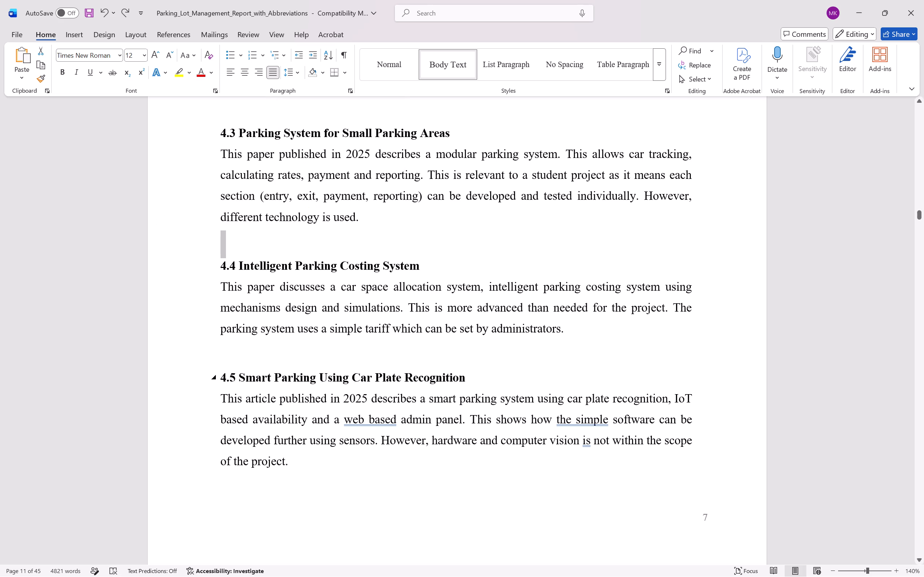
pyautogui.click(285, 350)
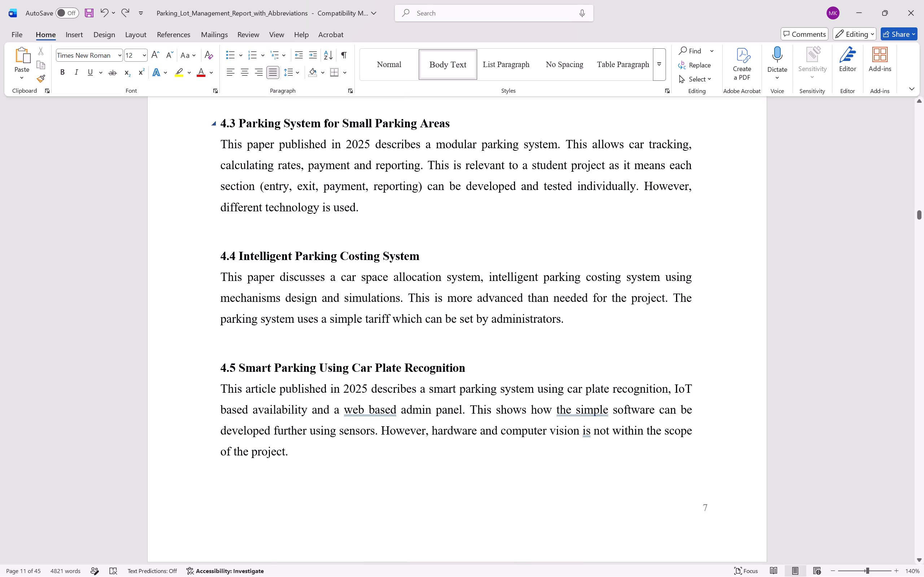
pyautogui.click(345, 252)
pyautogui.click(282, 164)
pyautogui.click(288, 73)
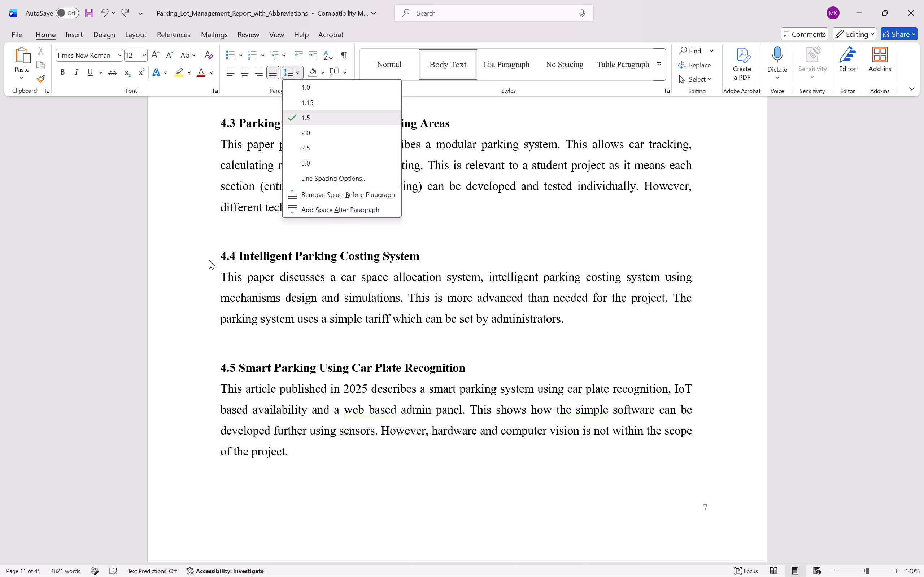
pyautogui.click(235, 222)
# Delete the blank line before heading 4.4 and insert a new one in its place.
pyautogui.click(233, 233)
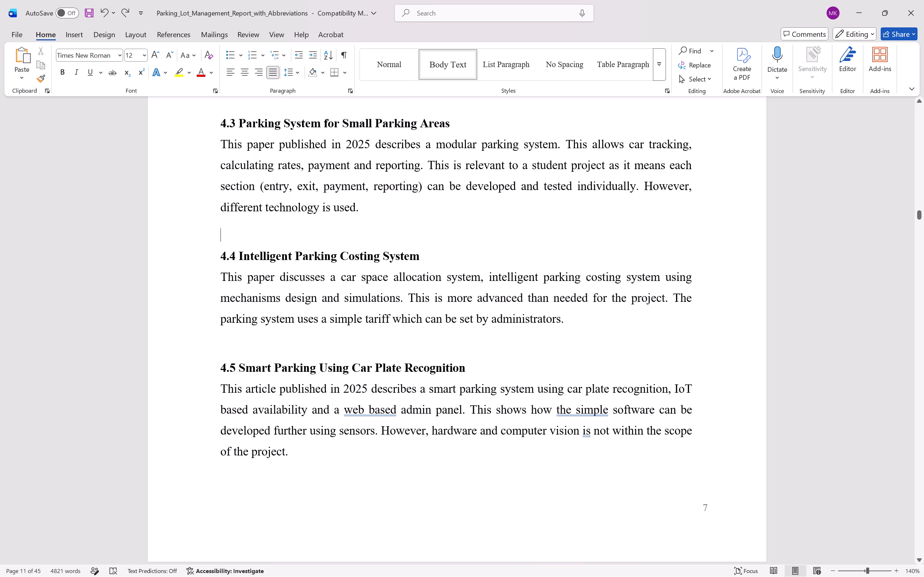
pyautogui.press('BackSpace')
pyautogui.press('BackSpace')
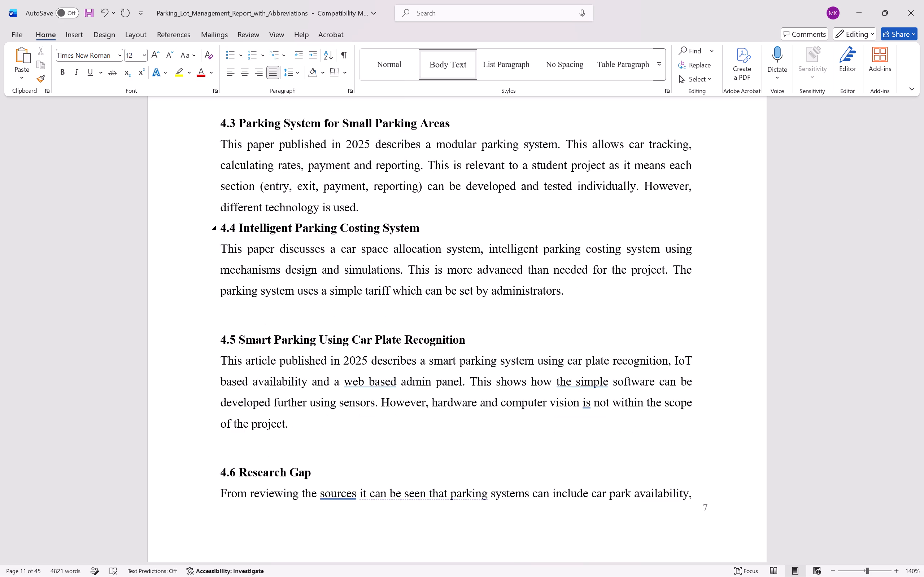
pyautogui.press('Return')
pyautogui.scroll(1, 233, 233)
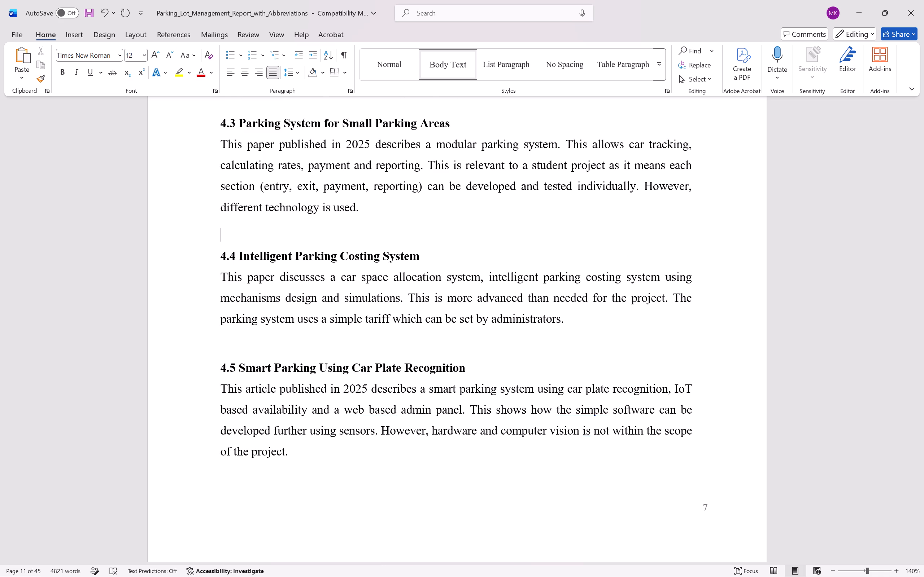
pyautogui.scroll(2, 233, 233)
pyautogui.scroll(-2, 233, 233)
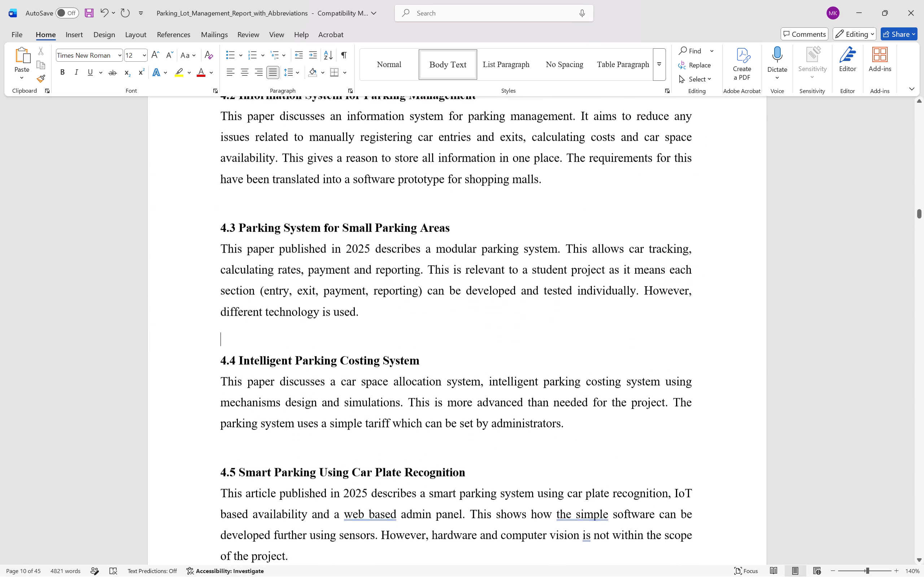
# Convert the bulleted list of data types under 5.1 Data Source to a numbered list in 1., 2., 3. format.
pyautogui.scroll(-3, 233, 233)
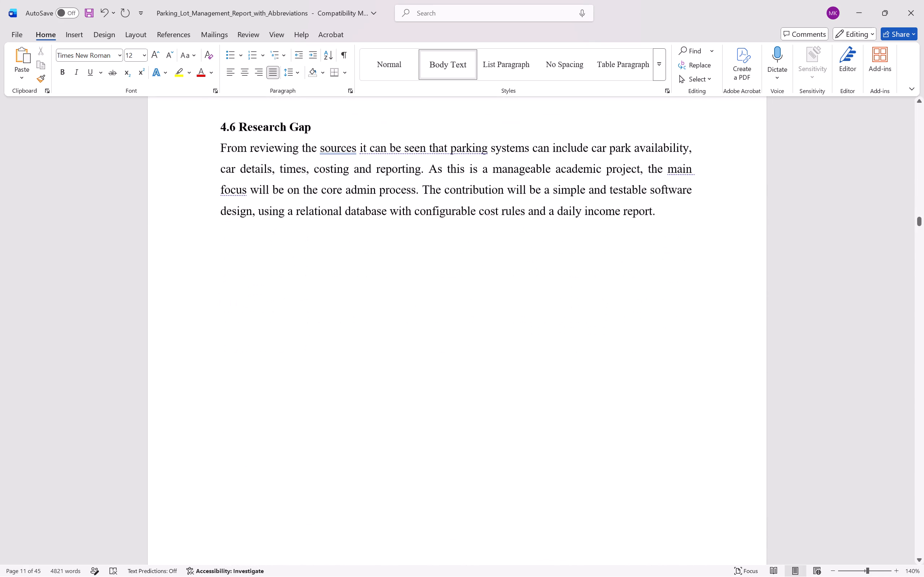
pyautogui.scroll(-3, 233, 233)
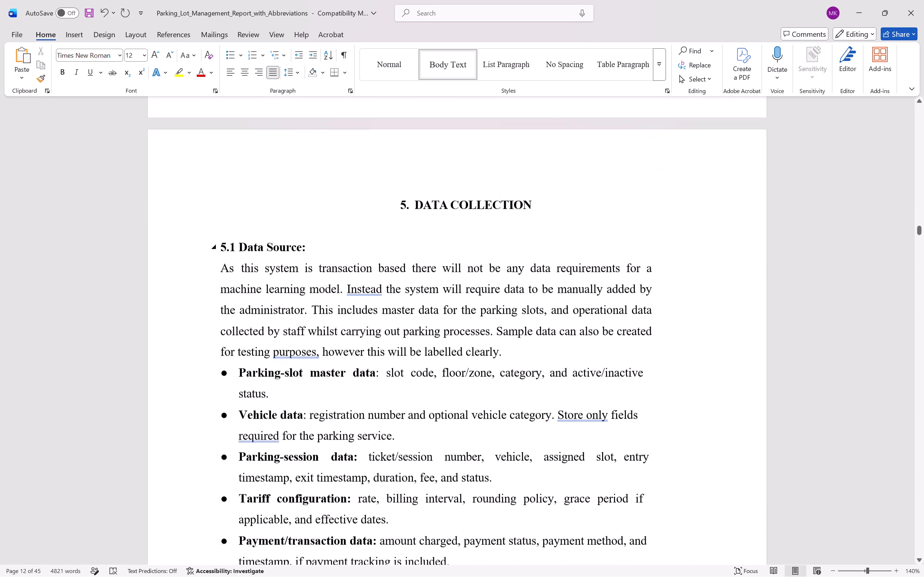
pyautogui.scroll(-1, 233, 233)
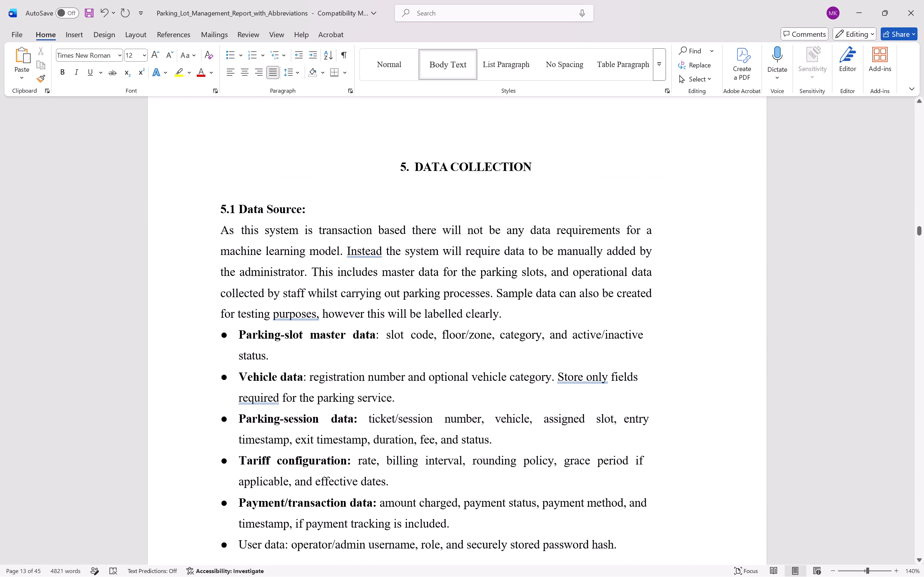
pyautogui.scroll(-1, 233, 233)
pyautogui.scroll(-1, 299, 254)
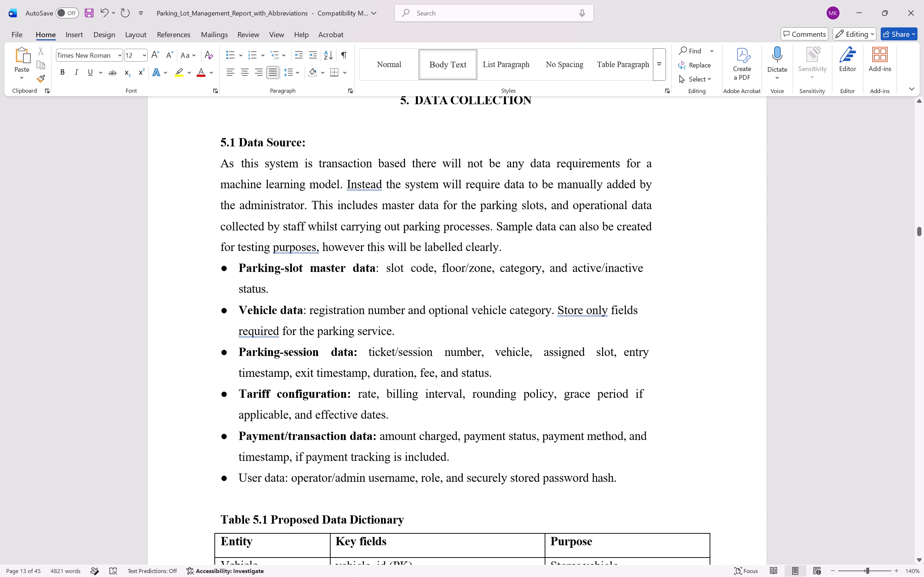
pyautogui.moveTo(223, 268); pyautogui.dragTo(227, 273)
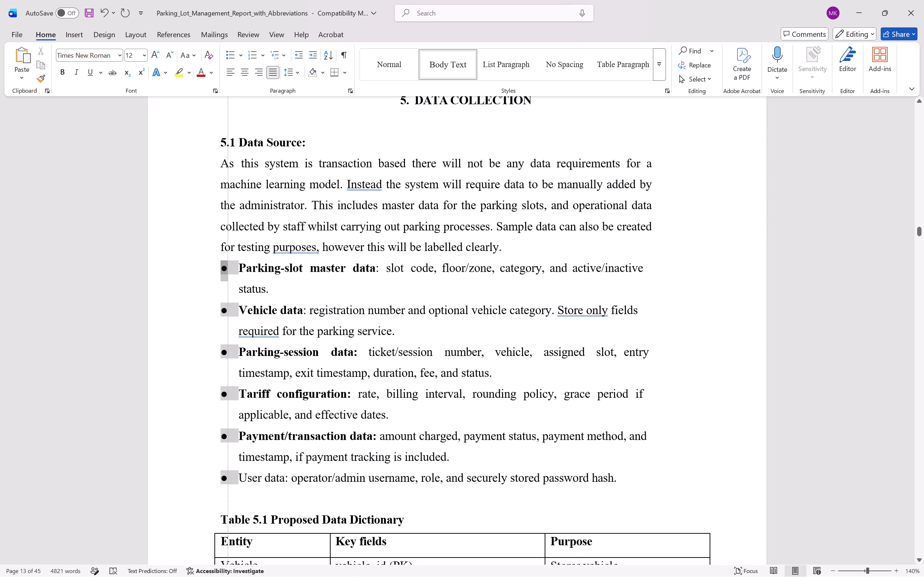
pyautogui.moveTo(227, 273); pyautogui.dragTo(226, 273)
pyautogui.hotkey('ctrl', 'z')
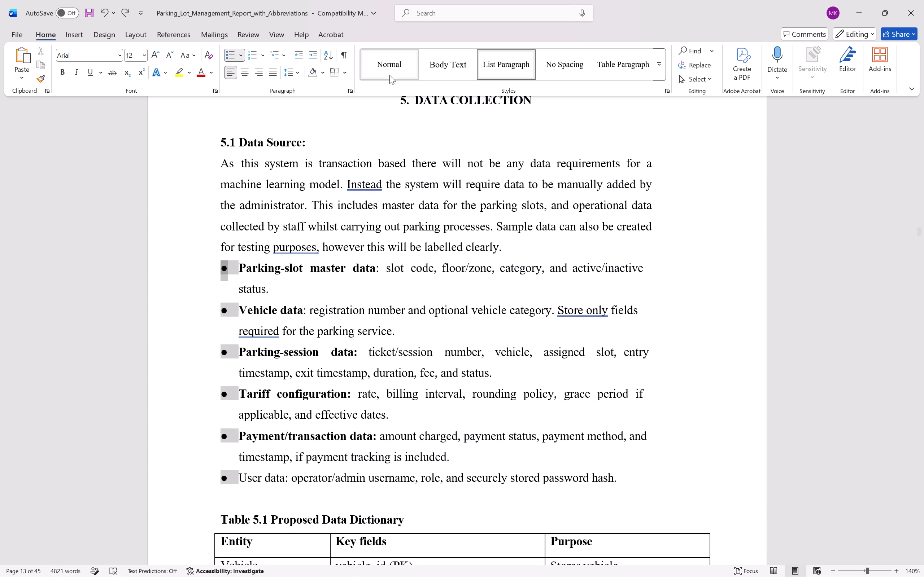
pyautogui.click(301, 74)
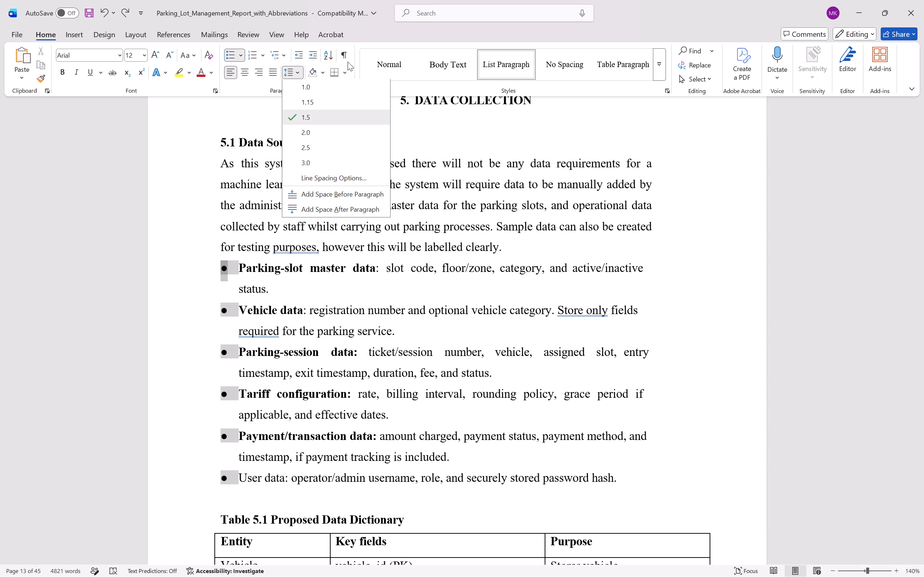
pyautogui.click(248, 88)
pyautogui.click(245, 61)
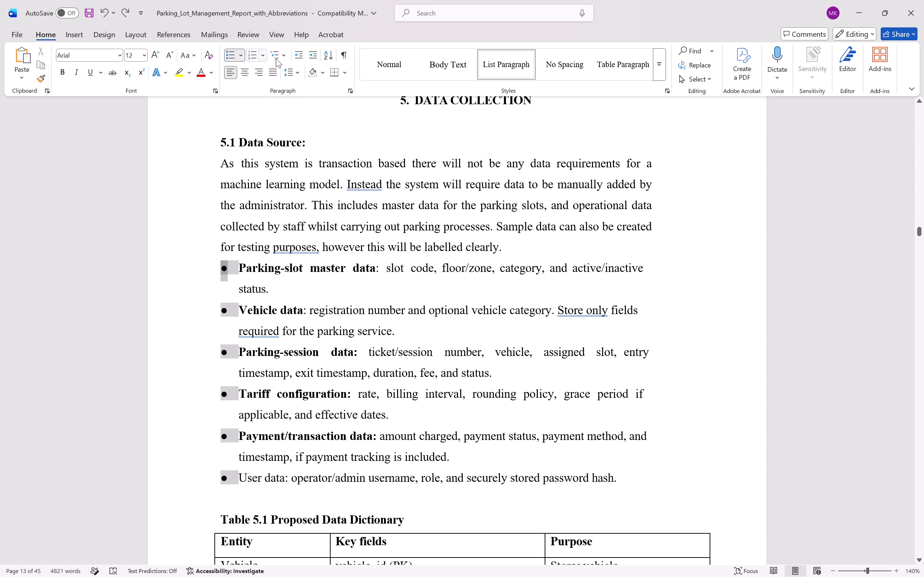
pyautogui.click(262, 58)
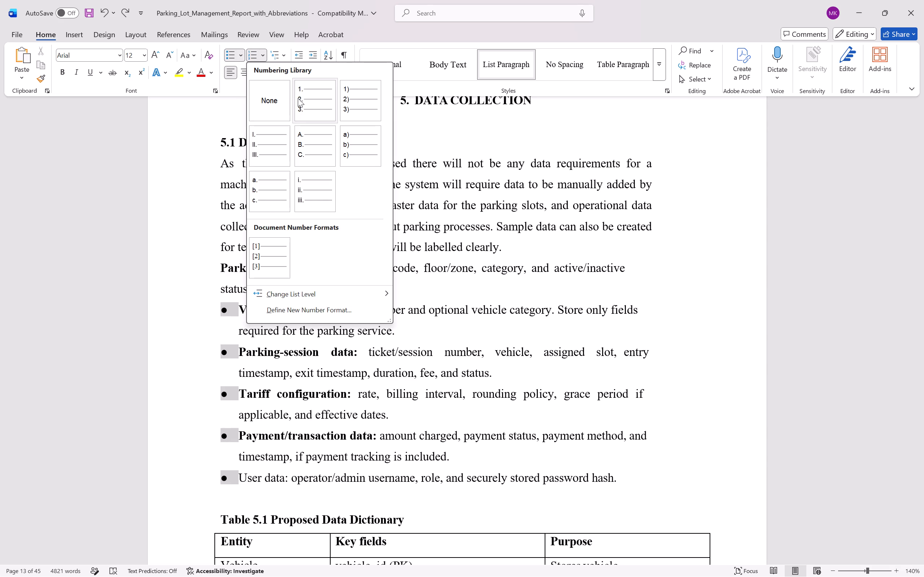
pyautogui.click(298, 98)
pyautogui.click(240, 430)
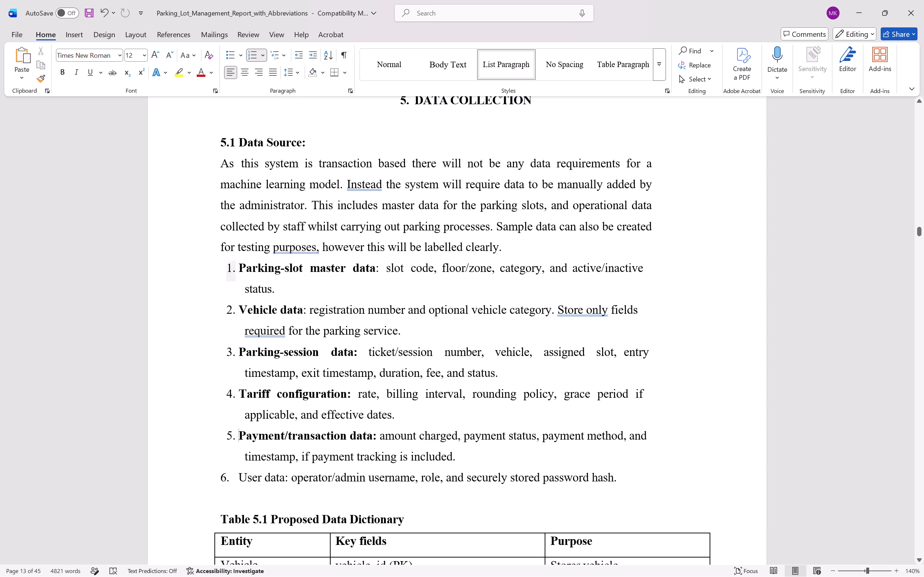
# Remove the numbering from the "User data" item and rejoin it to the list as item 6, aligned with the items above.
pyautogui.rightClick(221, 473)
pyautogui.click(209, 483)
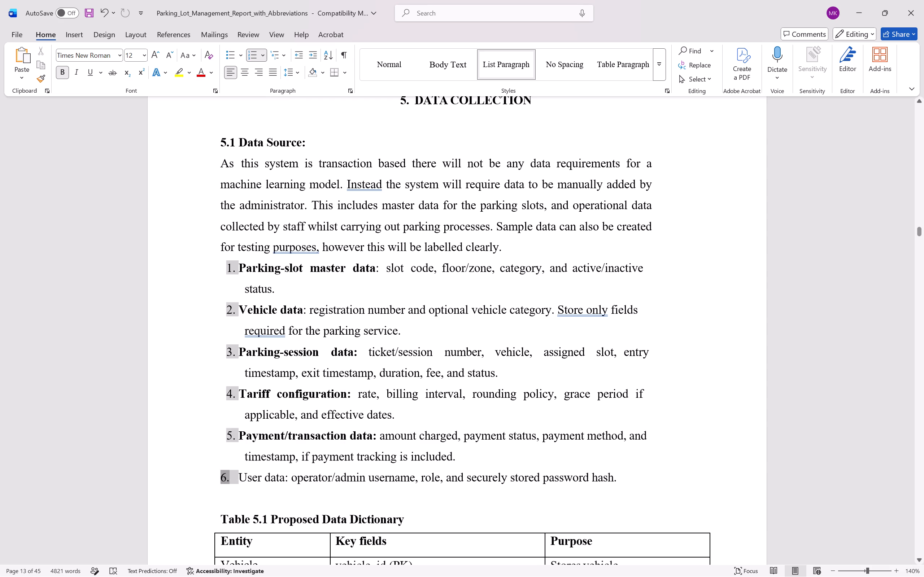
pyautogui.click(220, 479)
pyautogui.press('BackSpace')
pyautogui.press('BackSpace')
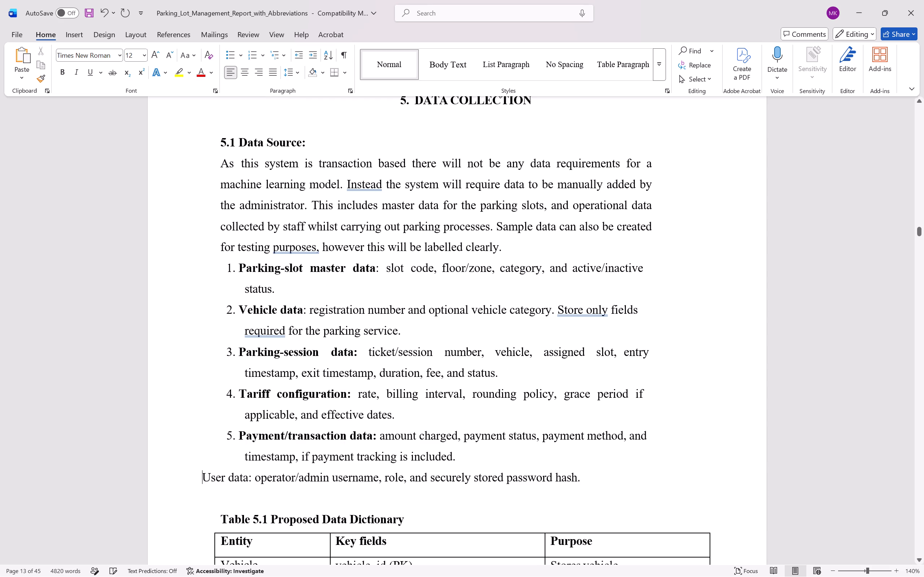
pyautogui.press('BackSpace')
pyautogui.press('Return')
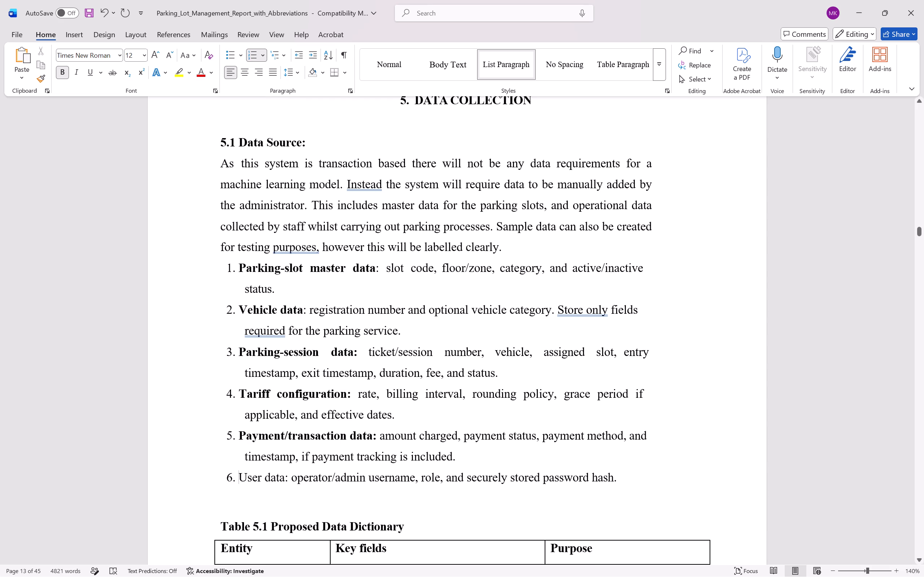
# Make the "User data:" label in list item 6 bold.
pyautogui.moveTo(237, 475); pyautogui.dragTo(253, 475)
pyautogui.moveTo(253, 475); pyautogui.dragTo(281, 472)
pyautogui.click(281, 472)
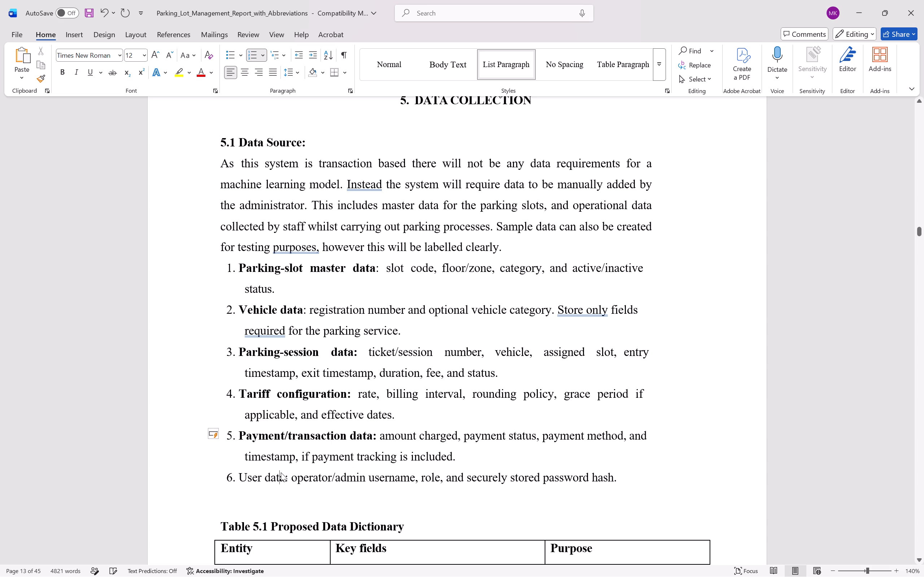
pyautogui.doubleClick(241, 480)
pyautogui.press('Right')
pyautogui.press('Left')
pyautogui.press('Left')
pyautogui.press('Left')
pyautogui.press('Left')
pyautogui.press('Left')
pyautogui.press('Left')
pyautogui.press('Right')
pyautogui.hotkey('shift', 'Right')
pyautogui.hotkey('shift', 'Right')
pyautogui.hotkey('shift', 'Right')
pyautogui.hotkey('shift', 'Right')
pyautogui.hotkey('shift', 'Right')
pyautogui.hotkey('shift', 'Right')
pyautogui.hotkey('shift', 'Right')
pyautogui.hotkey('shift', 'Right')
pyautogui.hotkey('shift', 'Right')
pyautogui.hotkey('shift', 'Right')
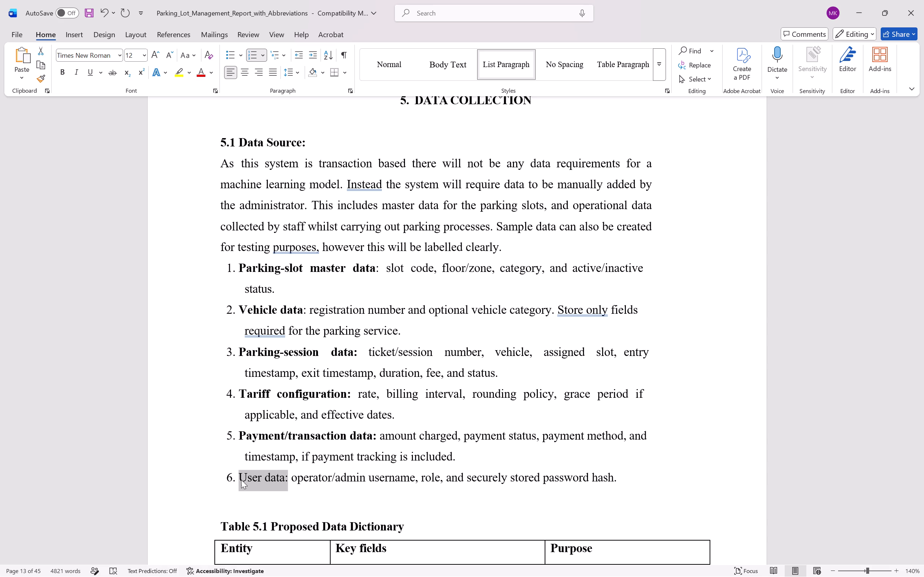
pyautogui.click(62, 67)
pyautogui.click(117, 241)
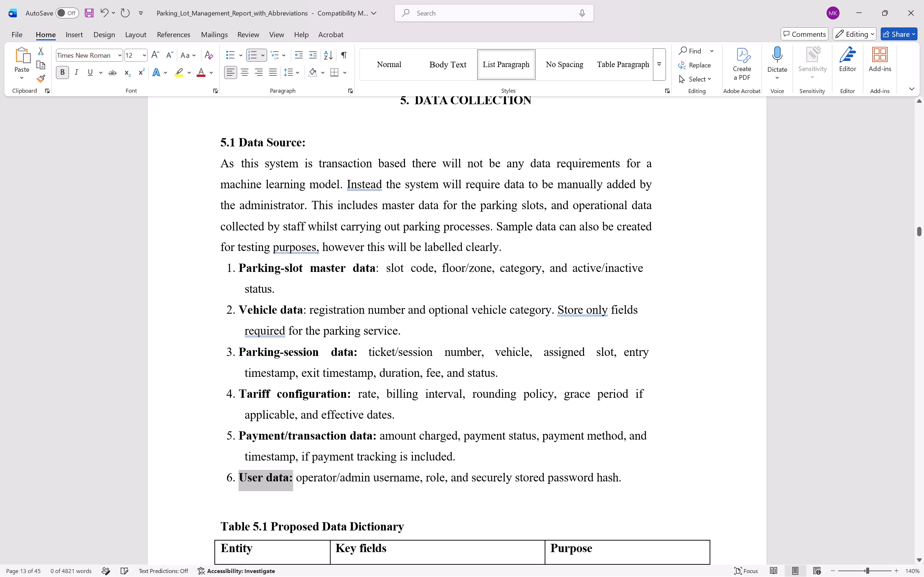
pyautogui.click(294, 310)
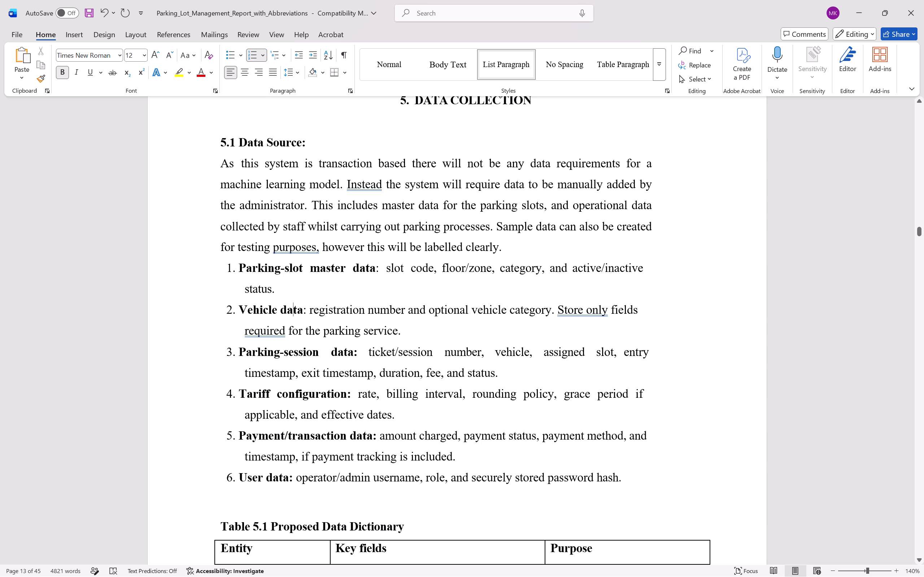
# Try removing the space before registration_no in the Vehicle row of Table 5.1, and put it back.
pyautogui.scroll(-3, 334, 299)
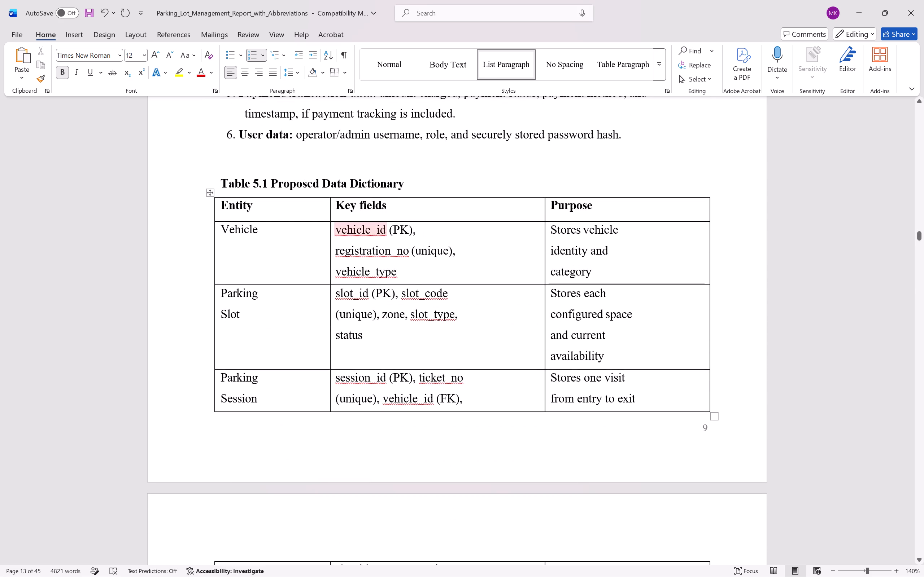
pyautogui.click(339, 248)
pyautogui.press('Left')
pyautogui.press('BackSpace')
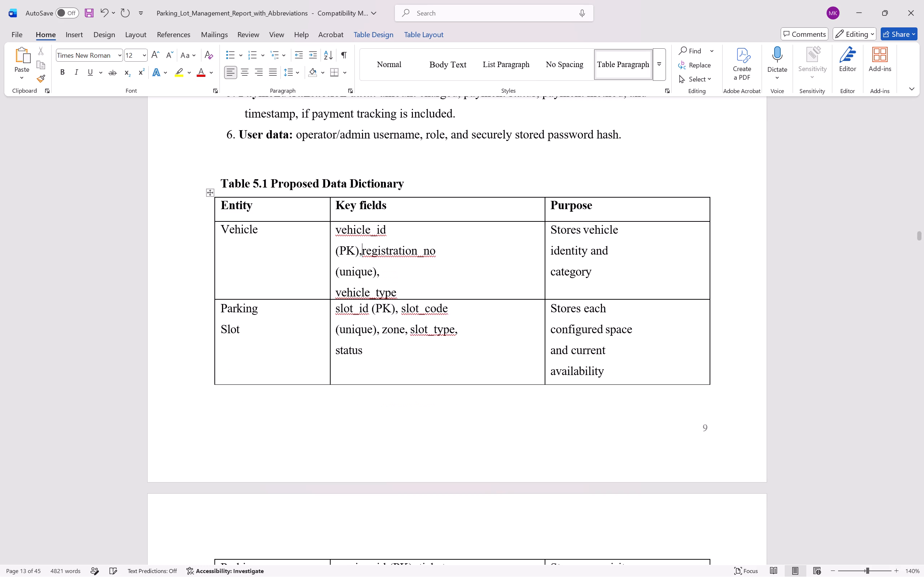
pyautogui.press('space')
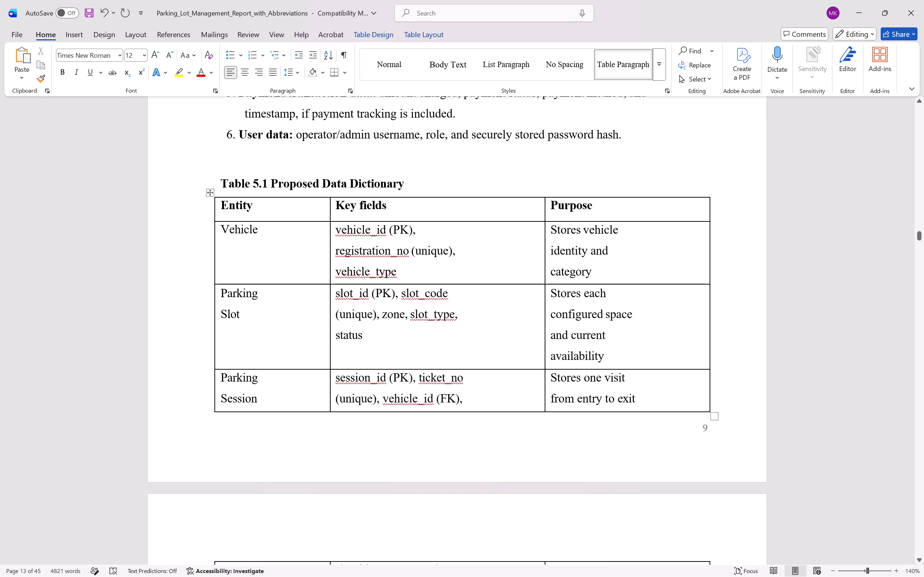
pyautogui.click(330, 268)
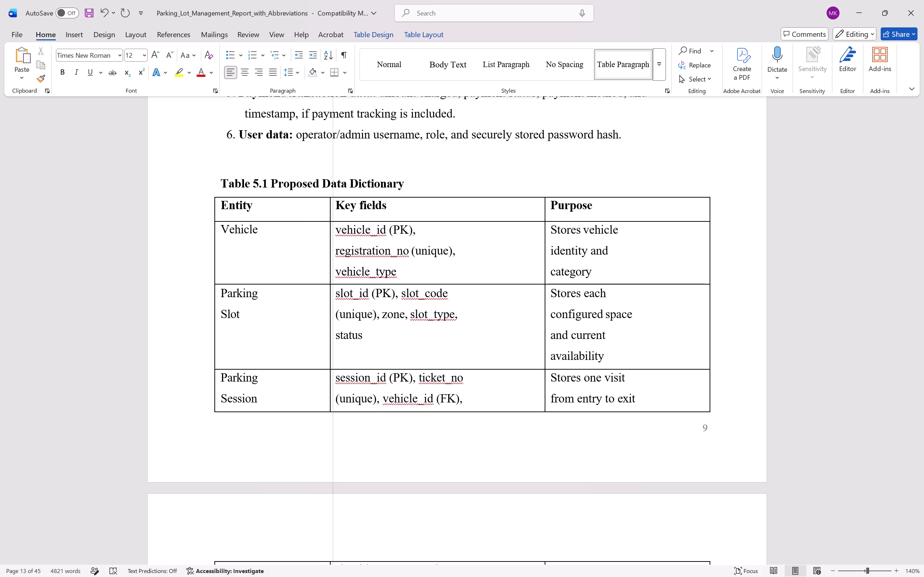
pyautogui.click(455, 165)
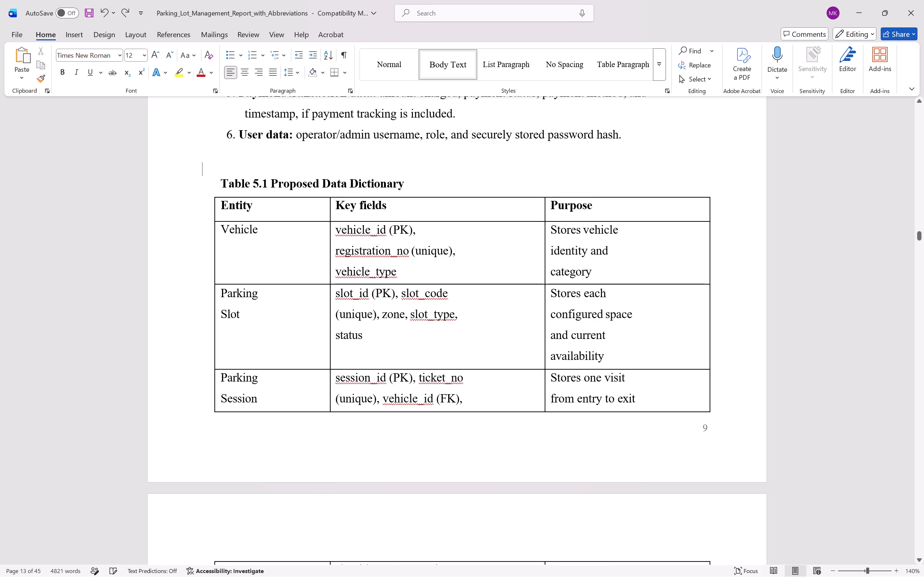
# Delete the space between "Parking" and "Slot" in Table 5.1's Entity column, undoing the extra deletion of the letter g.
pyautogui.scroll(-1, 455, 165)
pyautogui.click(225, 271)
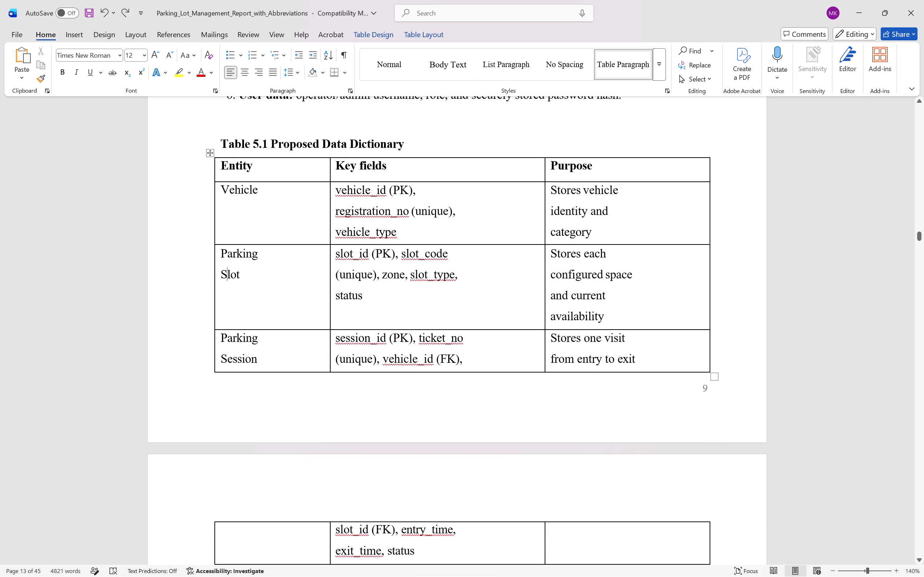
pyautogui.press('Left')
pyautogui.press('BackSpace')
pyautogui.press('BackSpace')
pyautogui.hotkey('ctrl', 'z')
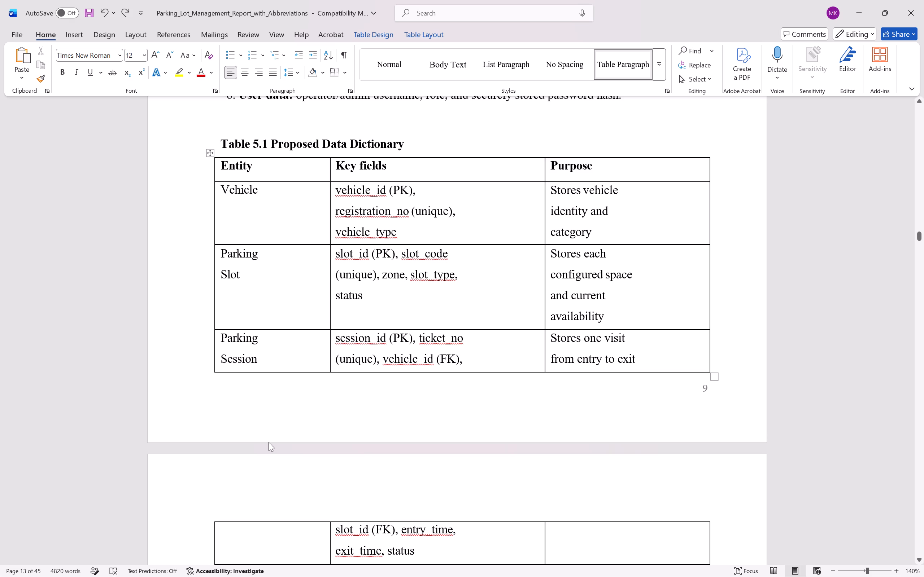
# Insert a blank line between the Table 5.1 Proposed Data Dictionary caption and its table.
pyautogui.click(269, 442)
pyautogui.scroll(-3, 269, 442)
pyautogui.hscroll(1, 269, 442)
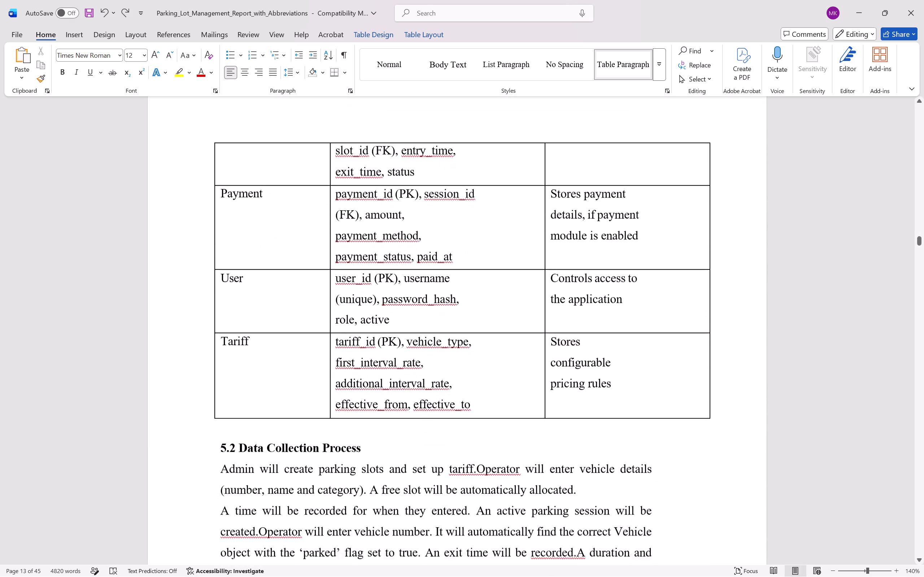
pyautogui.hscroll(1, 269, 442)
pyautogui.scroll(-1, 269, 442)
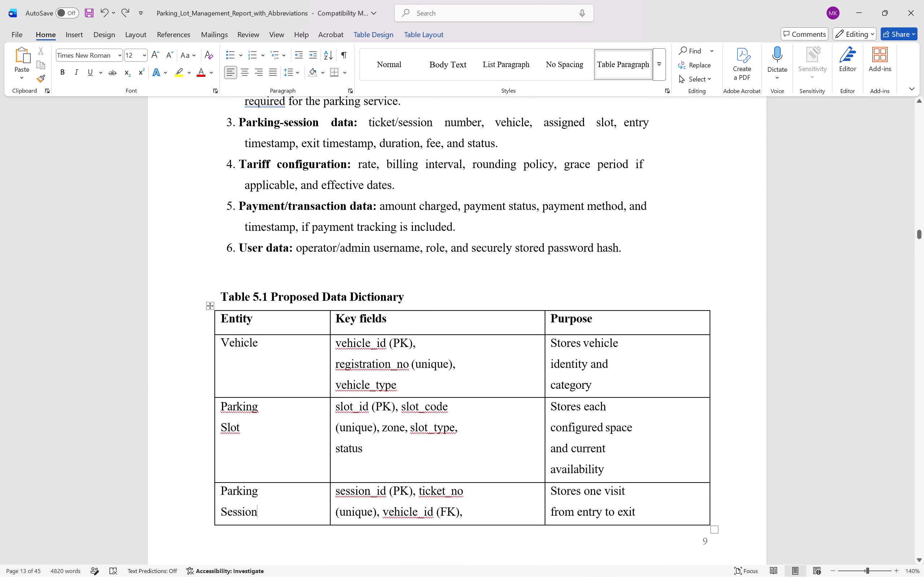
pyautogui.scroll(-1, 269, 442)
pyautogui.click(378, 424)
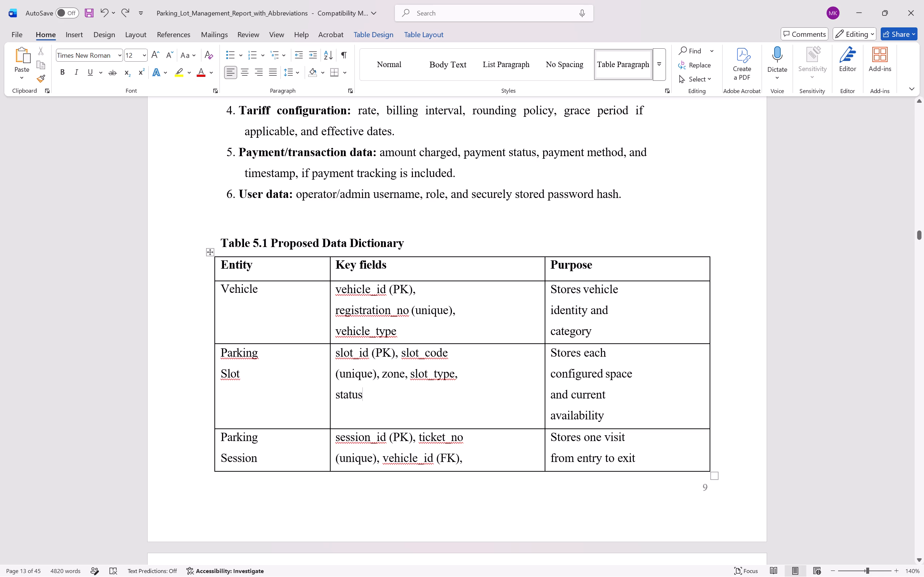
pyautogui.click(489, 236)
pyautogui.scroll(-1, 453, 244)
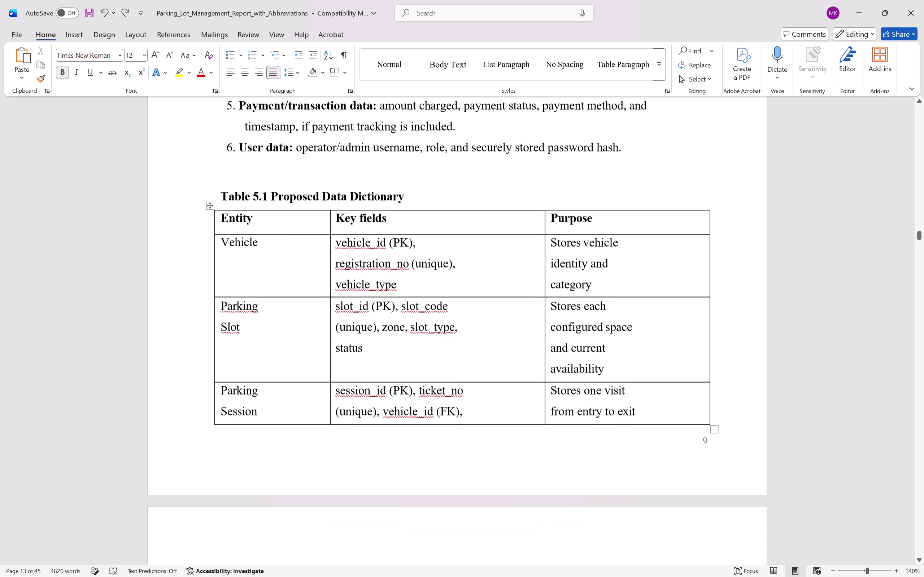
pyautogui.scroll(-1, 453, 244)
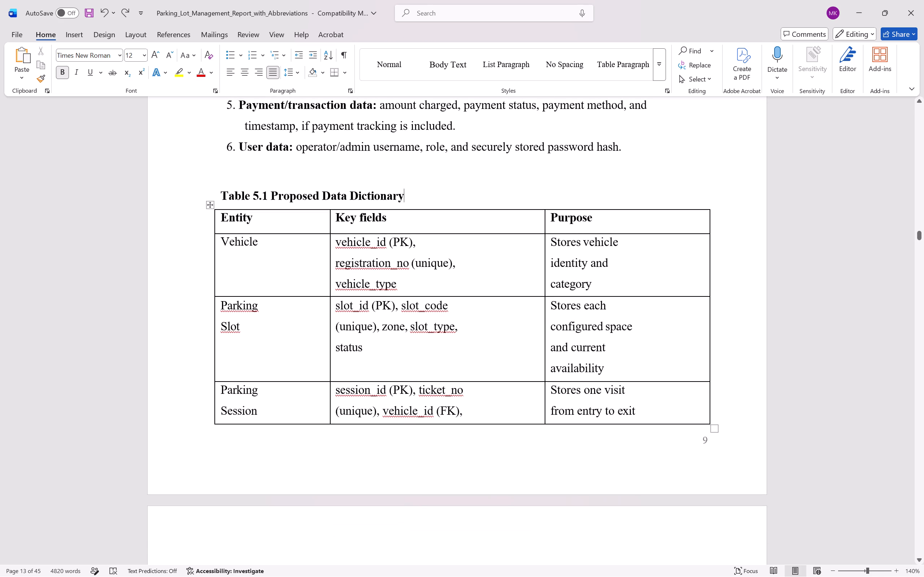
pyautogui.press('Return')
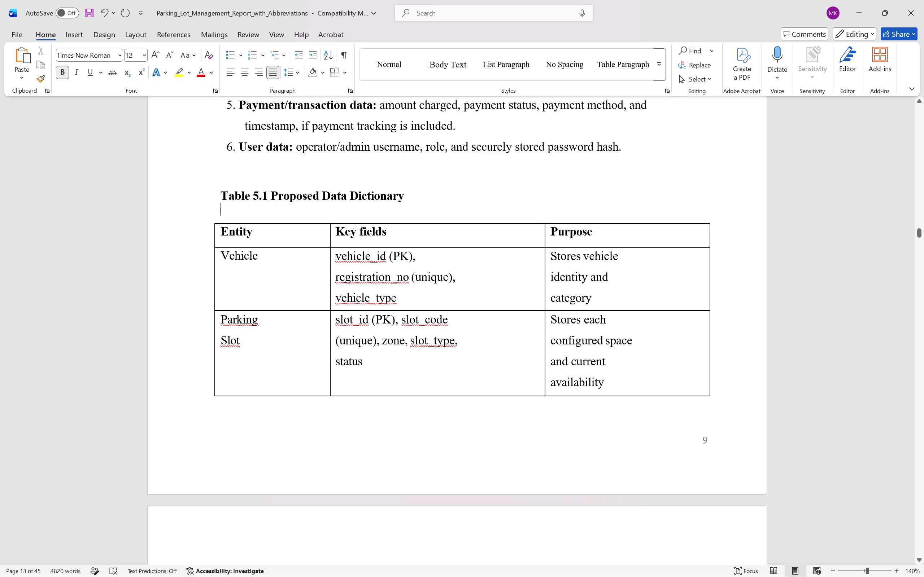
# Undo the blank line inserted between the Table 5.1 Proposed Data Dictionary caption and its table.
pyautogui.hotkey('ctrl', 'z')
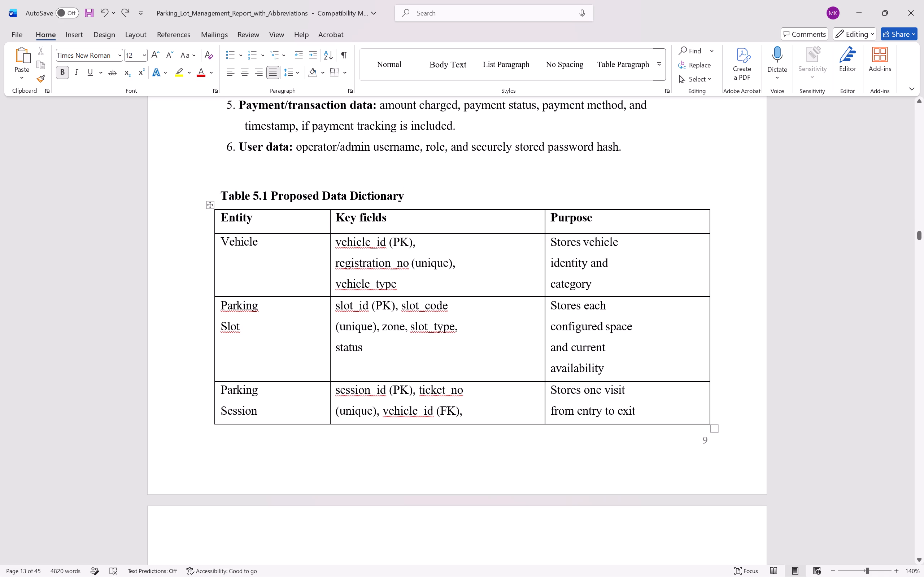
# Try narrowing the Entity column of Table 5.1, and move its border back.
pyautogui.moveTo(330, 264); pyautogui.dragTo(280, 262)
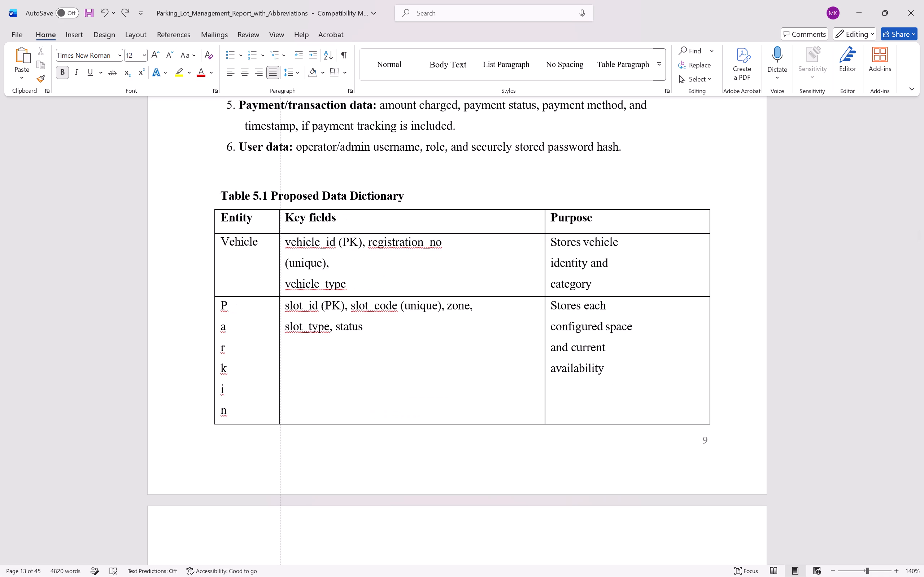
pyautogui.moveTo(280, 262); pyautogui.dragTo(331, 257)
# Reduce the height of the Parking Slot row in Table 5.1 by moving its lower border up slightly.
pyautogui.click(295, 367)
pyautogui.moveTo(295, 367); pyautogui.dragTo(249, 308)
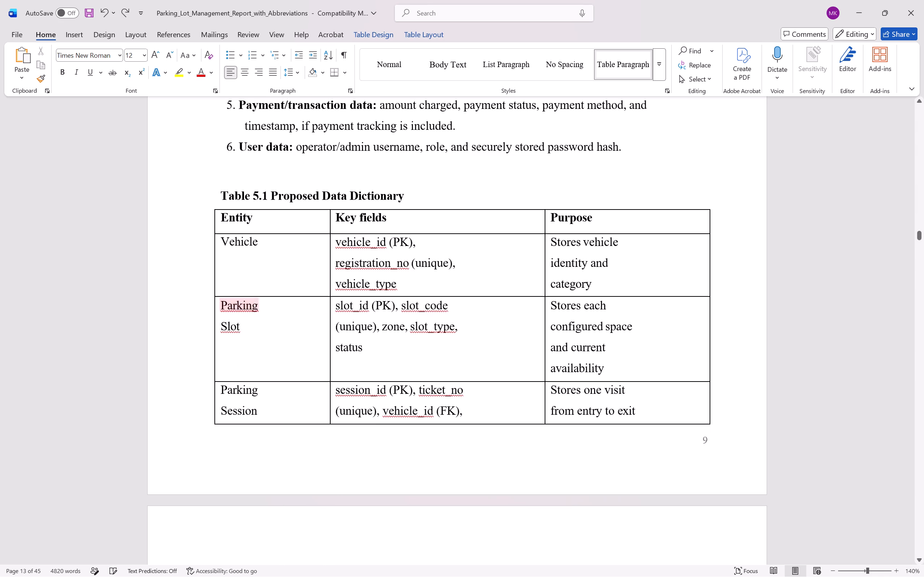
pyautogui.moveTo(249, 308); pyautogui.dragTo(251, 304)
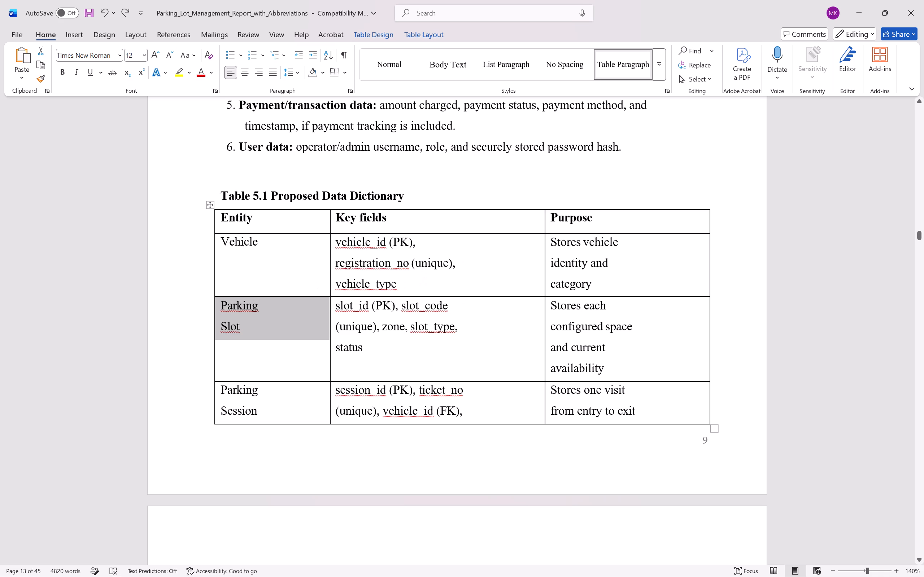
pyautogui.moveTo(296, 381); pyautogui.dragTo(297, 349)
pyautogui.moveTo(283, 382); pyautogui.dragTo(285, 358)
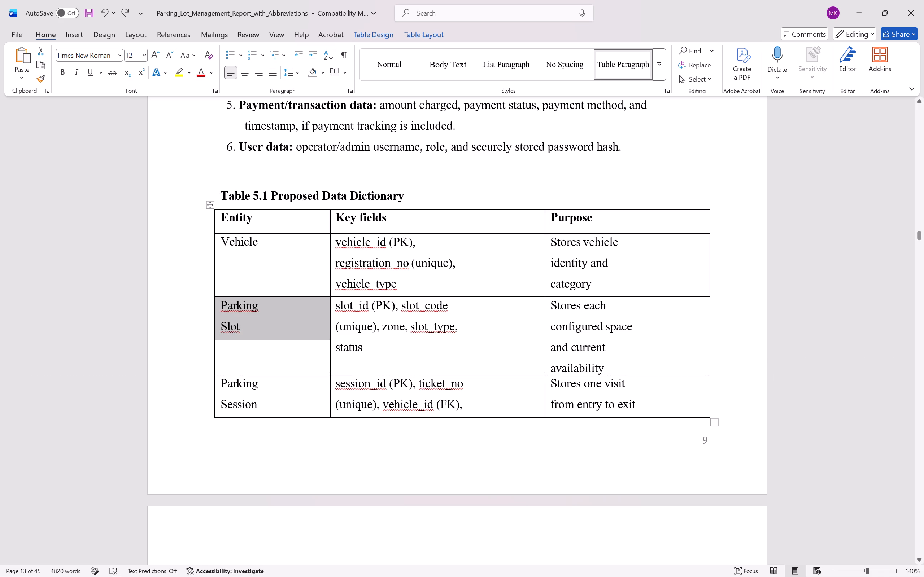
pyautogui.click(283, 320)
pyautogui.click(258, 369)
pyautogui.moveTo(258, 369); pyautogui.dragTo(228, 310)
# Insert a blank line between the 5.2 Data Collection Process text and the 5.3 Data Quality and Privacy heading.
pyautogui.scroll(-3, 228, 310)
pyautogui.scroll(1, 228, 310)
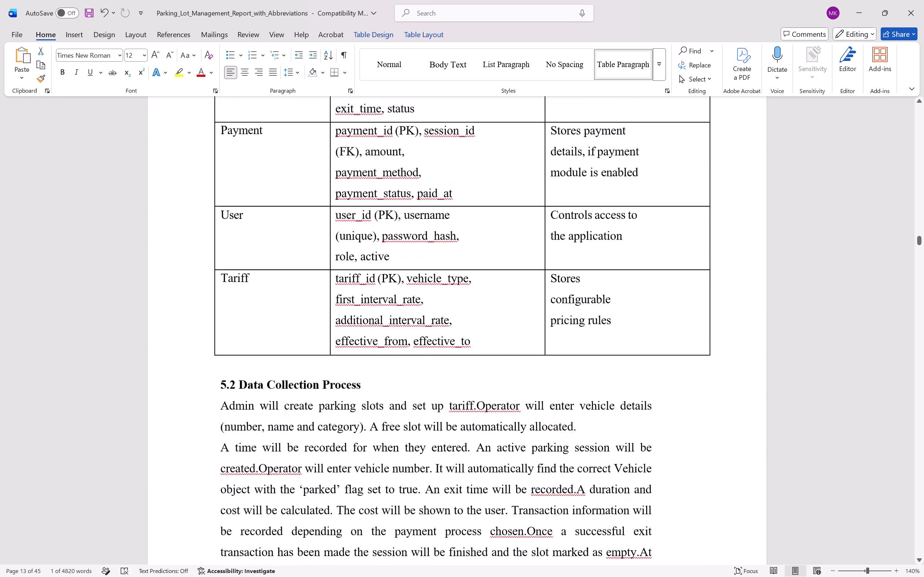
pyautogui.scroll(1, 228, 310)
pyautogui.keyDown('ctrl'); pyautogui.scroll(-4, 228, 310); pyautogui.keyUp('ctrl')
pyautogui.scroll(1, 228, 310)
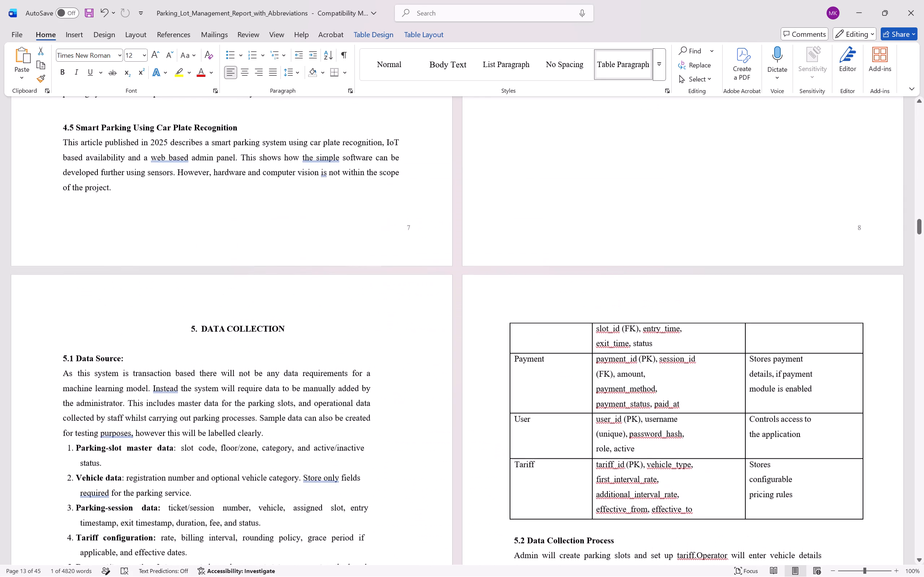
pyautogui.scroll(1, 228, 310)
pyautogui.scroll(-5, 601, 379)
pyautogui.scroll(1, 601, 379)
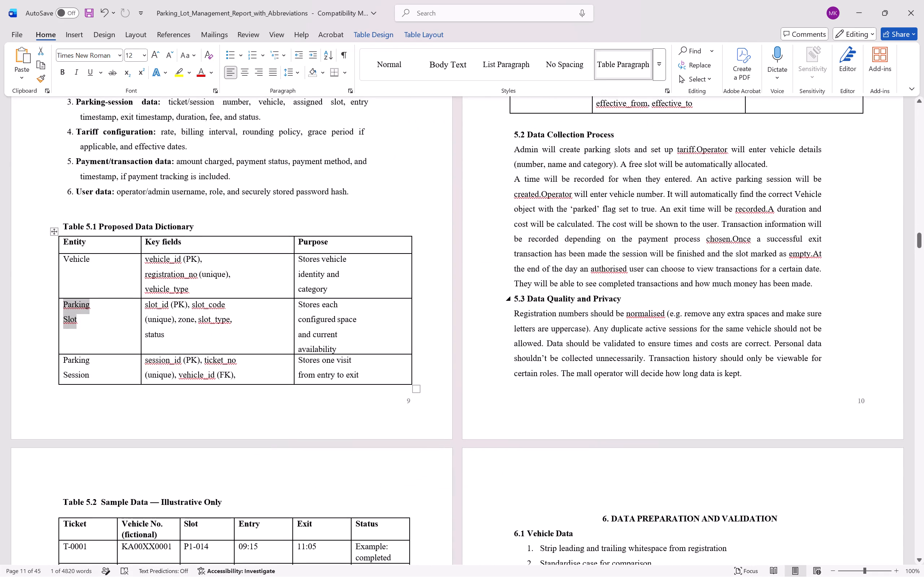
pyautogui.click(821, 283)
pyautogui.press('Return')
# Insert an unnumbered blank line between the 6.1 Vehicle Data list and the 6.2 Slot Data heading.
pyautogui.scroll(-1, 821, 283)
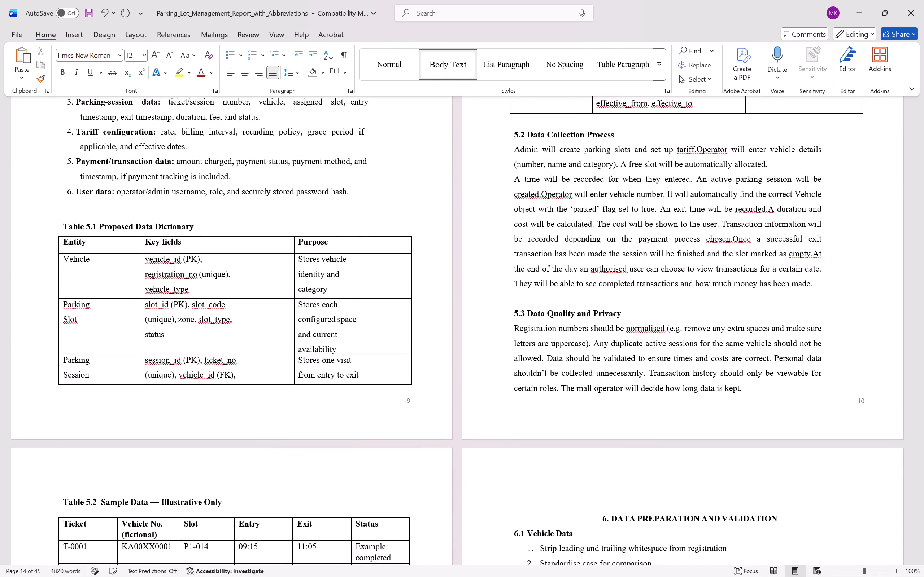
pyautogui.scroll(-3, 821, 283)
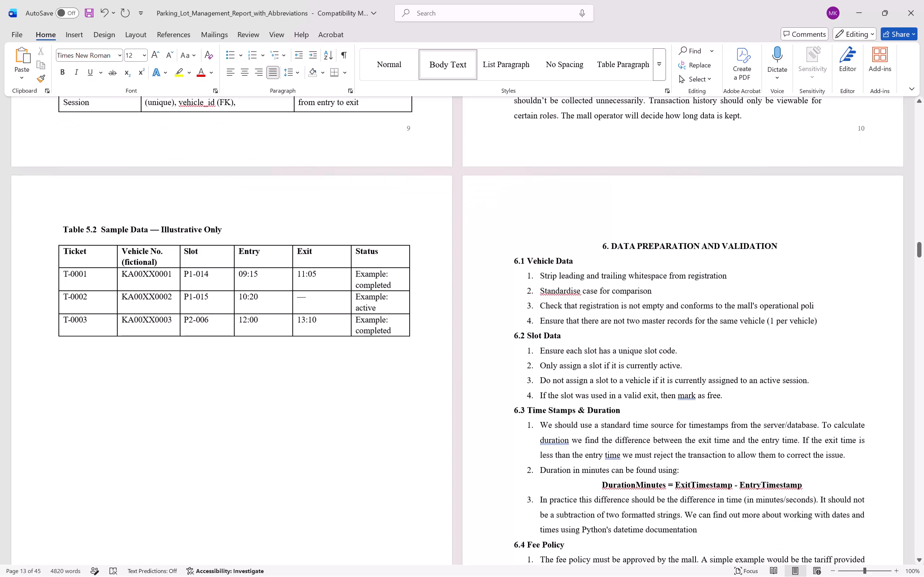
pyautogui.scroll(-1, 821, 283)
pyautogui.click(820, 305)
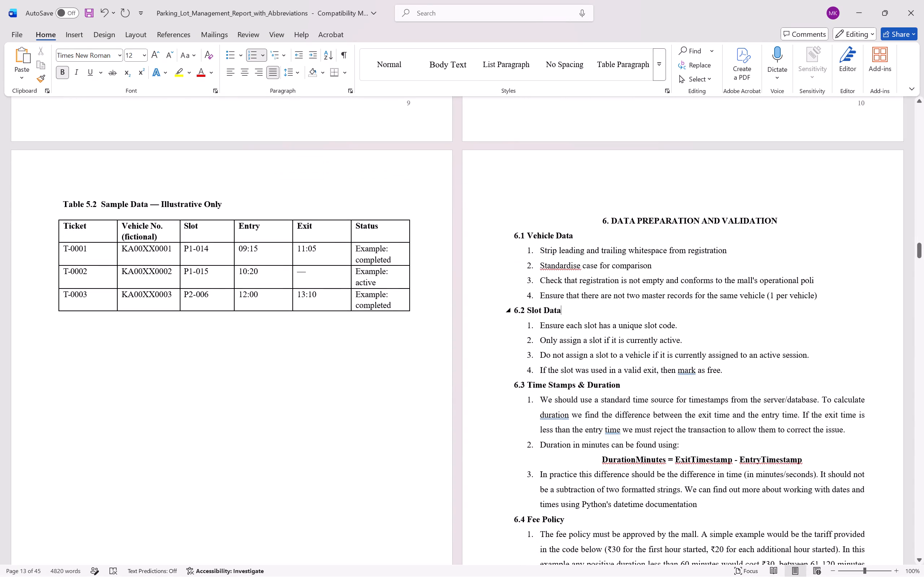
pyautogui.click(820, 296)
pyautogui.press('Return')
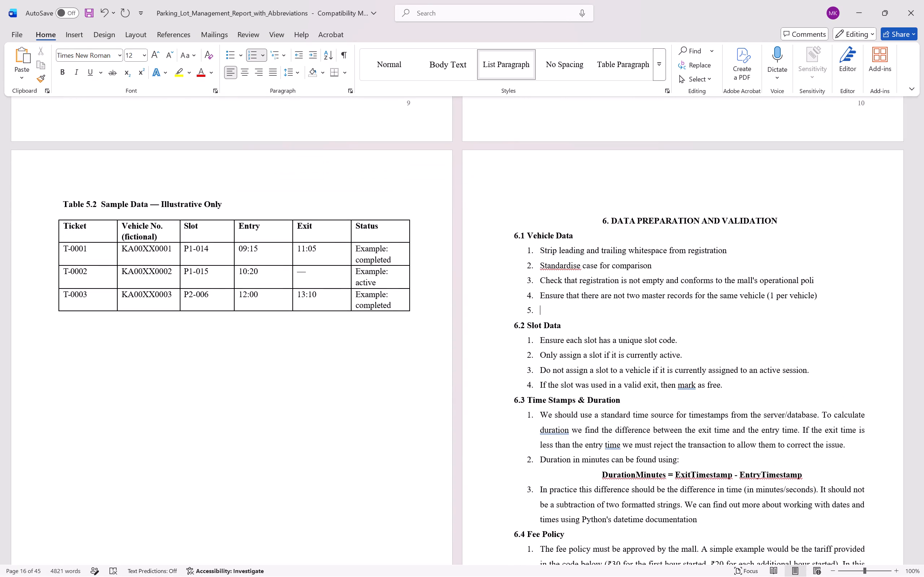
pyautogui.press('BackSpace')
pyautogui.press('BackSpace')
pyautogui.press('BackSpace')
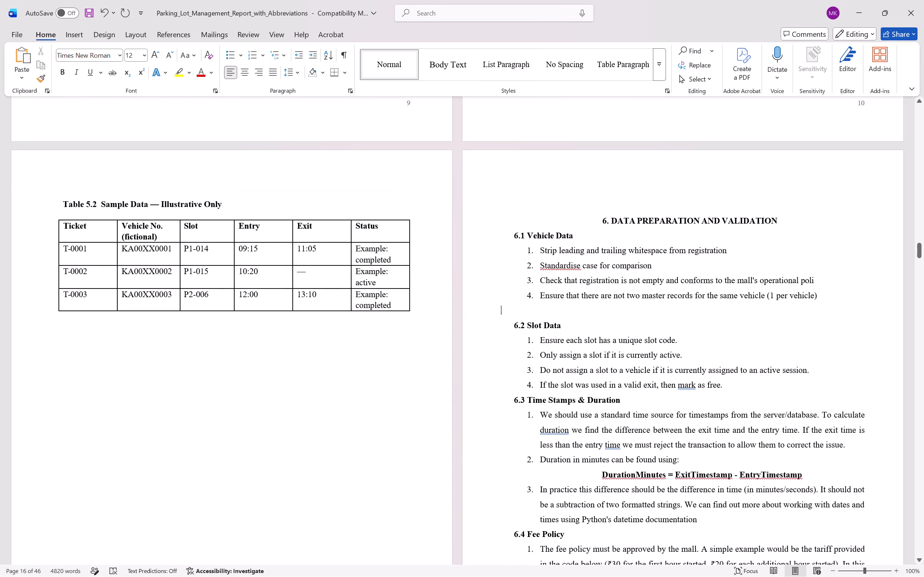
# Insert an unnumbered blank line between the 6.2 Slot Data list and the 6.3 Time Stamps & Duration heading.
pyautogui.click(743, 380)
pyautogui.scroll(7, 743, 380)
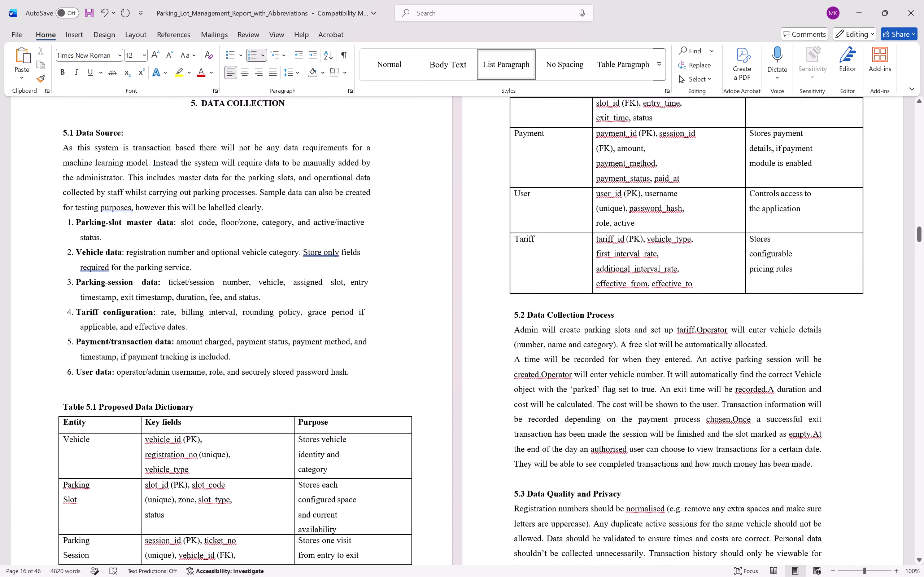
pyautogui.scroll(-5, 743, 380)
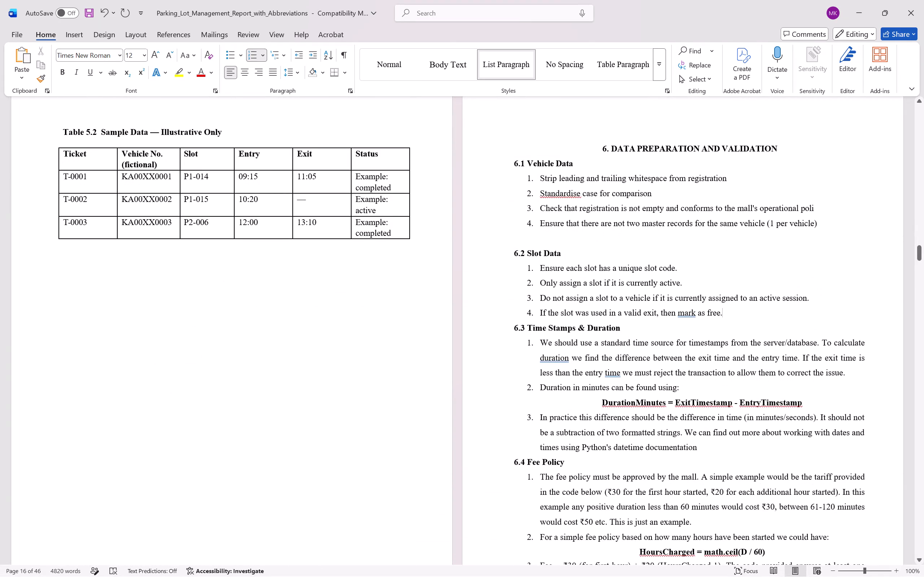
pyautogui.press('Return')
pyautogui.press('BackSpace')
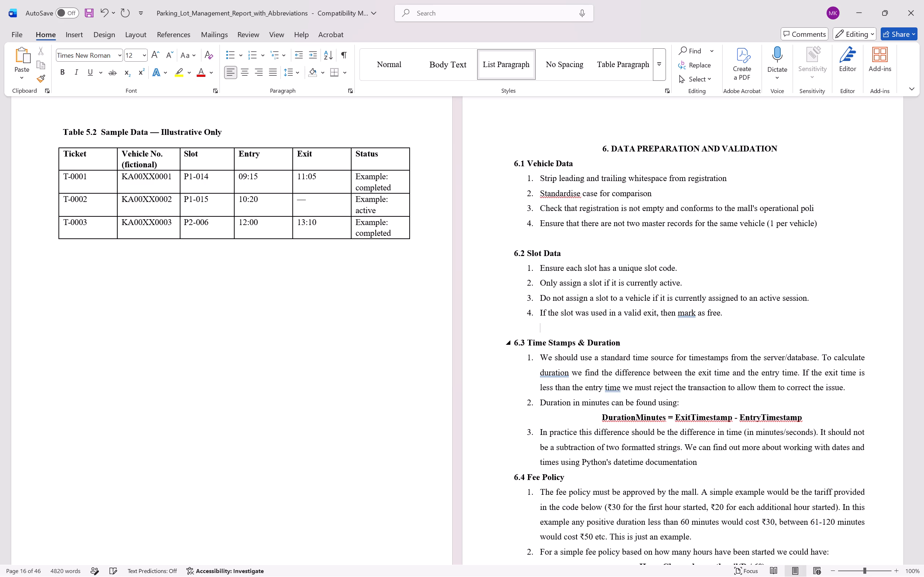
# Insert an unnumbered blank line between the 6.3 Time Stamps & Duration list and the 6.4 Fee Policy heading.
pyautogui.press('Down')
pyautogui.press('Down')
pyautogui.press('Down')
pyautogui.press('Down')
pyautogui.click(766, 468)
pyautogui.press('Return')
pyautogui.press('BackSpace')
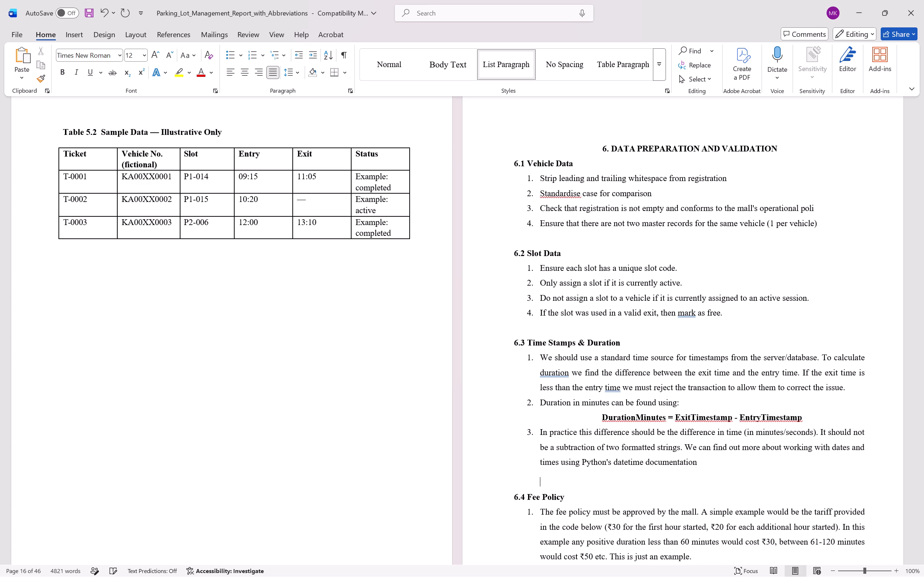
# Insert an unnumbered blank line between the 6.5 Data Consistency & Safe Transactions list and the 6.6 Report Times heading.
pyautogui.scroll(-3, 766, 468)
pyautogui.scroll(-1, 818, 405)
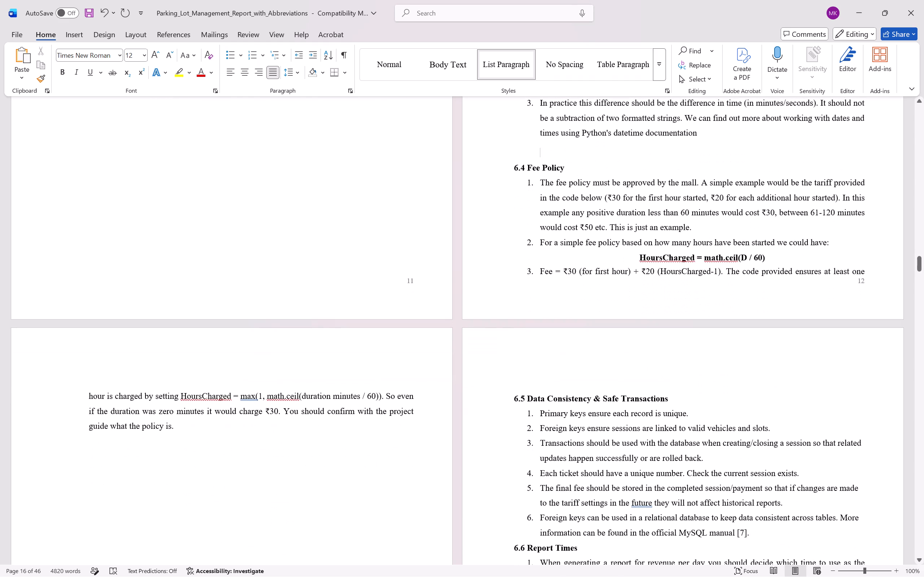
pyautogui.scroll(-1, 846, 292)
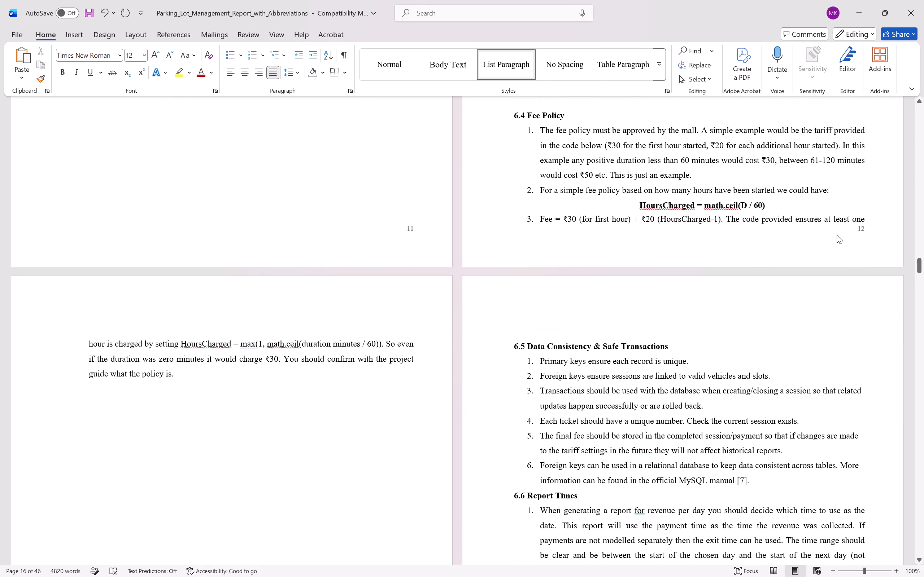
pyautogui.scroll(-2, 690, 331)
pyautogui.click(788, 388)
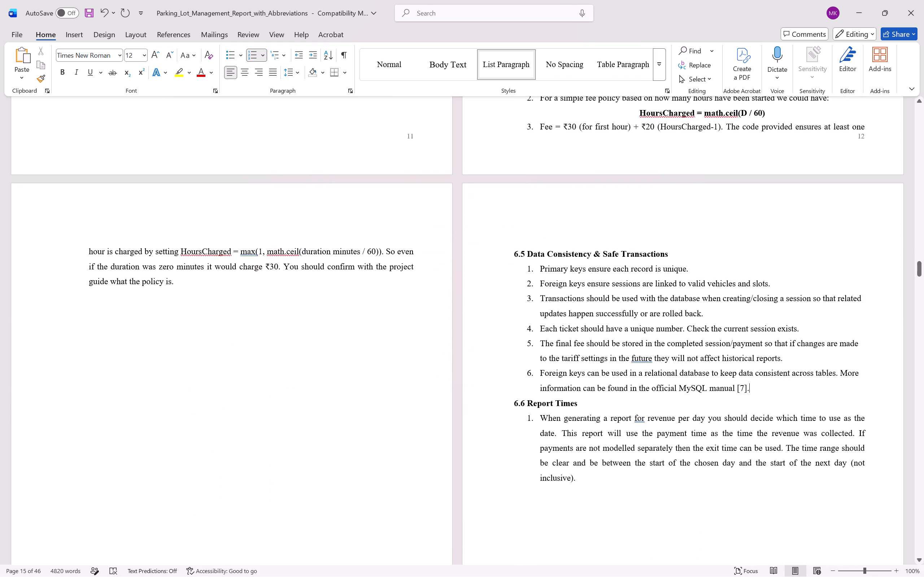
pyautogui.press('Return')
pyautogui.press('BackSpace')
# Cut the flow diagram picture from below the Fig 7.1 Flow Diagram caption.
pyautogui.scroll(-1, 788, 388)
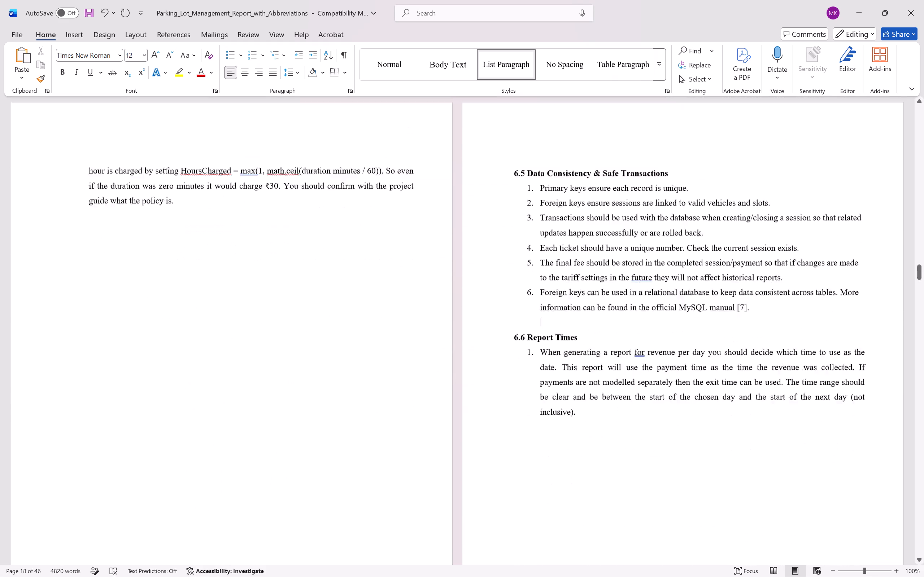
pyautogui.scroll(-2, 788, 388)
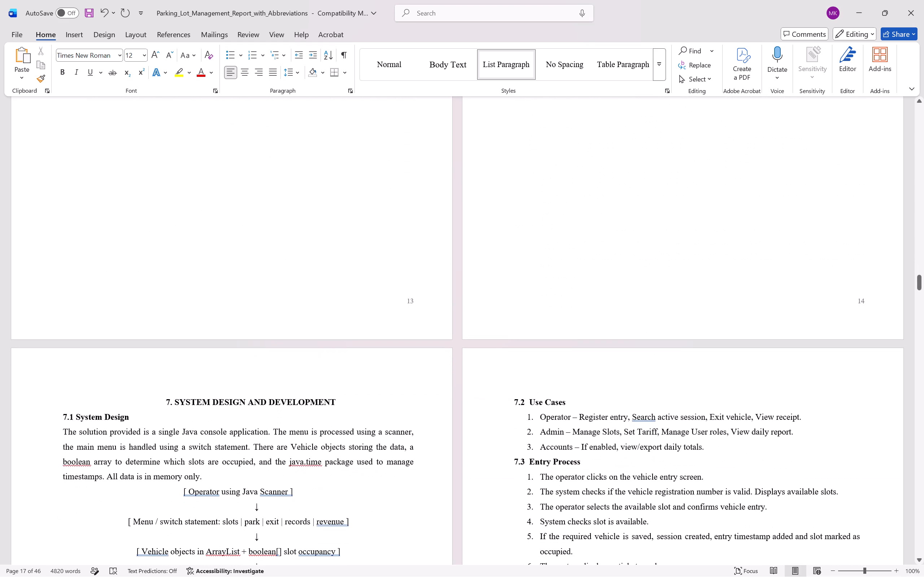
pyautogui.scroll(-2, 788, 388)
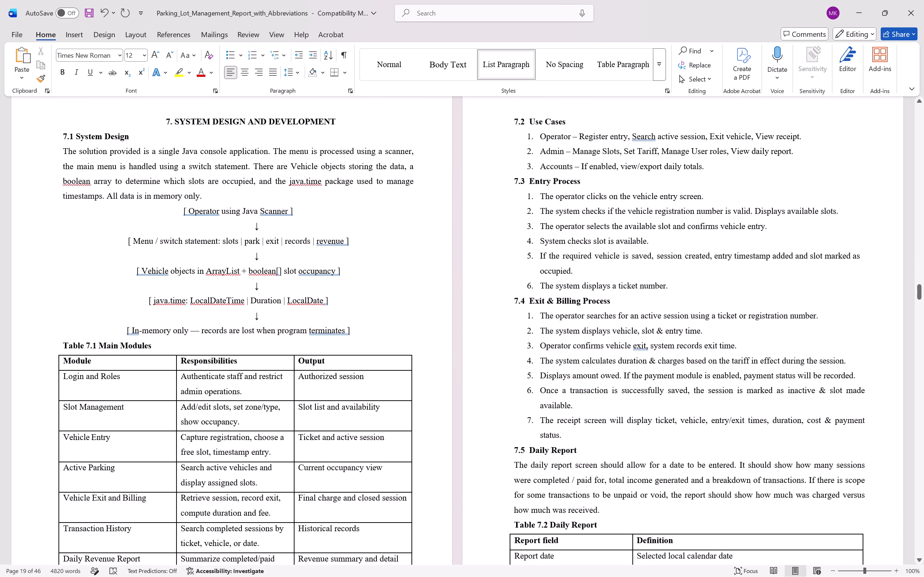
pyautogui.scroll(-3, 788, 388)
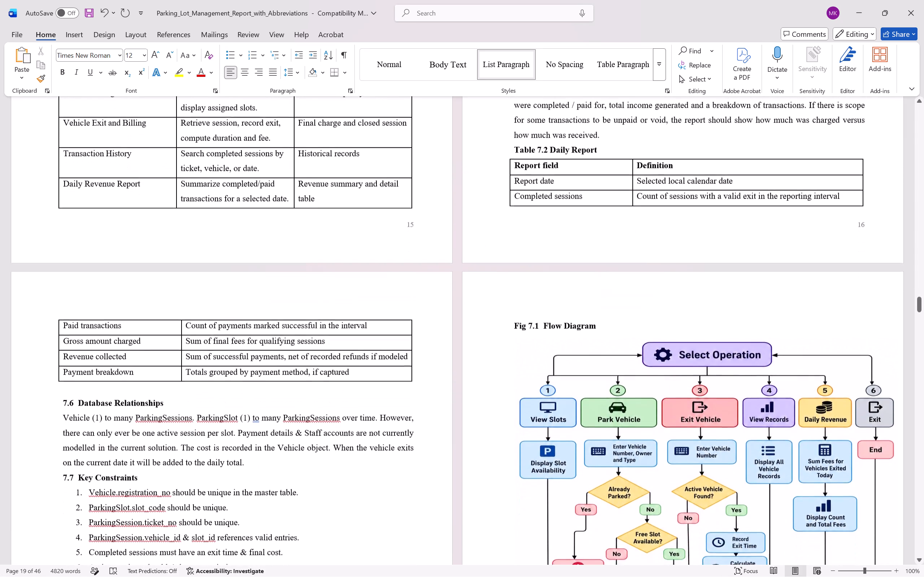
pyautogui.click(721, 452)
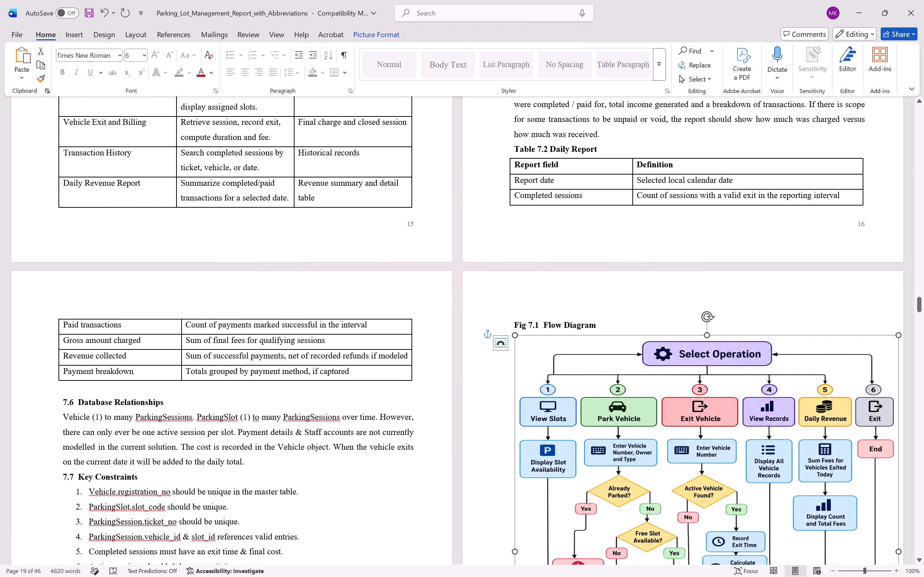
pyautogui.hotkey('ctrl', 'x')
# Delete the bracketed text flow with arrows below the 7.1 System Design paragraph, from Operator through In-memory only.
pyautogui.scroll(2, 548, 318)
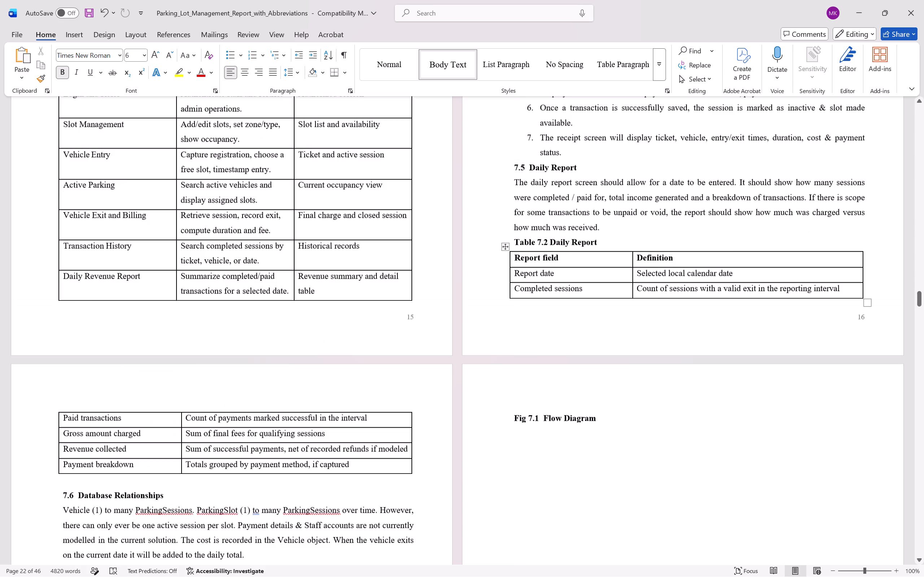
pyautogui.scroll(2, 548, 318)
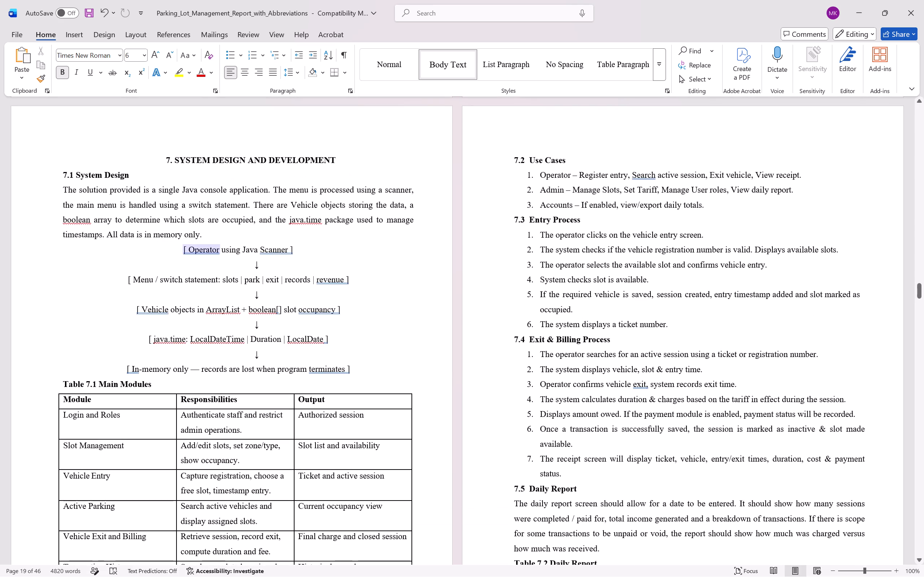
pyautogui.moveTo(183, 249); pyautogui.dragTo(385, 369)
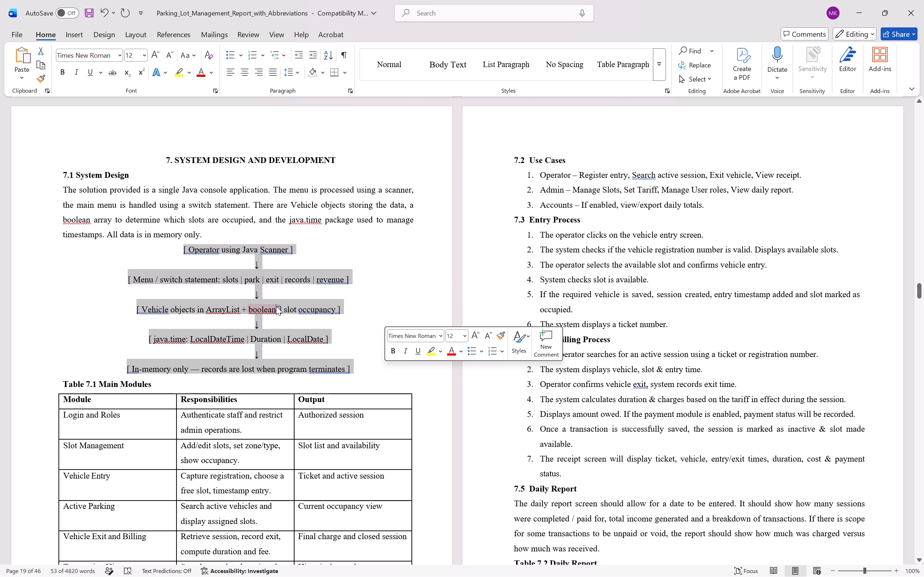
pyautogui.press('BackSpace')
# Insert a blank line between the 7.1 System Design paragraph and the Table 7.1 Main Modules caption.
pyautogui.click(231, 234)
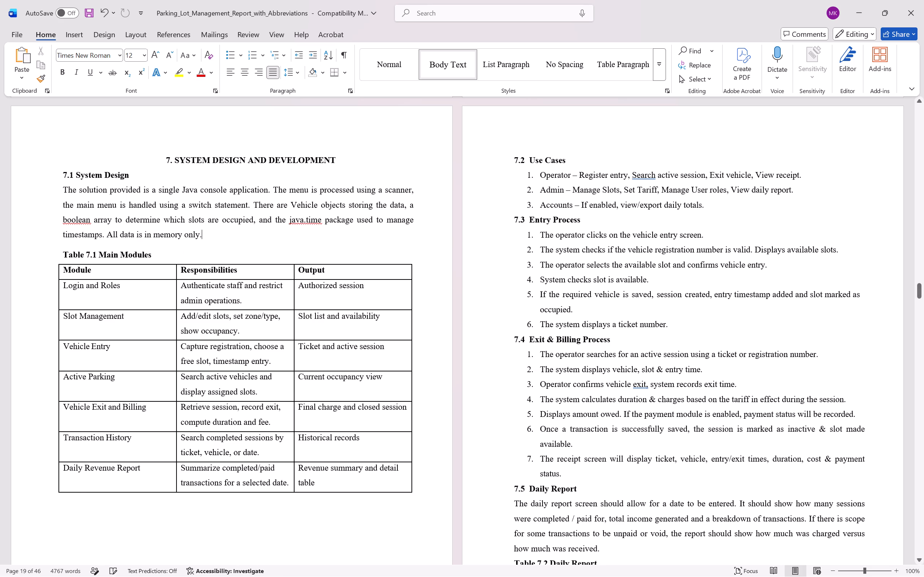
pyautogui.press('Return')
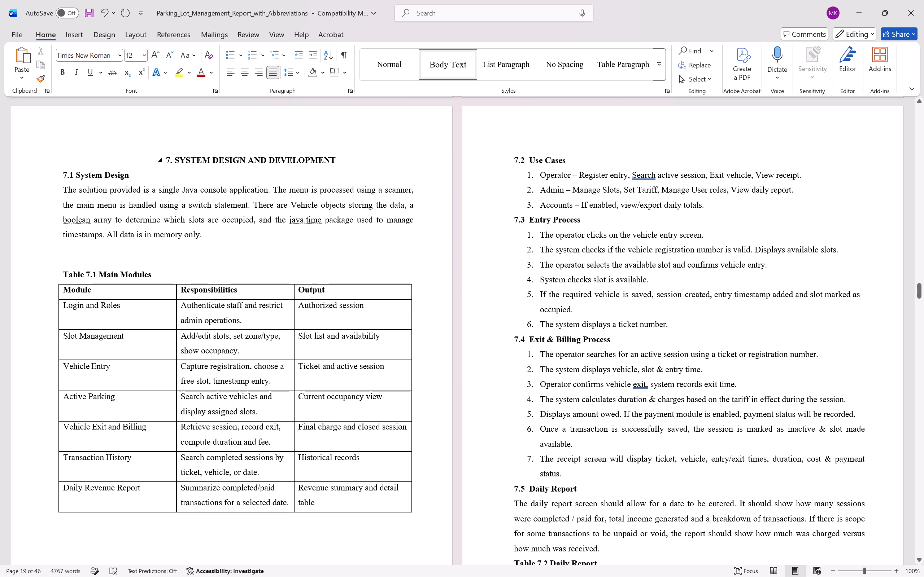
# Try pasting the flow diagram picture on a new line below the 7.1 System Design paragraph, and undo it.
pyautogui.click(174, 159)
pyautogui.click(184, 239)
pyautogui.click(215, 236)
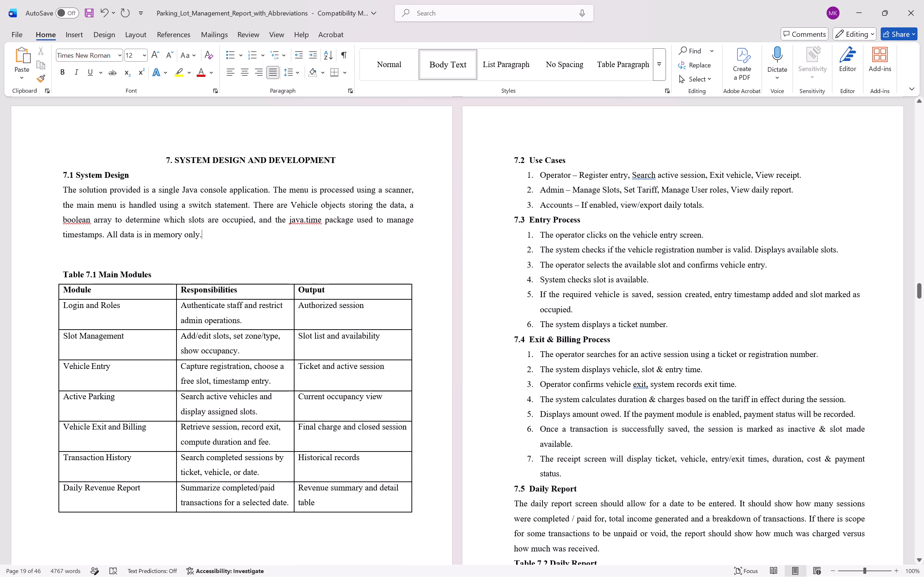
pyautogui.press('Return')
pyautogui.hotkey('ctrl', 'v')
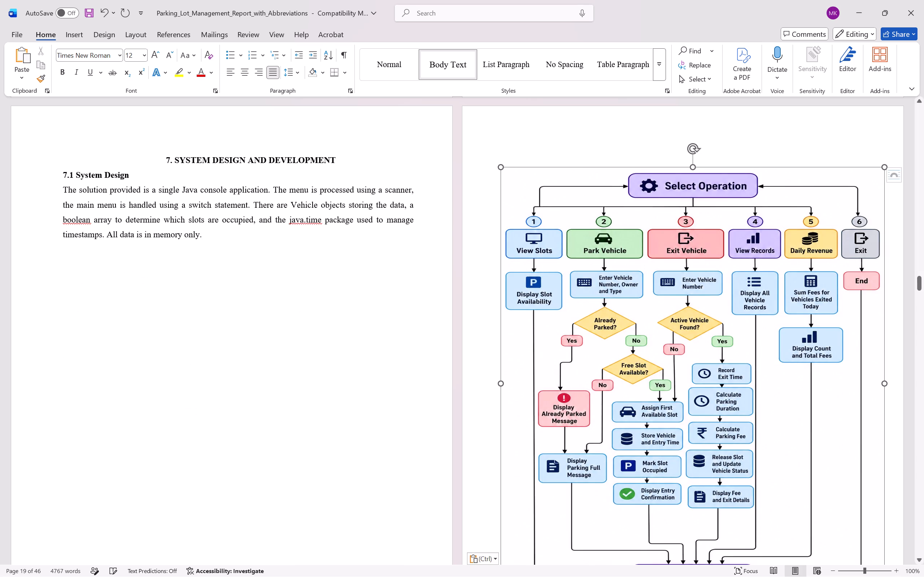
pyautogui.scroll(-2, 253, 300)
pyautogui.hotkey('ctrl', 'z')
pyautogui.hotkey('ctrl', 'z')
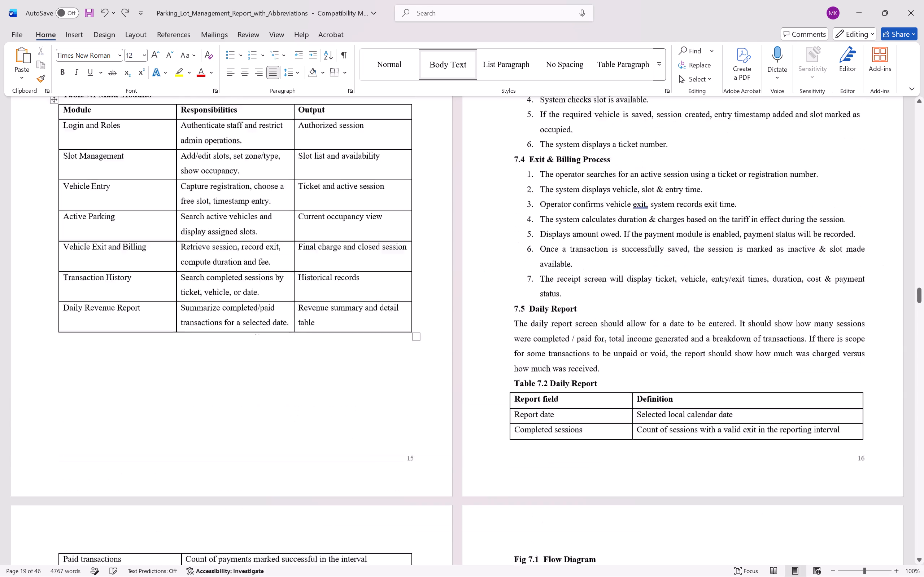
# Undo the blank line above Table 7.1, the deletion of the bracketed text flow, and the cut of the Fig 7.1 picture.
pyautogui.hotkey('ctrl', 'z')
pyautogui.hotkey('ctrl', 'z')
pyautogui.scroll(-2, 253, 300)
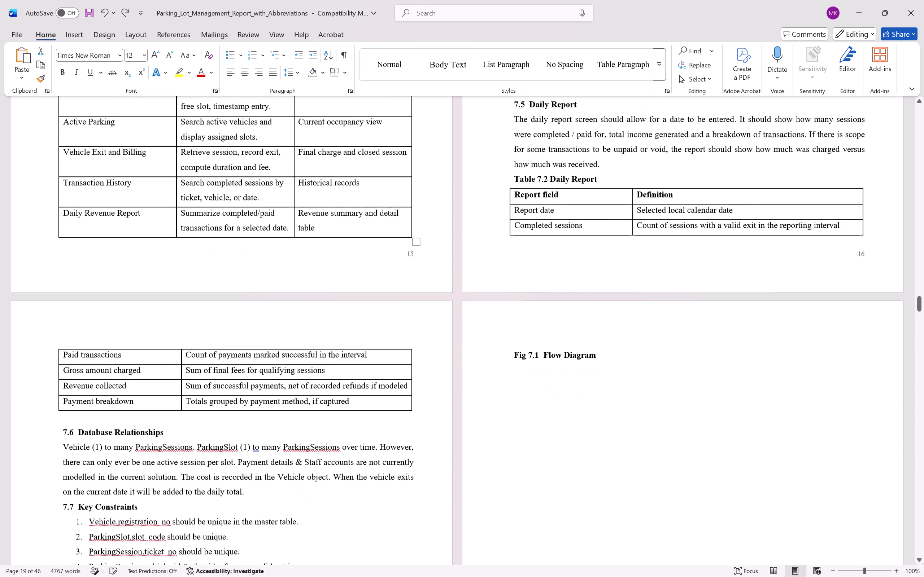
pyautogui.hotkey('ctrl', 'z')
pyautogui.click(656, 195)
# Insert a blank line between the 7.5 Daily Report paragraph and the Table 7.2 Daily Report caption.
pyautogui.scroll(-1, 533, 347)
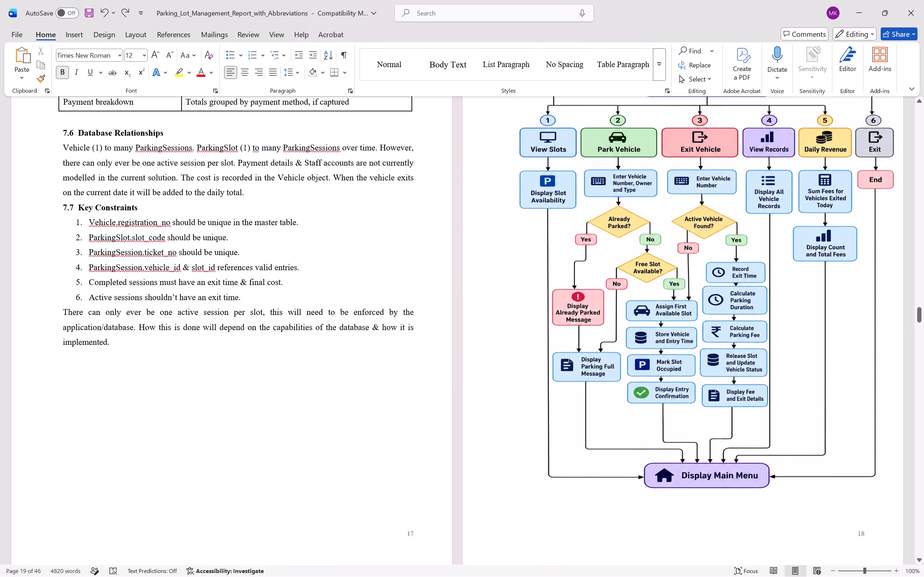
pyautogui.scroll(-1, 533, 347)
pyautogui.scroll(1, 533, 347)
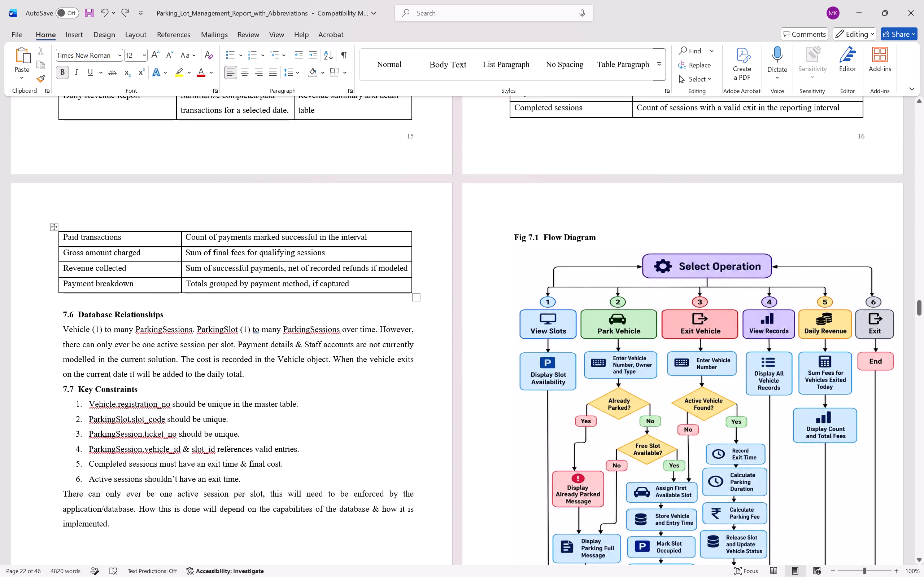
pyautogui.scroll(2, 349, 269)
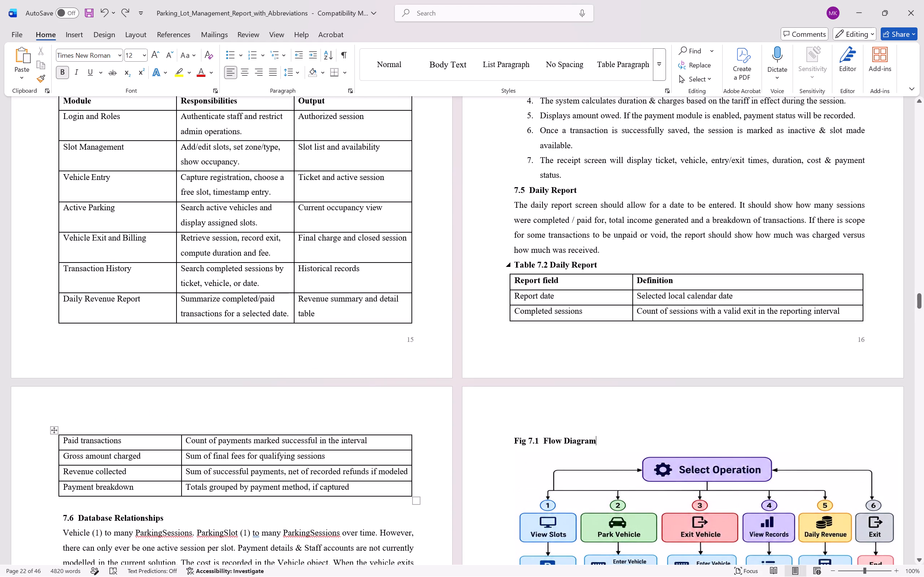
pyautogui.moveTo(620, 282); pyautogui.dragTo(623, 266)
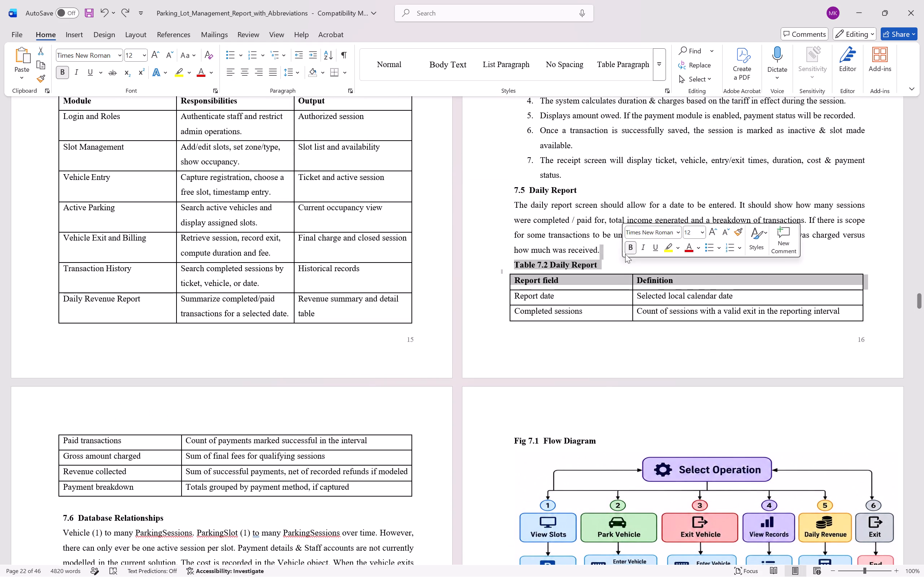
pyautogui.click(611, 250)
pyautogui.press('Return')
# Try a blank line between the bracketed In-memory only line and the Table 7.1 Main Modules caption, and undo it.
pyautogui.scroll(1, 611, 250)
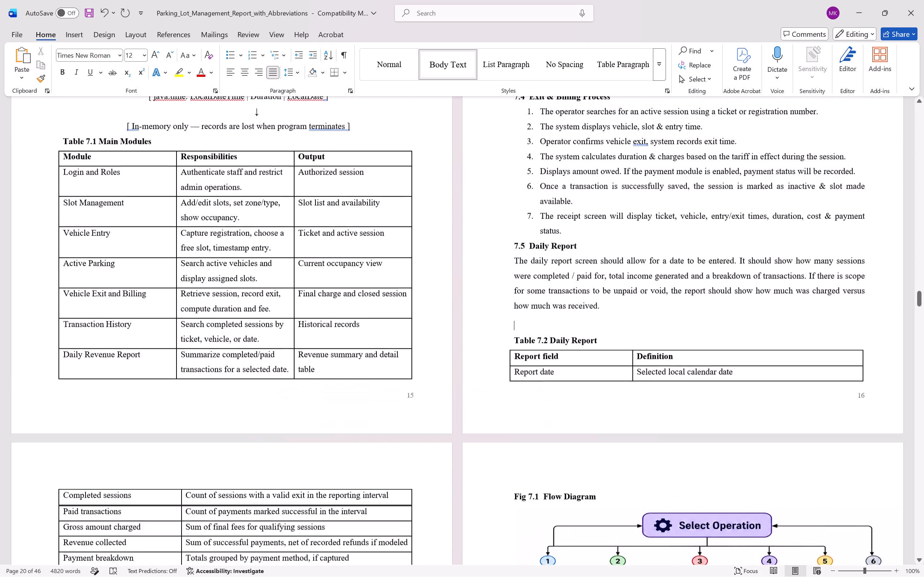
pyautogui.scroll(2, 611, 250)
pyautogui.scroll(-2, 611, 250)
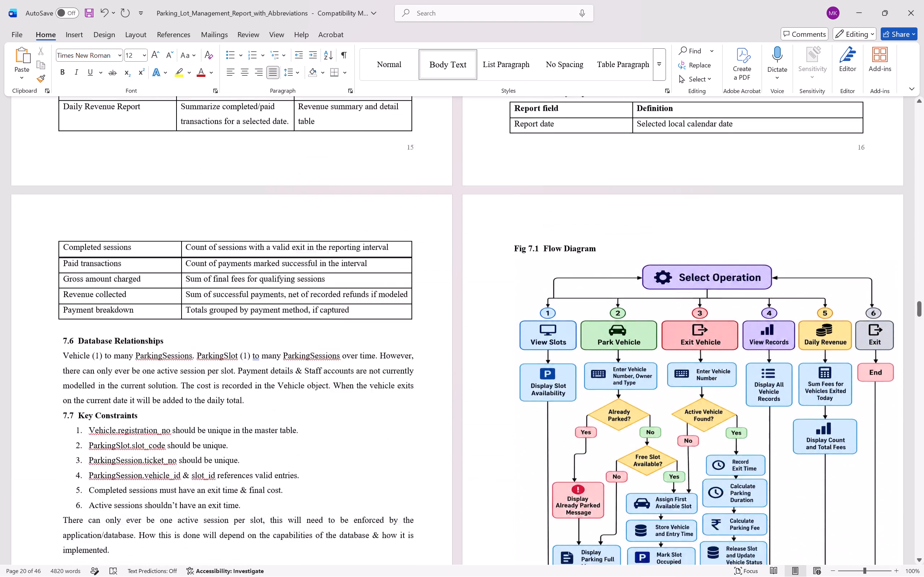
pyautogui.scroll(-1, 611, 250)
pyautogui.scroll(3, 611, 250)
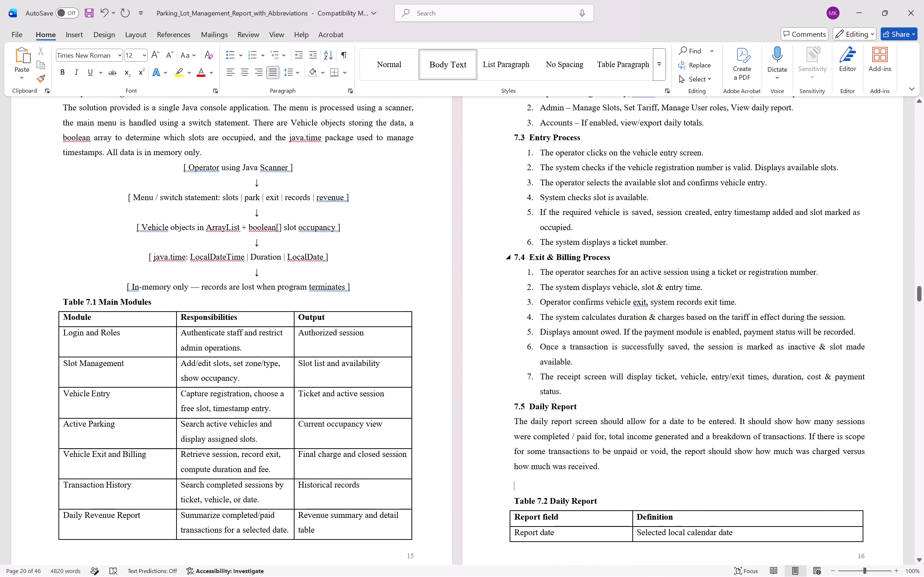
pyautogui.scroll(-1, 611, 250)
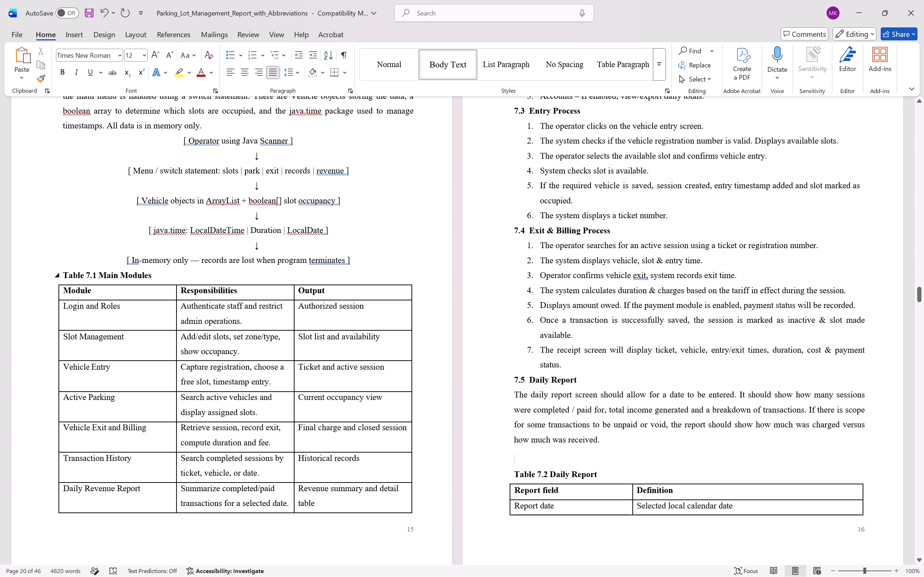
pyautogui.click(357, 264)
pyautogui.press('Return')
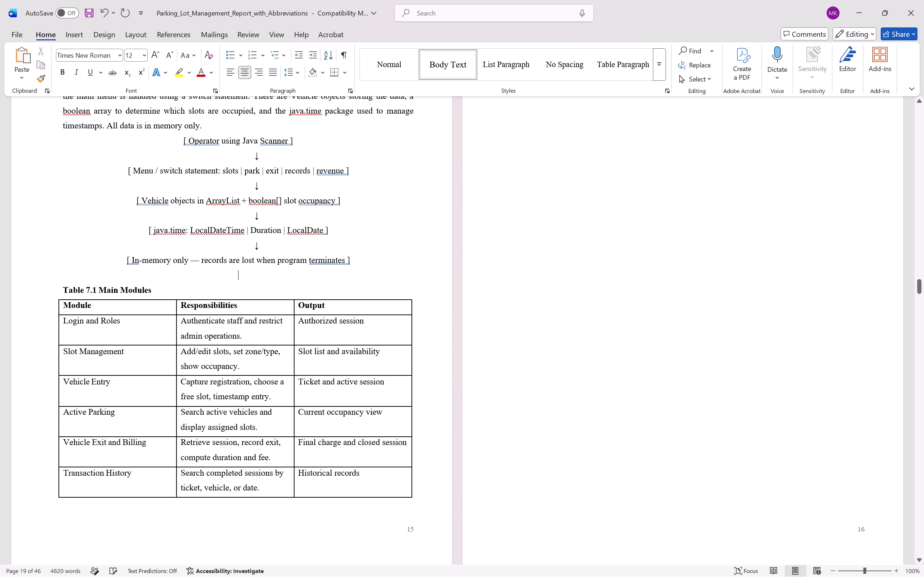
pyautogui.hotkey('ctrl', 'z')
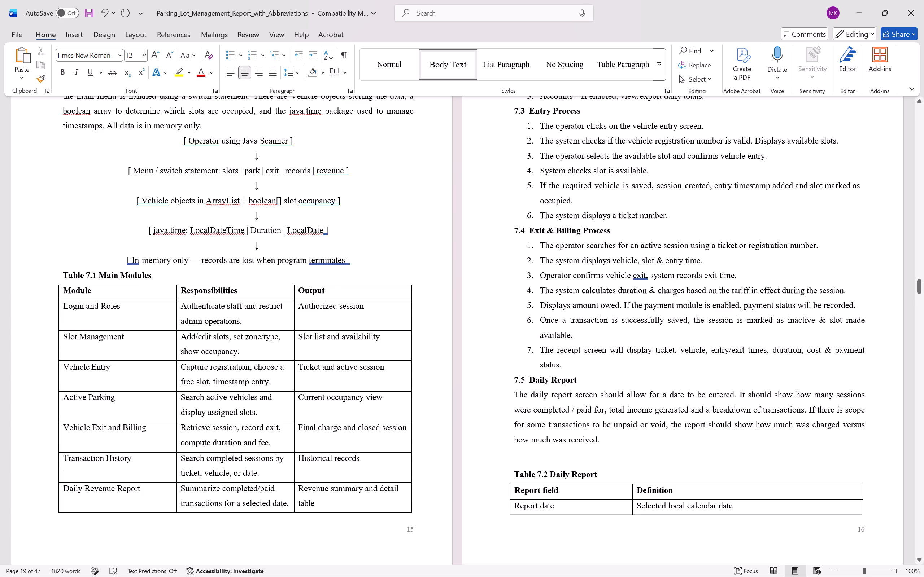
# Center the Table 7.1 Main Modules and Table 7.2 Daily Report captions.
pyautogui.tripleClick(134, 276)
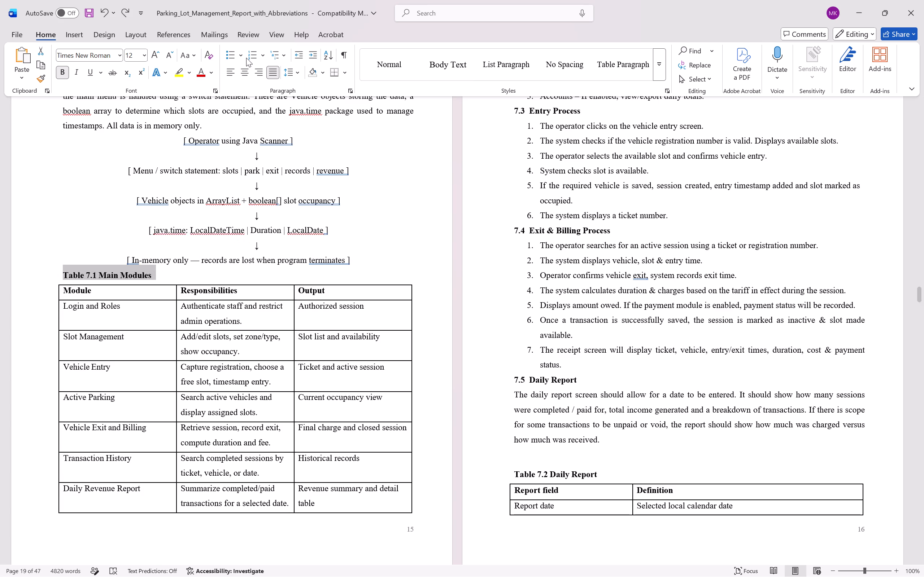
pyautogui.click(242, 72)
pyautogui.scroll(-1, 226, 257)
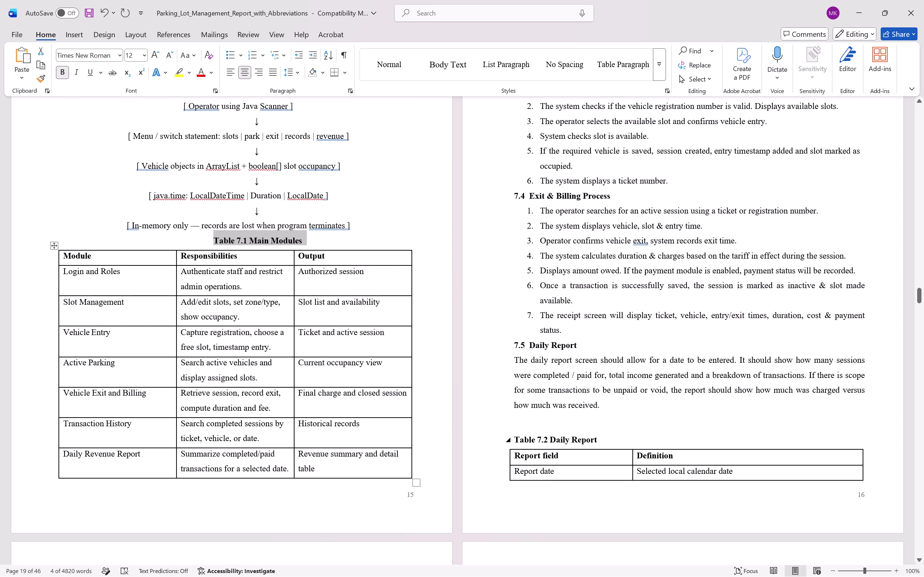
pyautogui.tripleClick(536, 444)
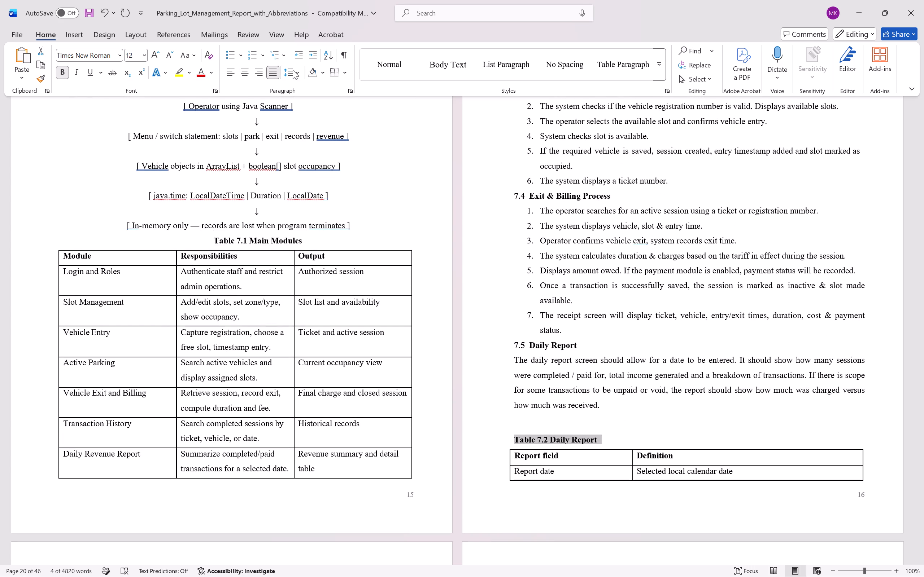
pyautogui.click(246, 74)
# Insert a blank line between the bracketed In-memory only line and the Table 7.1 Main Modules caption.
pyautogui.click(376, 226)
pyautogui.press('Return')
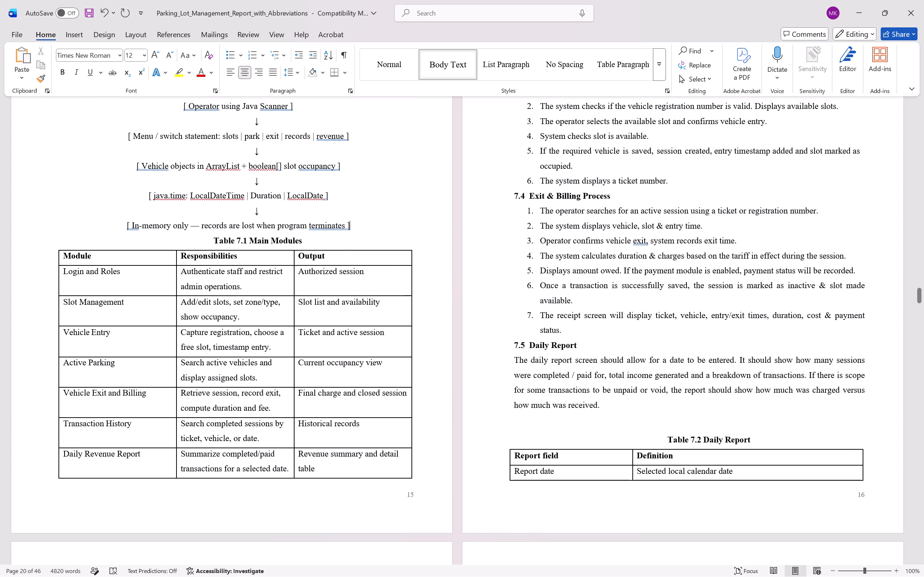
# Examine how Table 7.1 and the sections after it break across the pages.
pyautogui.scroll(-3, 376, 226)
pyautogui.scroll(3, 376, 226)
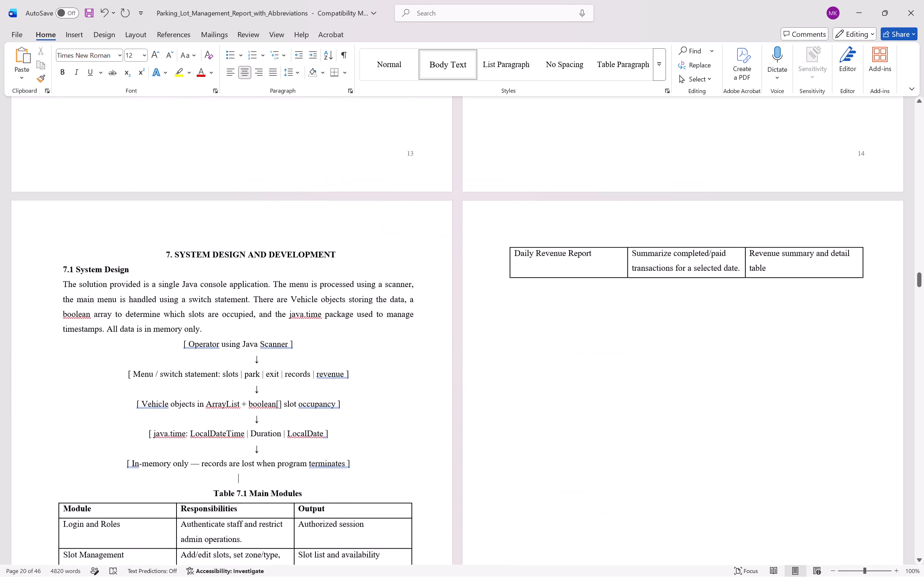
pyautogui.scroll(-3, 376, 226)
pyautogui.scroll(1, 376, 226)
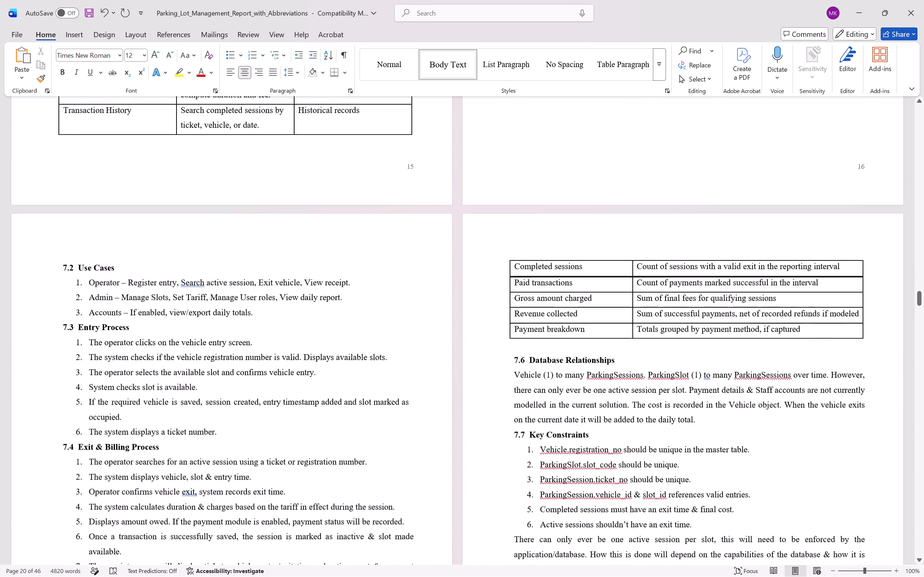
pyautogui.scroll(1, 376, 226)
pyautogui.scroll(-1, 376, 226)
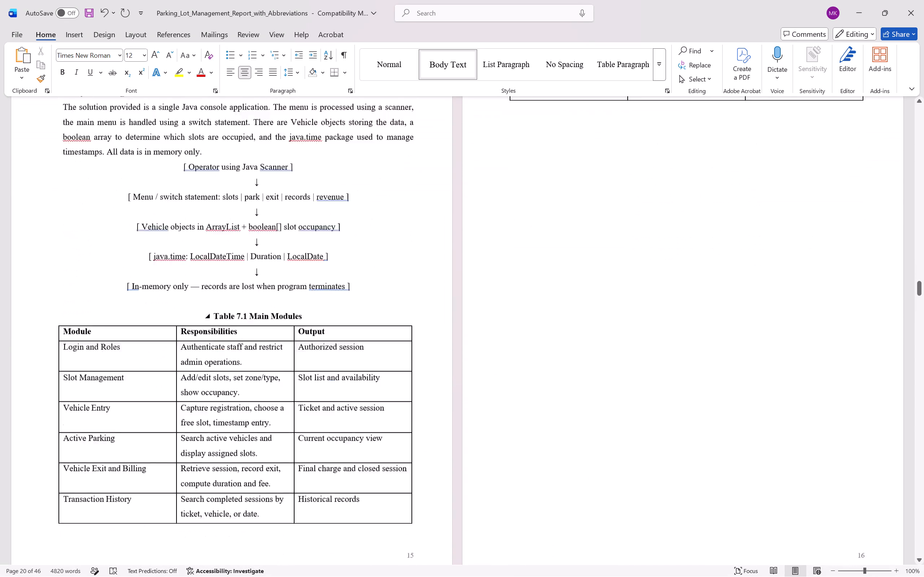
pyautogui.scroll(-1, 376, 226)
pyautogui.click(543, 415)
pyautogui.scroll(3, 543, 415)
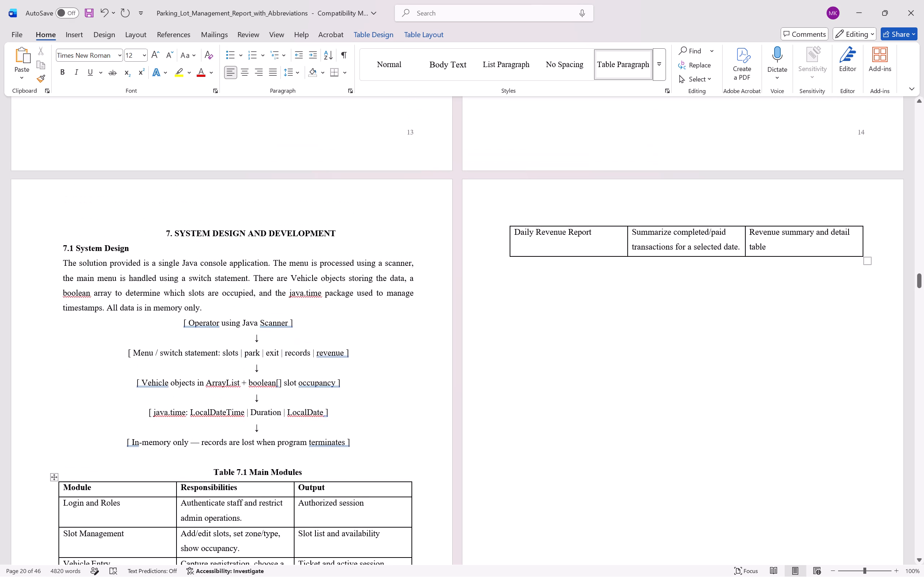
# Insert an empty row above the Daily Revenue Report row of the Main Modules table, on the continuation page.
pyautogui.click(881, 258)
pyautogui.click(860, 280)
pyautogui.click(684, 302)
pyautogui.click(618, 294)
pyautogui.hscroll(1, 618, 294)
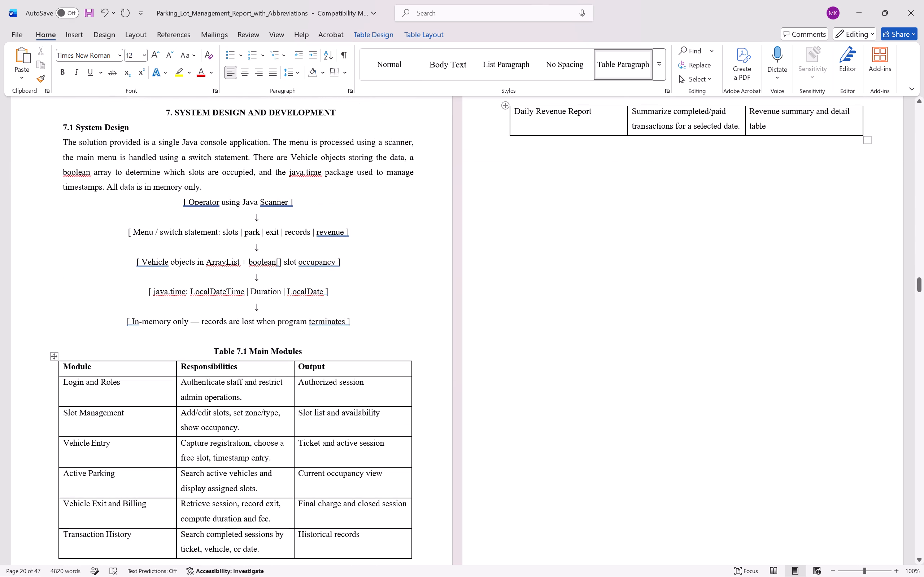
pyautogui.click(506, 105)
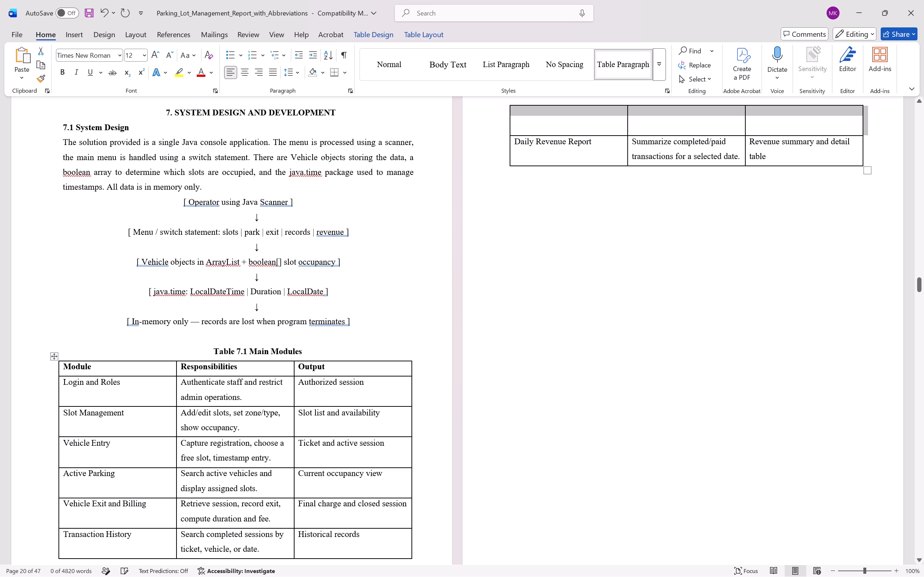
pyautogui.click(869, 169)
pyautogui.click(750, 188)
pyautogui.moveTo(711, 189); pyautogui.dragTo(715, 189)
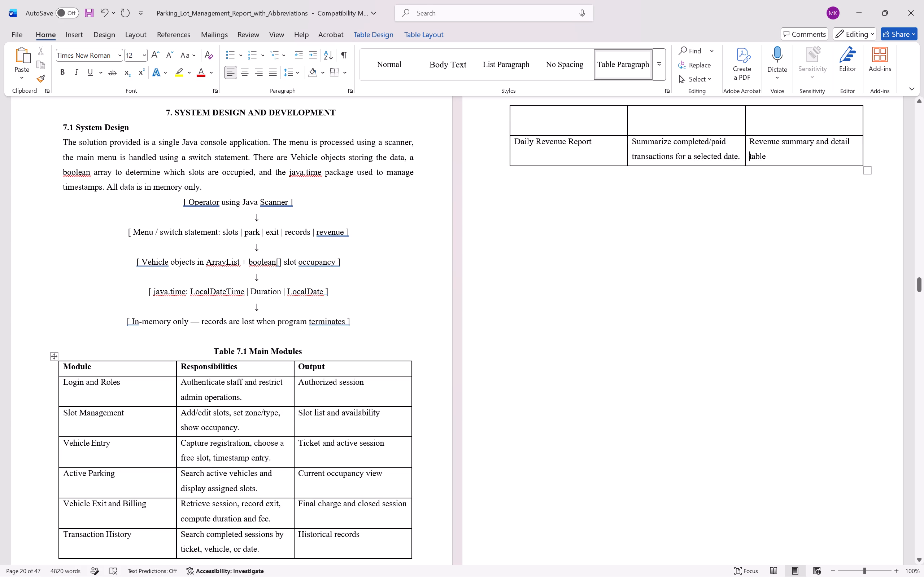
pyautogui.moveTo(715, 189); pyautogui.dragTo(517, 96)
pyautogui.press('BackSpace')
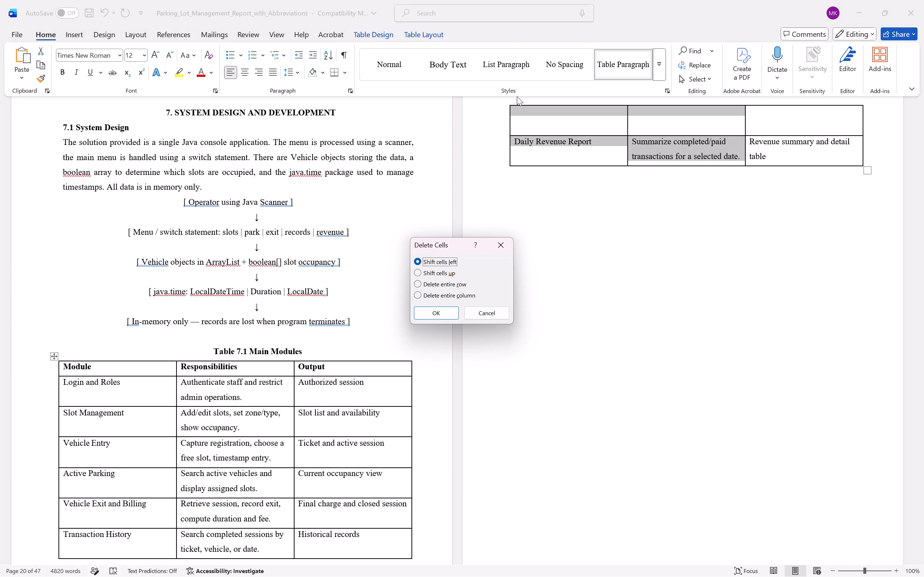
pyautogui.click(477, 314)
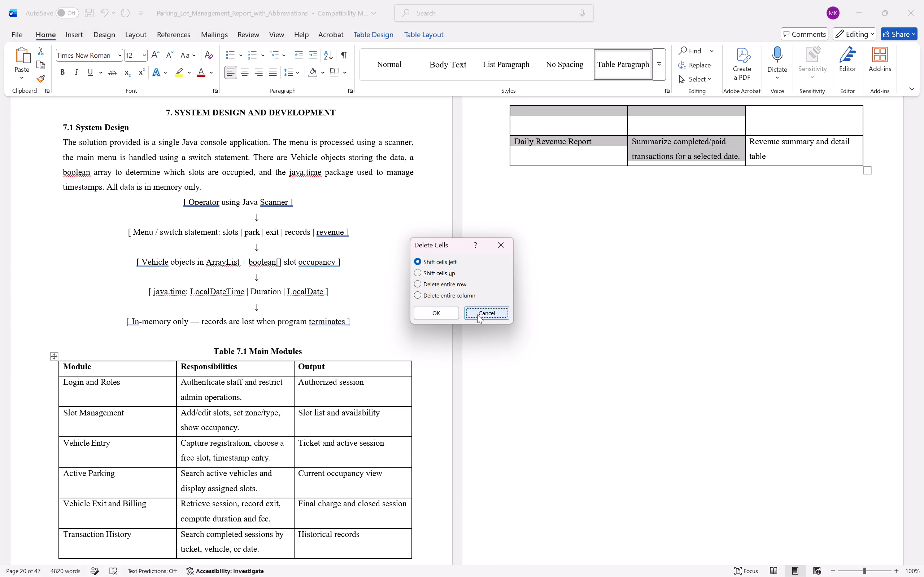
# Delete the entire empty row above the Daily Revenue Report row of the Main Modules table.
pyautogui.click(588, 155)
pyautogui.moveTo(505, 139); pyautogui.dragTo(599, 149)
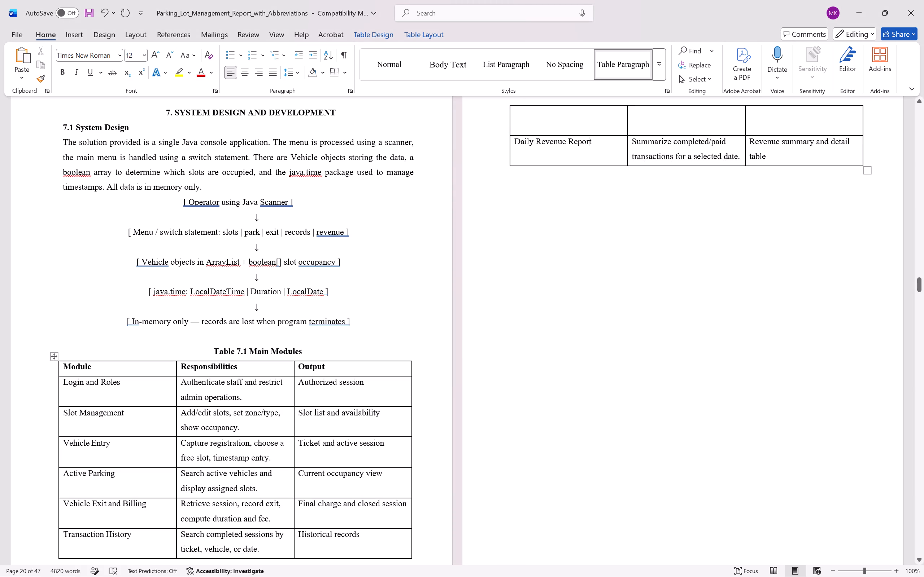
pyautogui.click(533, 143)
pyautogui.click(559, 123)
pyautogui.moveTo(509, 108); pyautogui.dragTo(586, 143)
pyautogui.moveTo(586, 143); pyautogui.dragTo(588, 144)
pyautogui.click(532, 103)
pyautogui.click(509, 118)
pyautogui.keyDown('shift'); pyautogui.moveTo(572, 107); pyautogui.dragTo(710, 115); pyautogui.keyUp('shift')
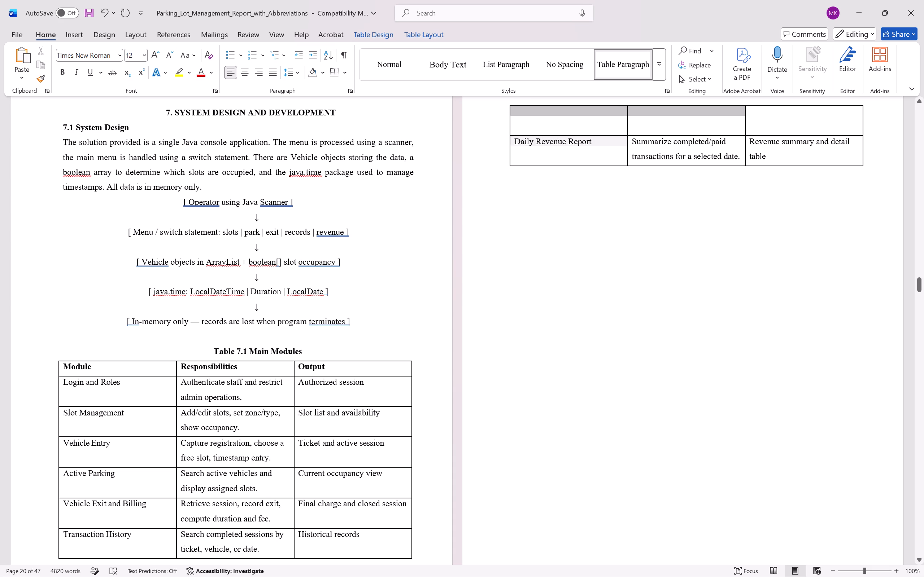
pyautogui.keyDown('shift'); pyautogui.moveTo(710, 115); pyautogui.dragTo(772, 118); pyautogui.keyUp('shift')
pyautogui.rightClick(772, 118)
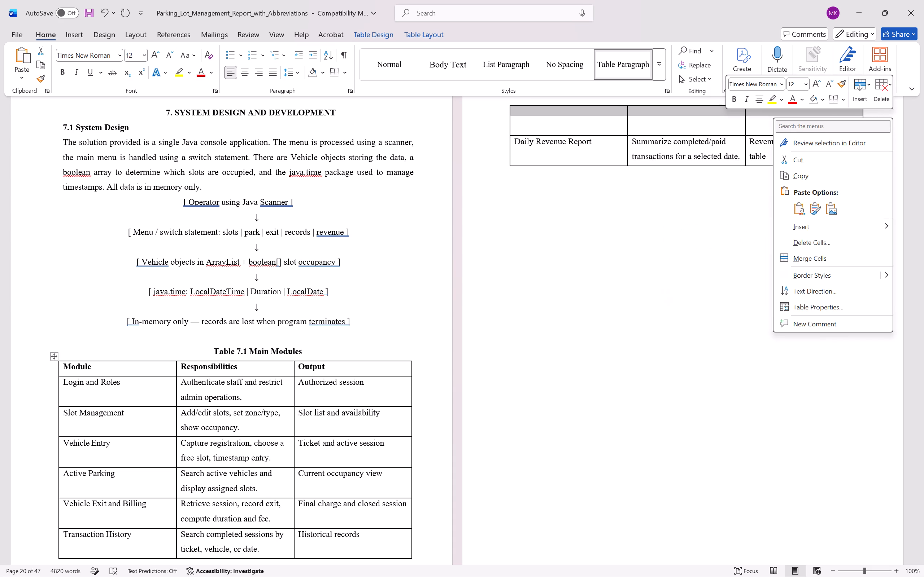
pyautogui.click(827, 247)
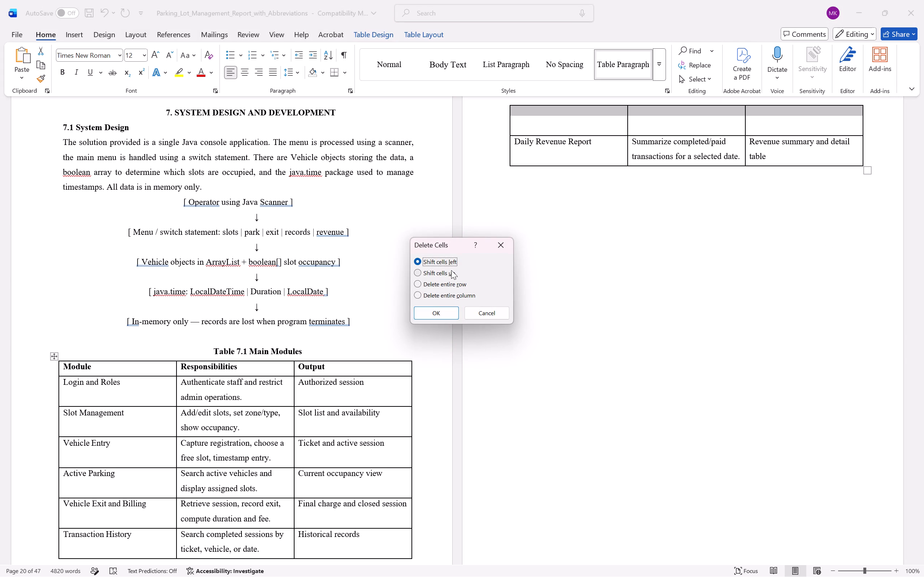
pyautogui.click(450, 290)
pyautogui.moveTo(450, 290); pyautogui.dragTo(449, 283)
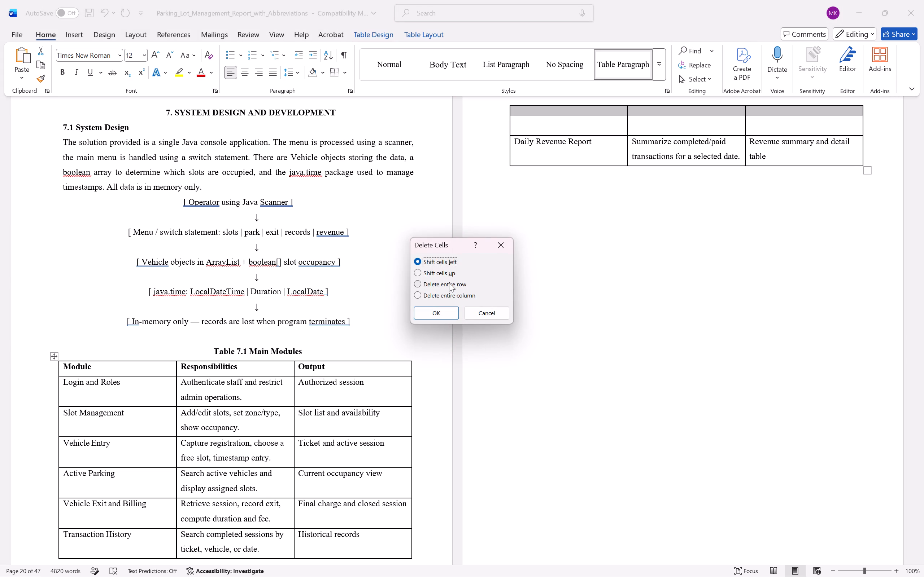
pyautogui.click(449, 283)
pyautogui.moveTo(433, 321); pyautogui.dragTo(435, 310)
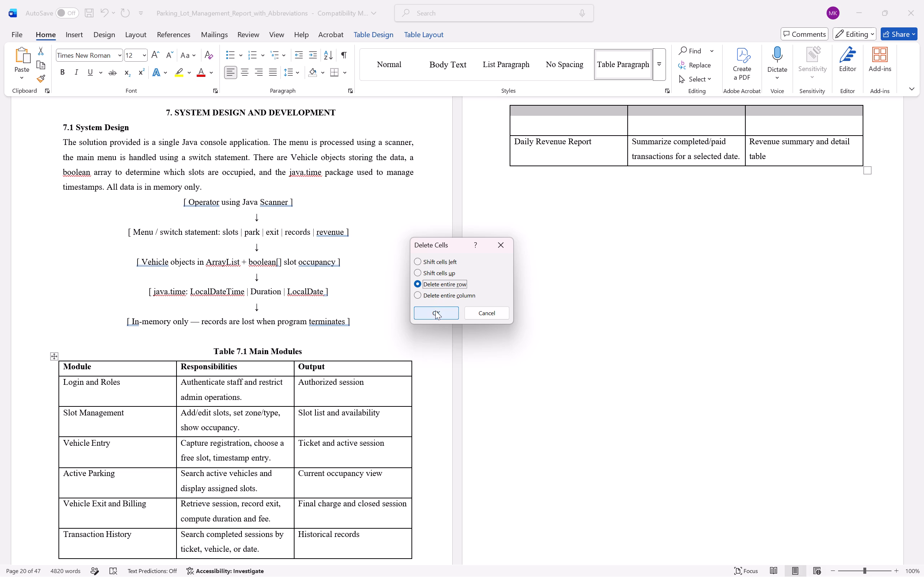
pyautogui.click(435, 310)
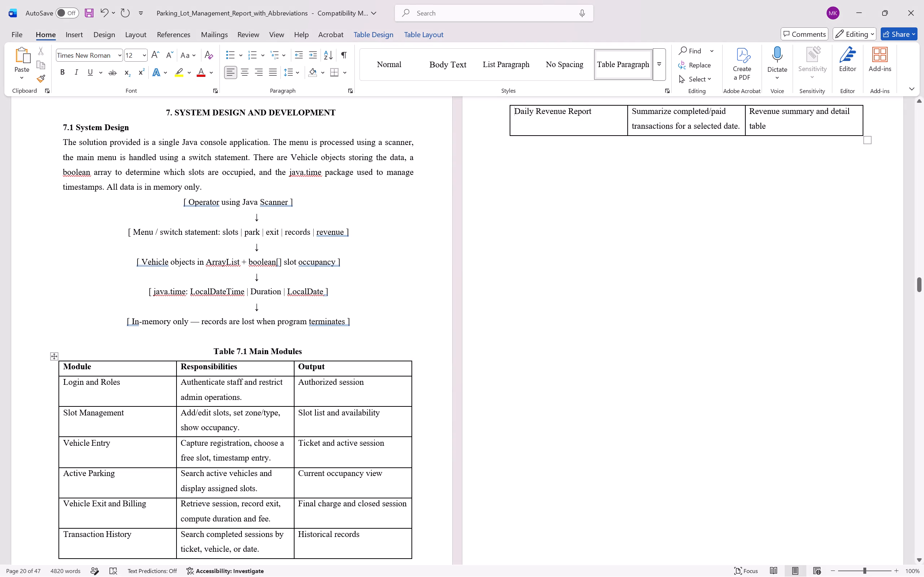
# Delete the Daily Revenue Report row that spills onto the page after the Main Modules table.
pyautogui.scroll(-1, 435, 310)
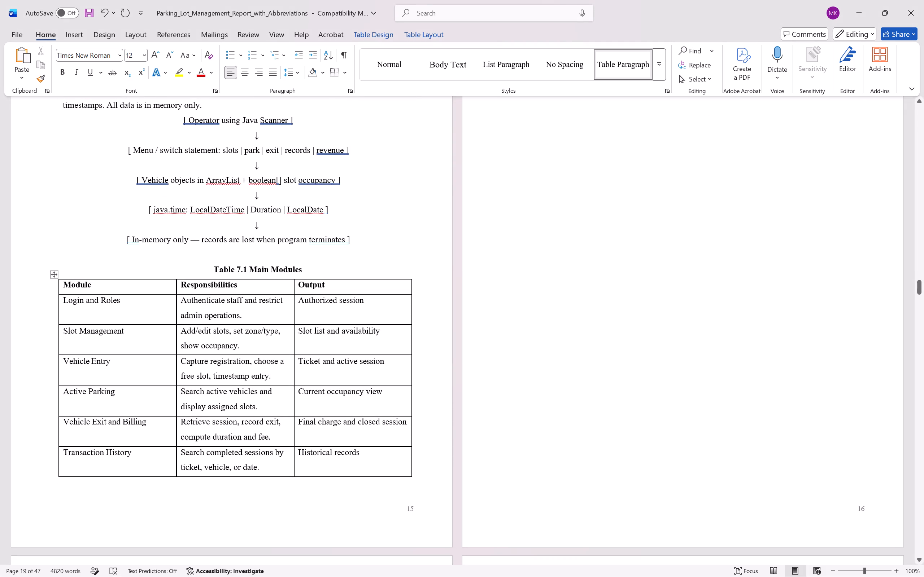
pyautogui.moveTo(283, 477); pyautogui.dragTo(273, 576)
pyautogui.scroll(2, 828, 0)
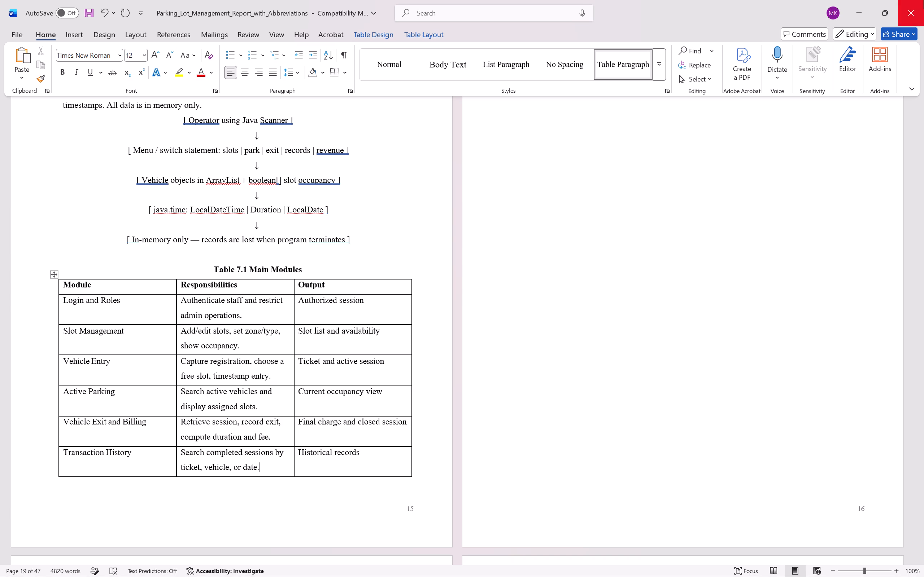
pyautogui.scroll(2, 600, 276)
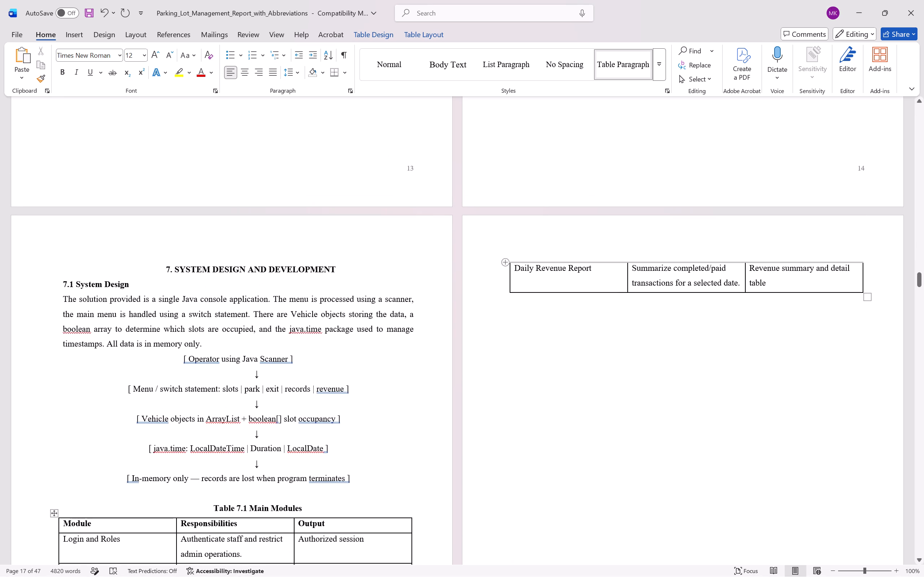
pyautogui.click(509, 273)
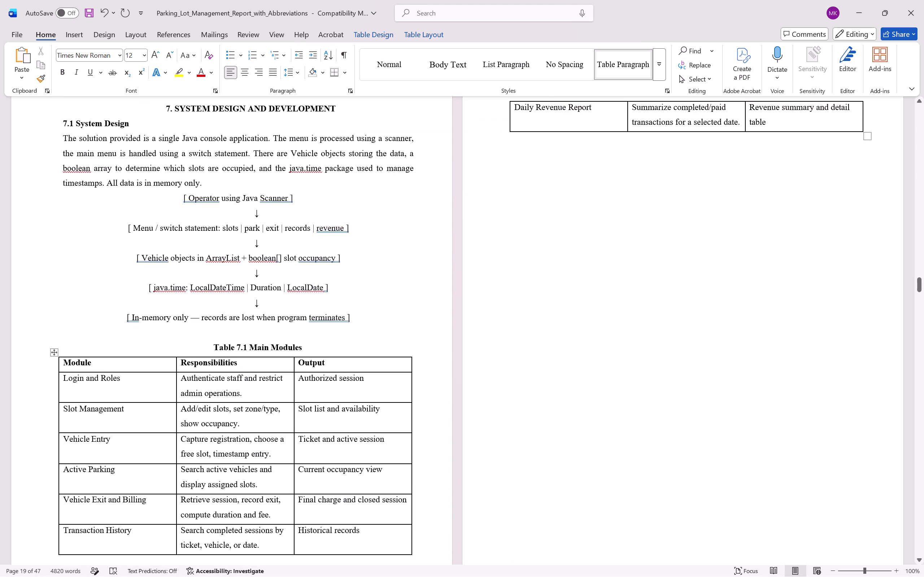
pyautogui.click(506, 115)
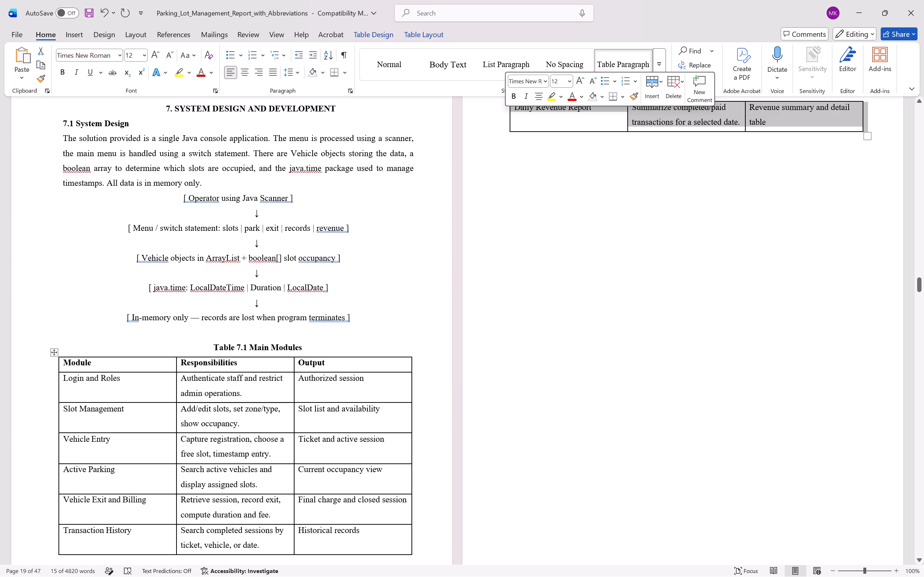
pyautogui.press('BackSpace')
pyautogui.scroll(1, 506, 115)
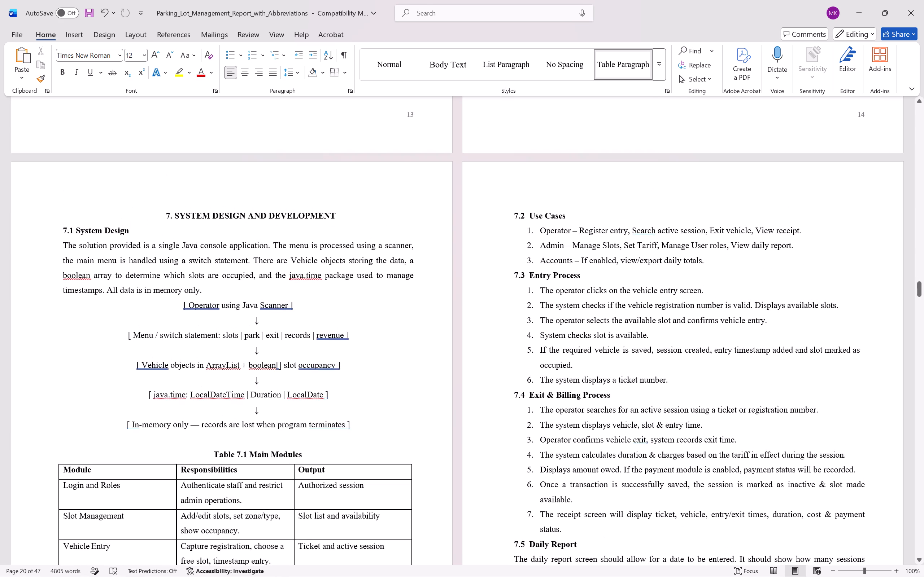
# Insert an unnumbered blank line between the last Use Cases item and the 7.3 Entry Process heading.
pyautogui.scroll(-1, 506, 115)
pyautogui.click(753, 229)
pyautogui.press('Return')
pyautogui.press('BackSpace')
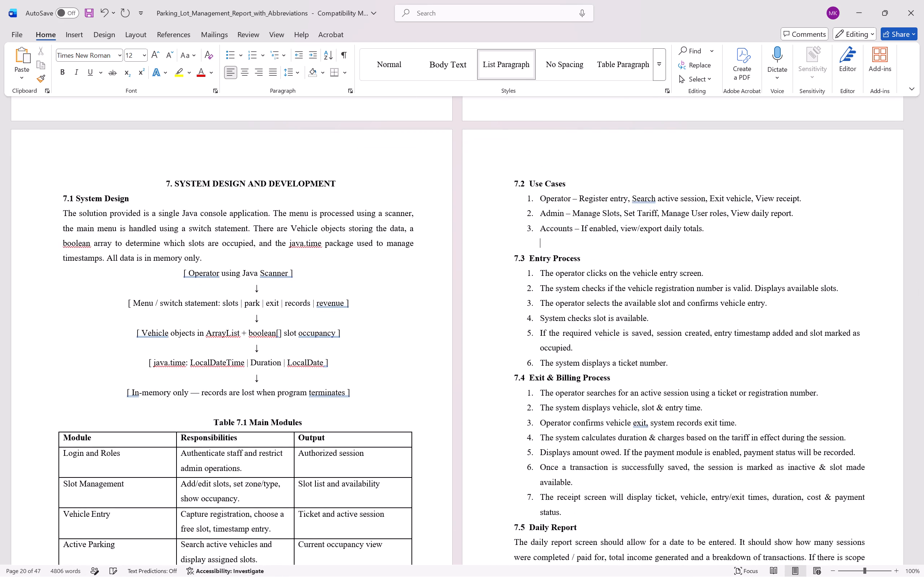
pyautogui.press('Right')
pyautogui.press('Down')
# Insert an unnumbered blank line between the last Entry Process item and the 7.4 Exit & Billing Process heading.
pyautogui.click(723, 354)
pyautogui.click(700, 366)
pyautogui.press('4')
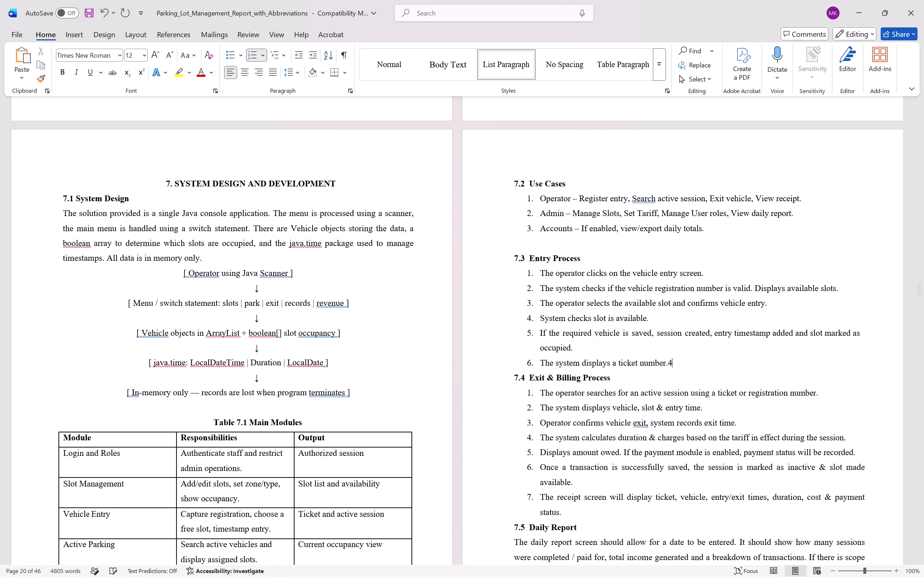
pyautogui.press('BackSpace')
pyautogui.press('Return')
pyautogui.press('BackSpace')
# Insert an unnumbered blank line between the last Exit & Billing Process item and the 7.5 Daily Report heading.
pyautogui.scroll(-1, 700, 366)
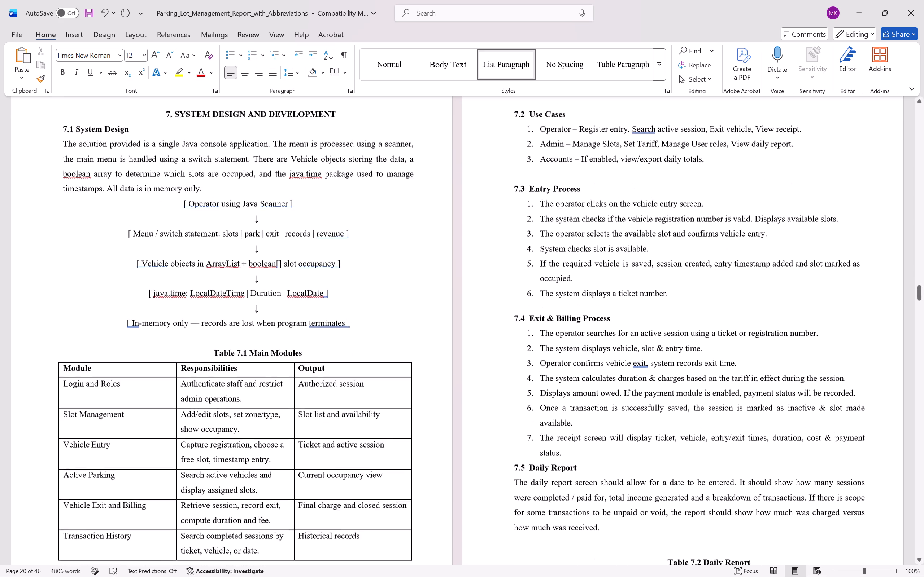
pyautogui.scroll(-1, 700, 366)
pyautogui.click(611, 429)
pyautogui.press('Return')
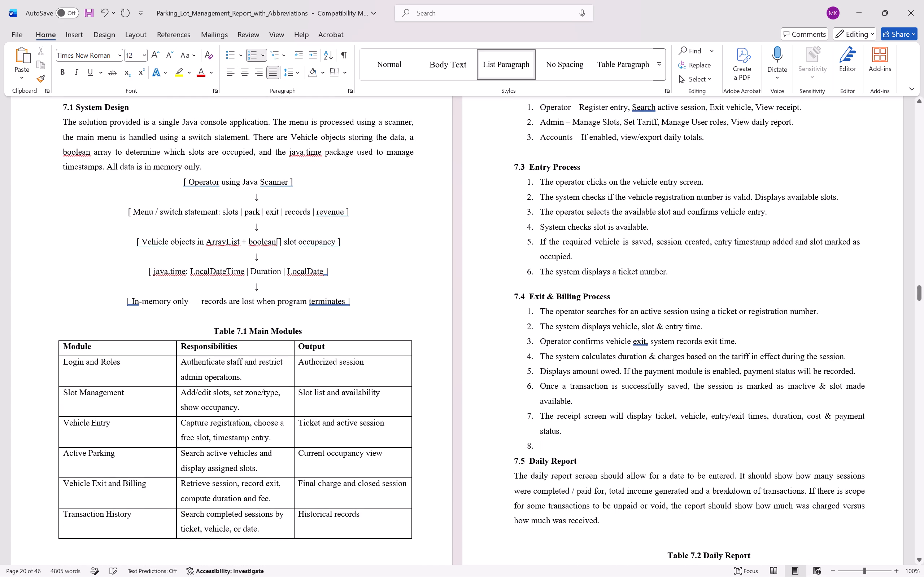
pyautogui.press('BackSpace')
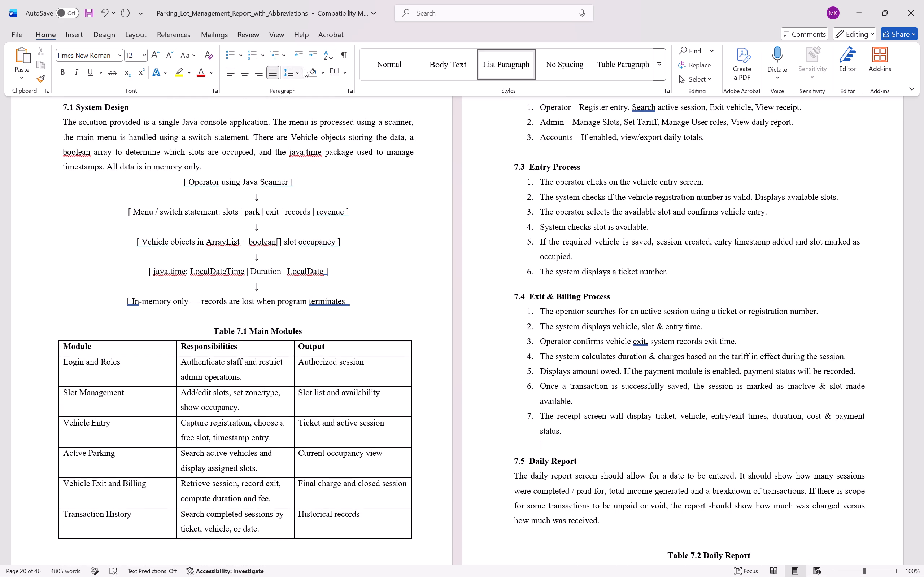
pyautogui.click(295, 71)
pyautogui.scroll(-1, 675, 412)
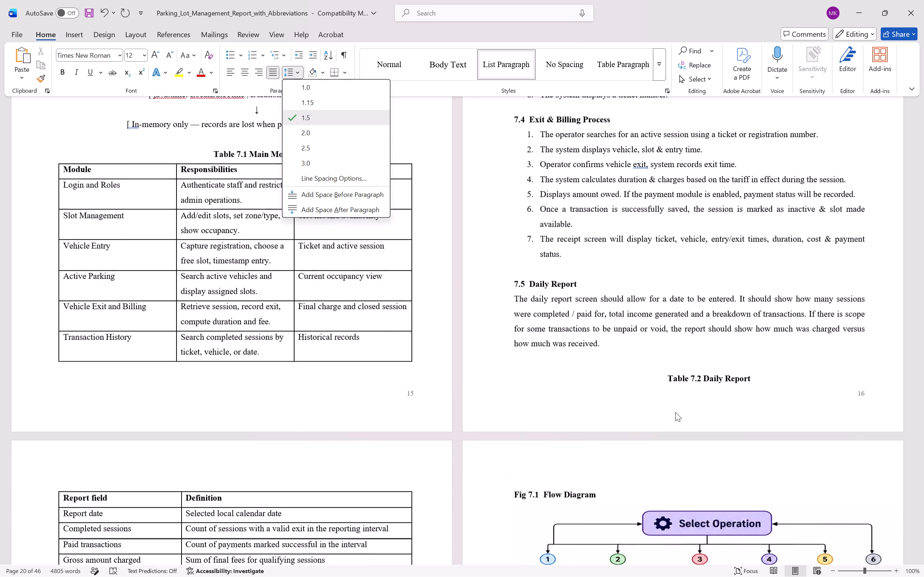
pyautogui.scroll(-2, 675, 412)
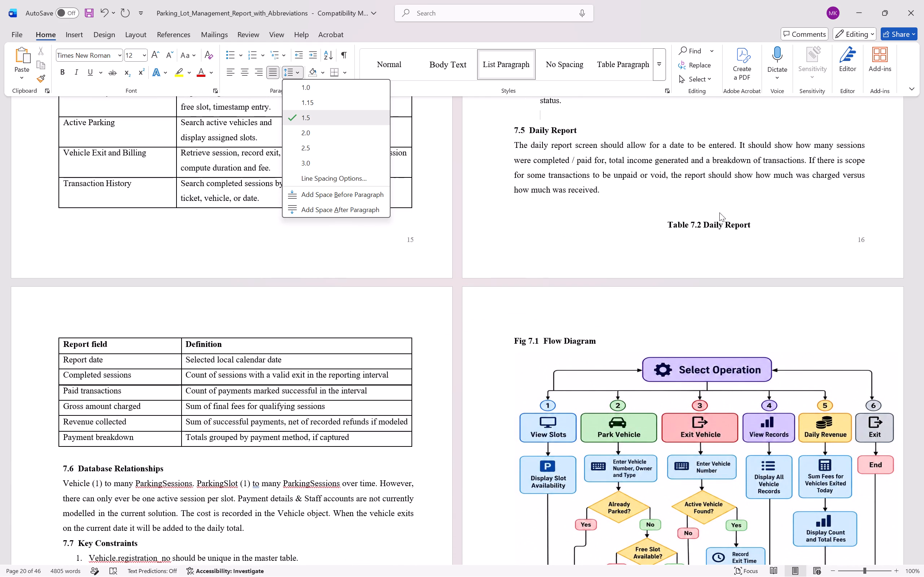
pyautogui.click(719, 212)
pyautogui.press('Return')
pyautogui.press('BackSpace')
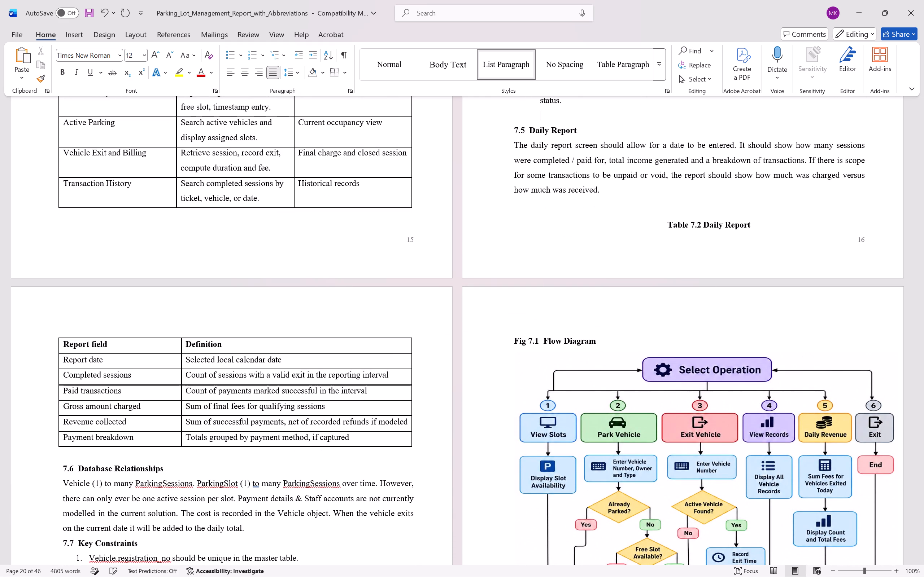
# Insert a blank line above the Table 7.2 Daily Report caption to push it onto the page with its table.
pyautogui.click(672, 219)
pyautogui.press('4')
pyautogui.press('Return')
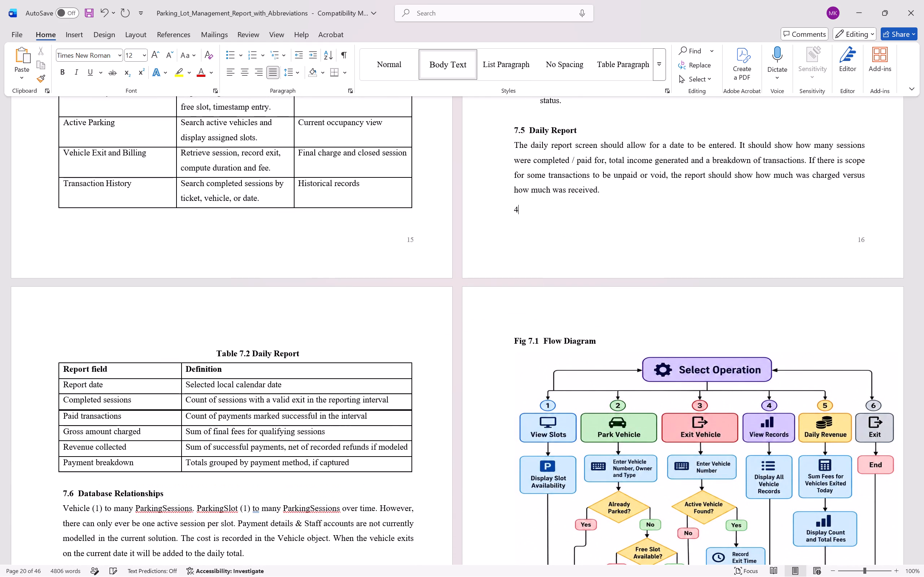
pyautogui.click(521, 212)
pyautogui.press('BackSpace')
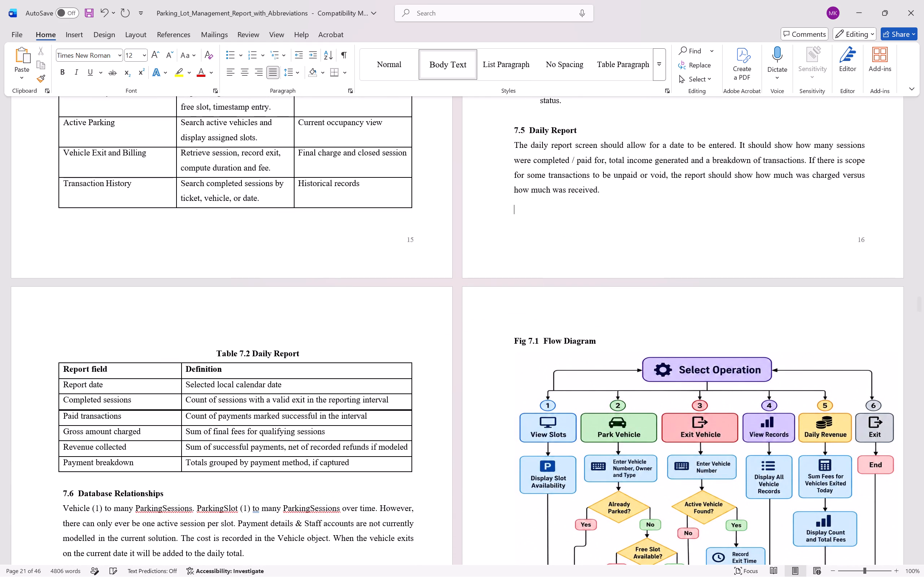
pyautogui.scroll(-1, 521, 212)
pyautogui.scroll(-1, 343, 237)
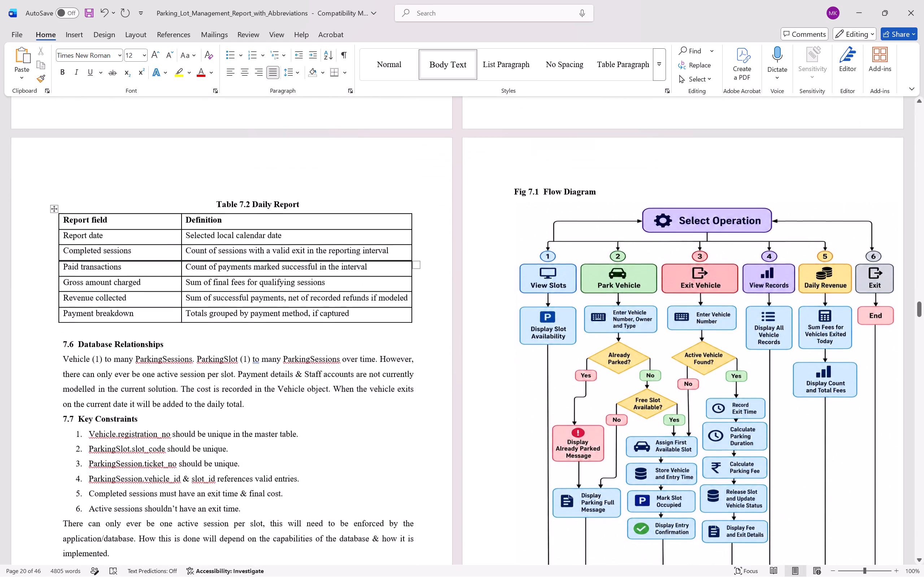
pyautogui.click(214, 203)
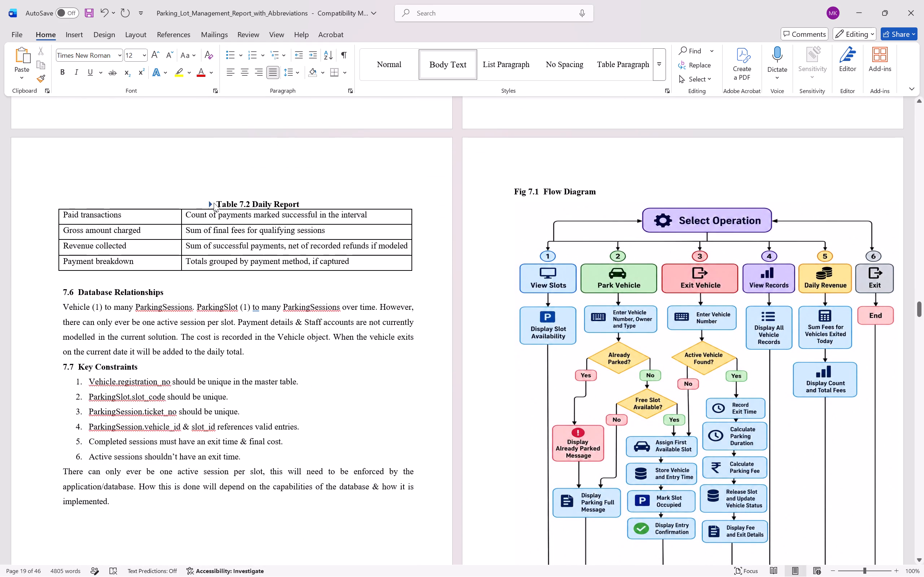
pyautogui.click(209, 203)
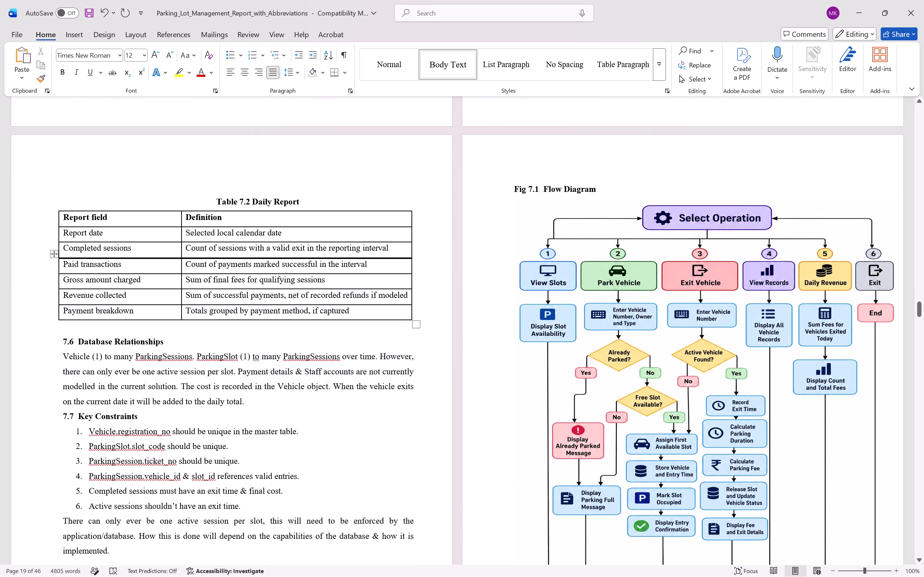
# Insert a blank line between the 7.6 Database Relationships paragraph and the 7.7 Key Constraints heading.
pyautogui.click(206, 326)
pyautogui.scroll(-1, 206, 327)
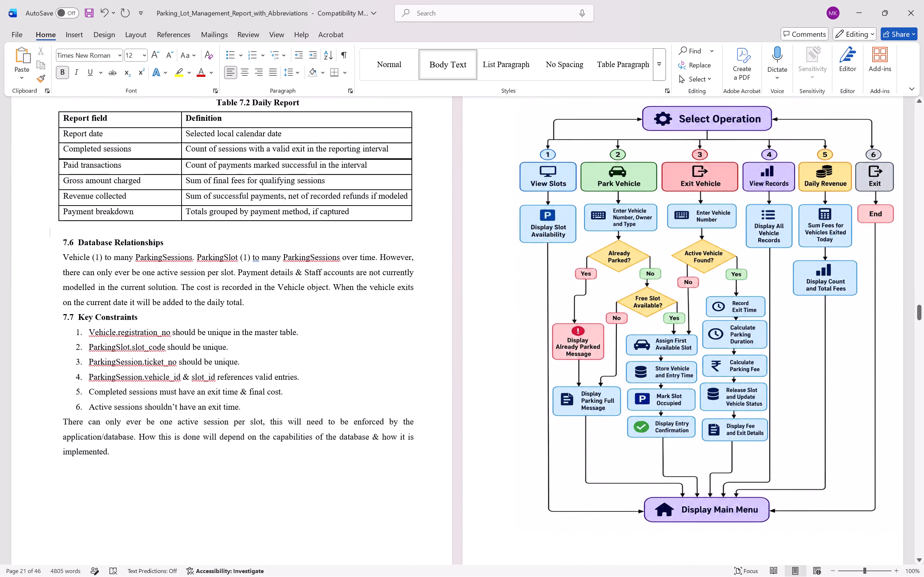
pyautogui.click(288, 298)
pyautogui.press('Return')
# Examine the page layout from section 7.7 Key Constraints through 7.8 Flowchart Description and 7.9 Results.
pyautogui.scroll(-1, 288, 298)
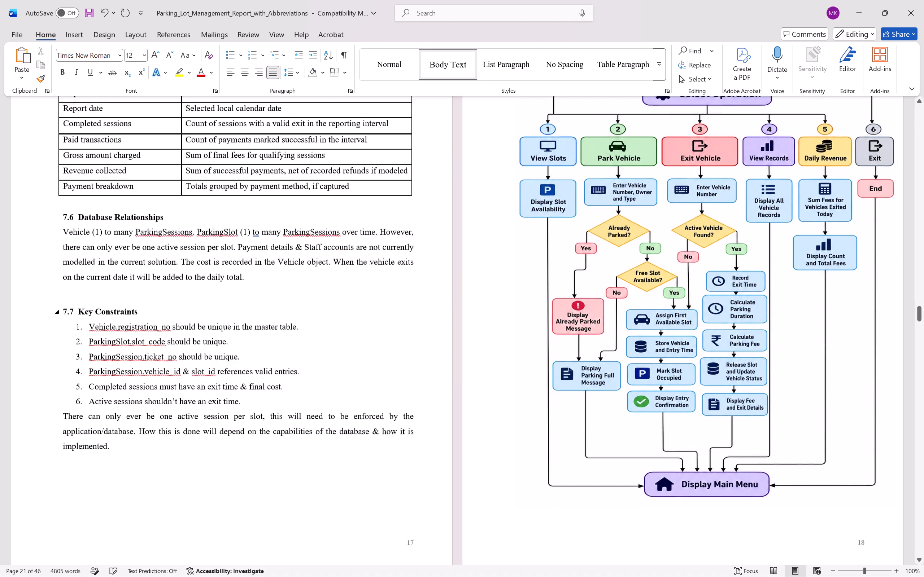
pyautogui.scroll(-3, 288, 298)
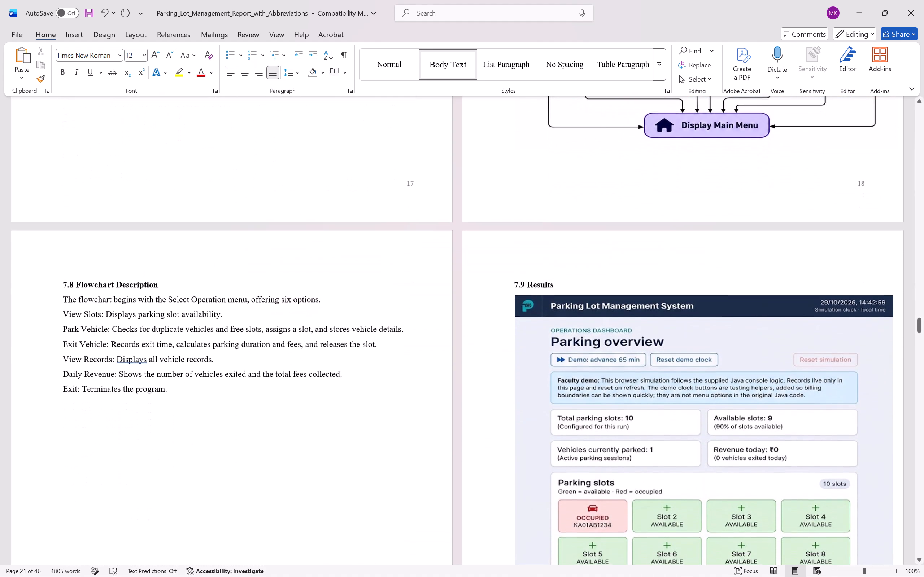
pyautogui.scroll(1, 288, 298)
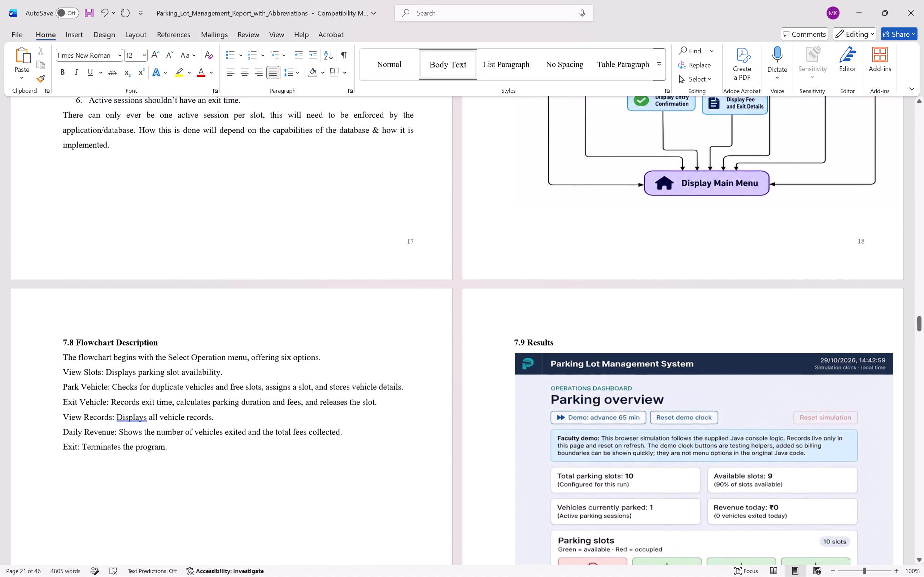
pyautogui.scroll(1, 173, 356)
pyautogui.keyDown('ctrl'); pyautogui.scroll(-1, 173, 356); pyautogui.keyUp('ctrl')
pyautogui.keyDown('ctrl'); pyautogui.scroll(1, 173, 356); pyautogui.keyUp('ctrl')
pyautogui.scroll(1, 173, 356)
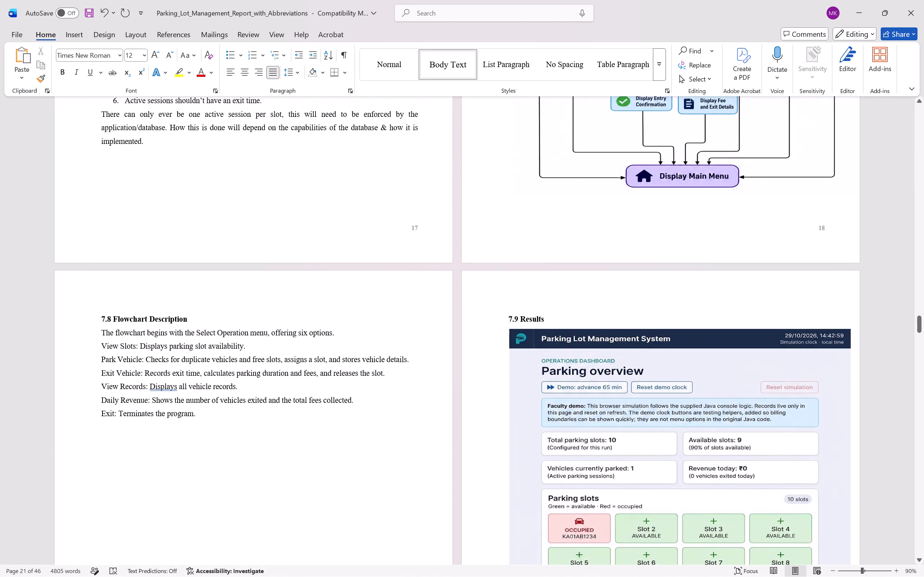
# Examine the page layout from Table 7.2 Daily Report through 7.8 Flowchart Description and the 7.9 Results screenshot.
pyautogui.keyDown('ctrl'); pyautogui.scroll(-1, 173, 356); pyautogui.keyUp('ctrl')
pyautogui.scroll(1, 173, 356)
pyautogui.keyDown('ctrl'); pyautogui.scroll(4, 173, 356); pyautogui.keyUp('ctrl')
pyautogui.scroll(4, 173, 356)
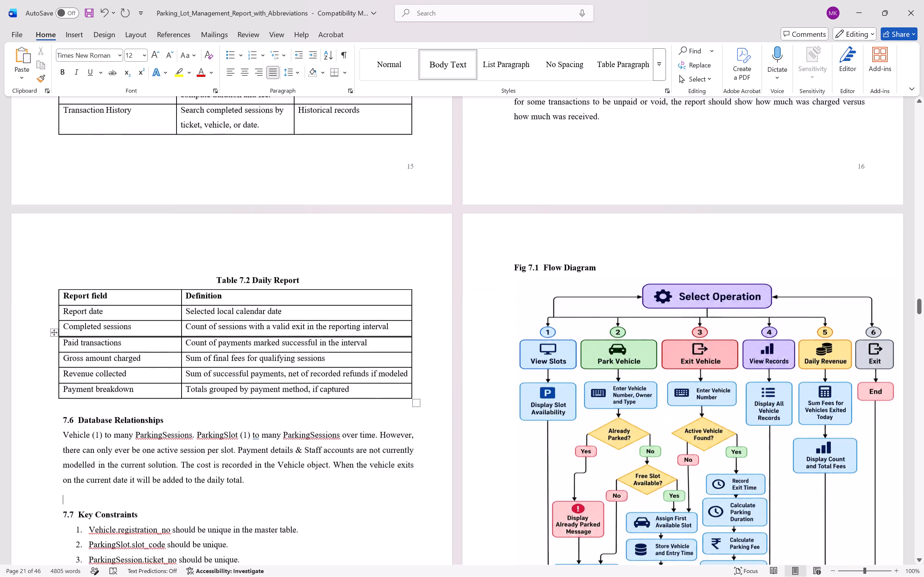
pyautogui.scroll(-1, 173, 356)
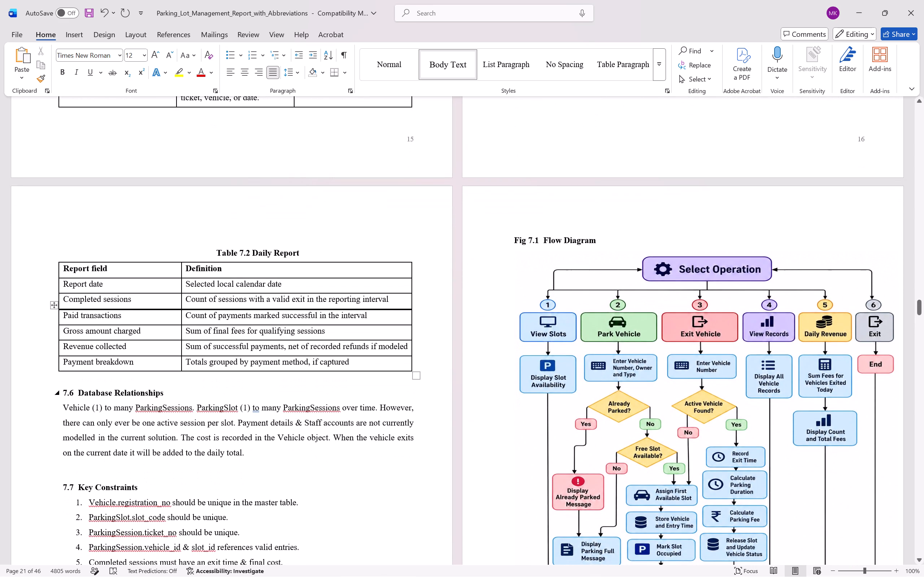
pyautogui.scroll(-3, 376, 392)
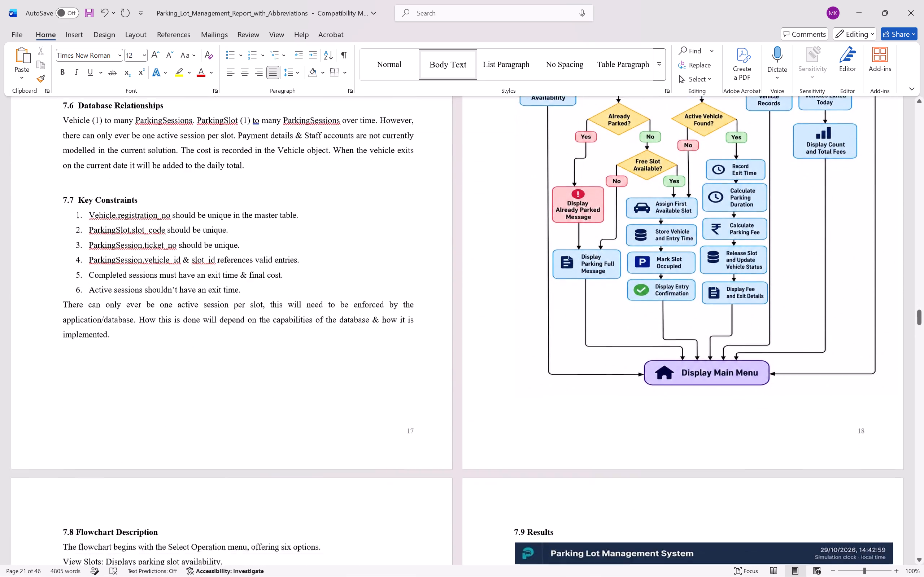
pyautogui.scroll(-2, 376, 392)
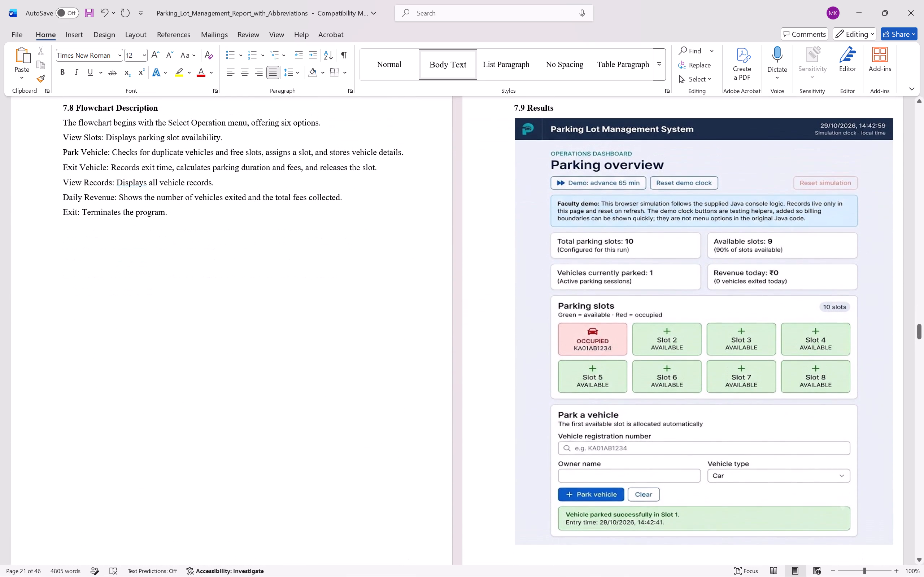
# Delete the 7.9 Results heading text above the Parking overview screenshot.
pyautogui.scroll(2, 774, 149)
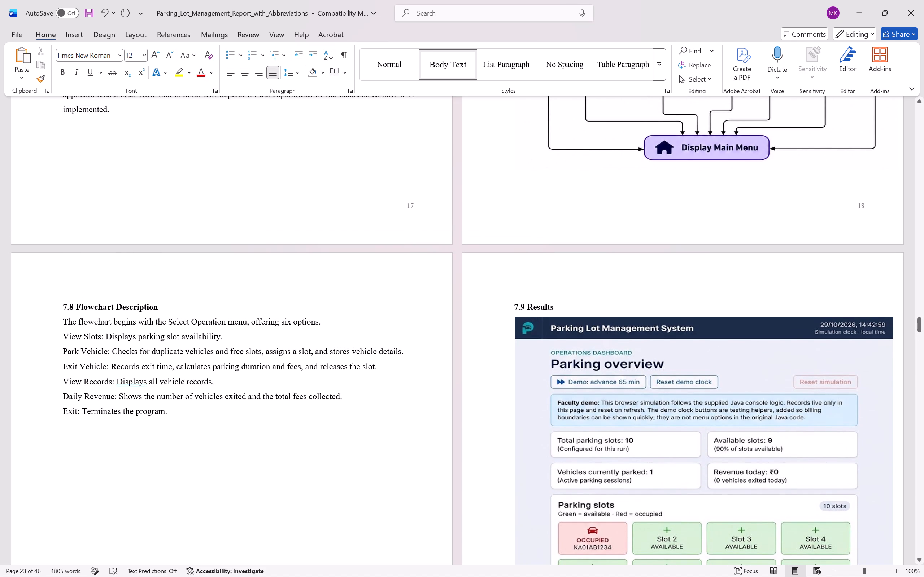
pyautogui.moveTo(567, 301); pyautogui.dragTo(496, 305)
pyautogui.press('BackSpace')
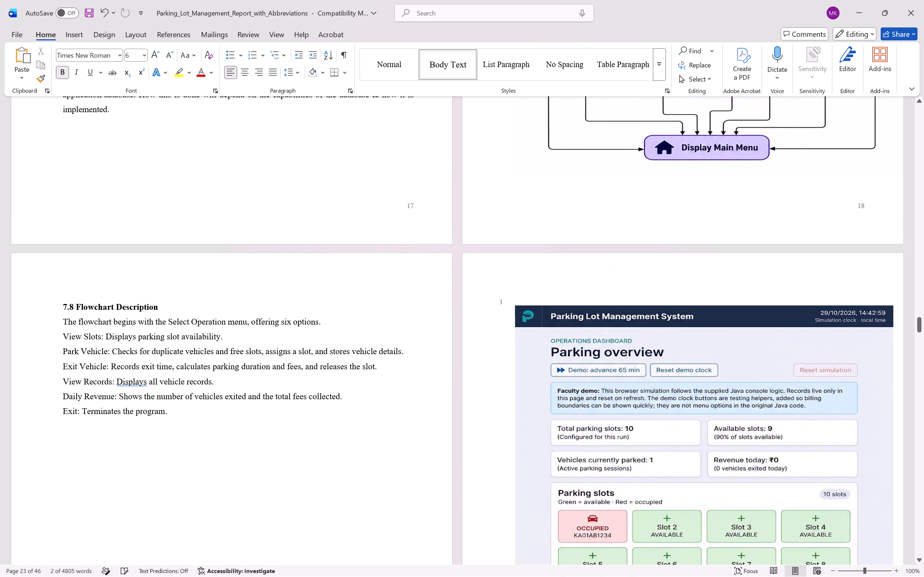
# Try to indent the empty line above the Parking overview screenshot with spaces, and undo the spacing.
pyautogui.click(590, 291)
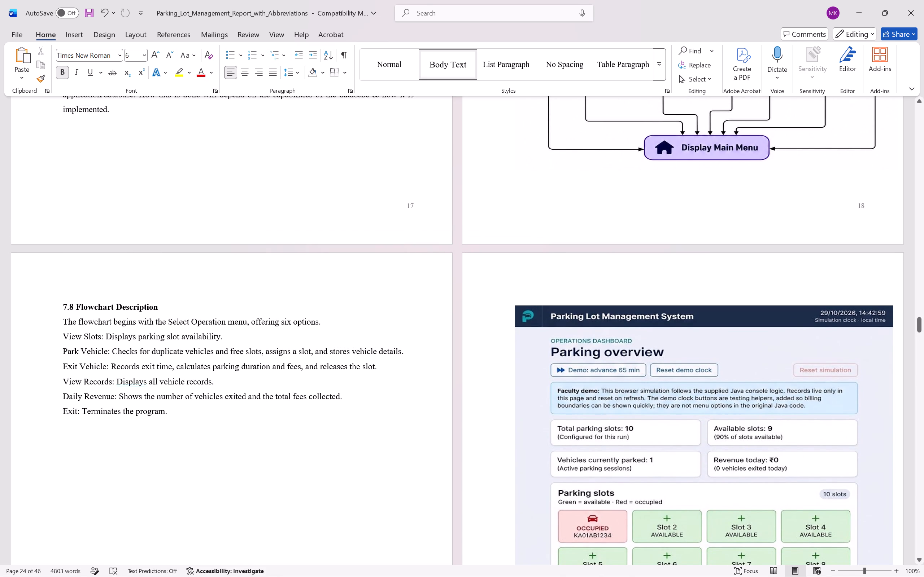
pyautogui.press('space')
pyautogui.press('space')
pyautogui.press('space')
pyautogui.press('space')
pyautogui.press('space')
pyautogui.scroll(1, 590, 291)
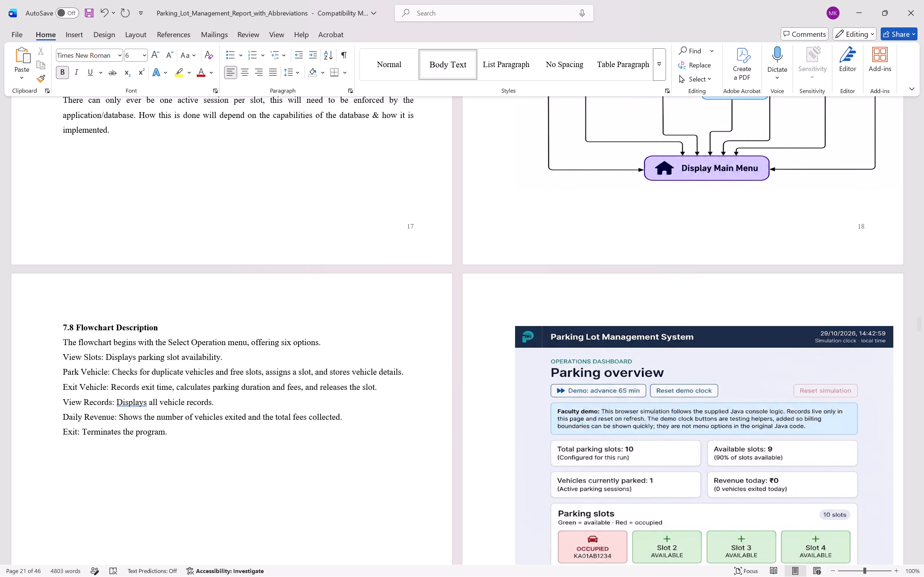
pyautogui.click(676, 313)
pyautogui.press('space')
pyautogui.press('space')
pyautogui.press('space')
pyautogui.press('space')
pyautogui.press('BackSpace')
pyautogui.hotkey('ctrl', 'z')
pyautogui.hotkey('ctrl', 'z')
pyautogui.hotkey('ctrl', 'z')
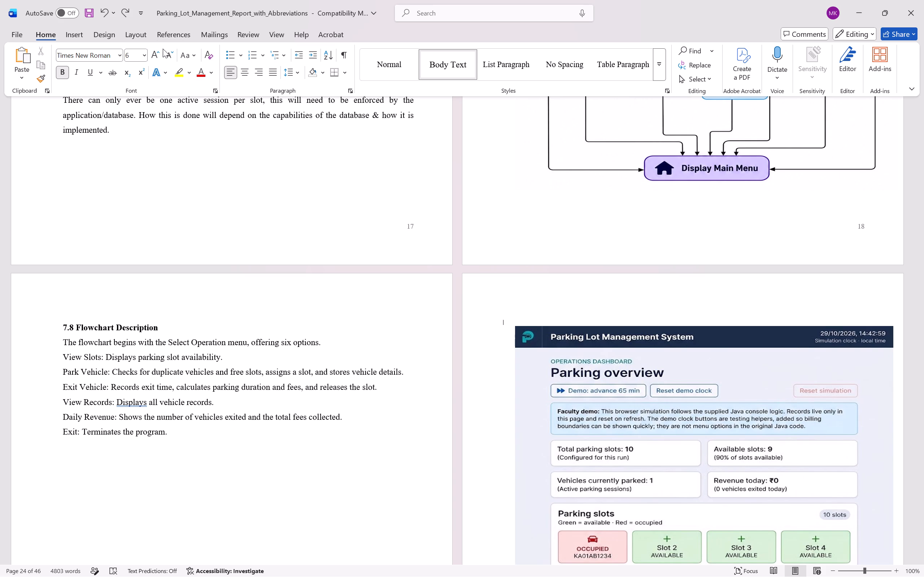
# Centre the empty line above the Parking overview screenshot.
pyautogui.click(248, 77)
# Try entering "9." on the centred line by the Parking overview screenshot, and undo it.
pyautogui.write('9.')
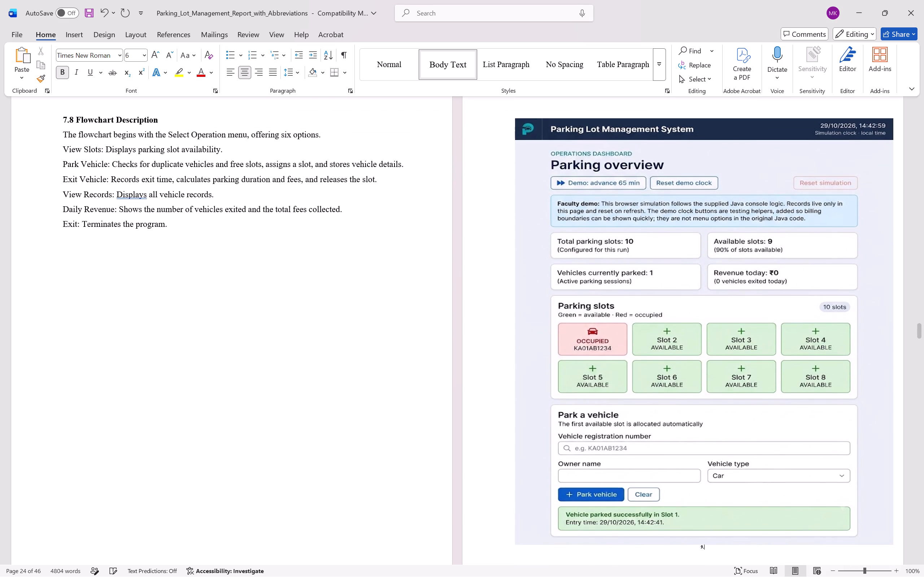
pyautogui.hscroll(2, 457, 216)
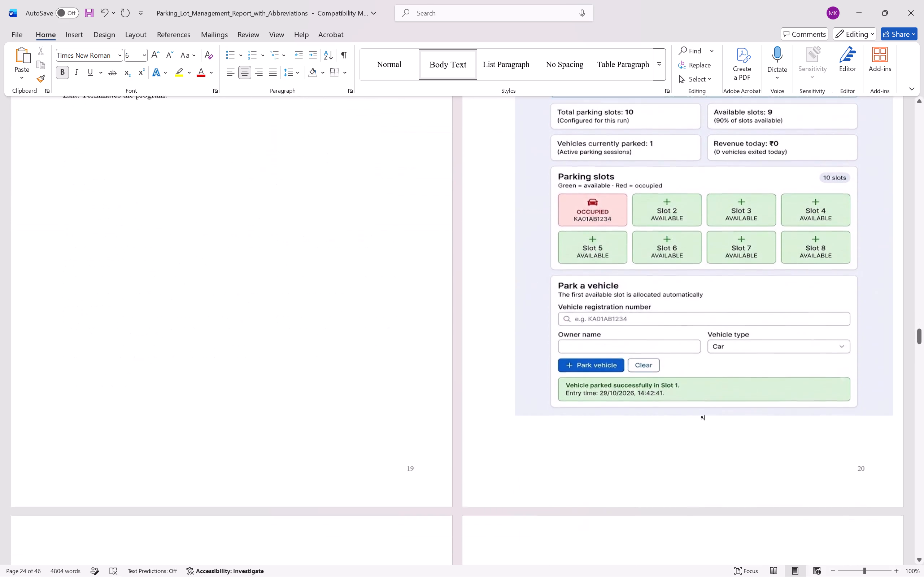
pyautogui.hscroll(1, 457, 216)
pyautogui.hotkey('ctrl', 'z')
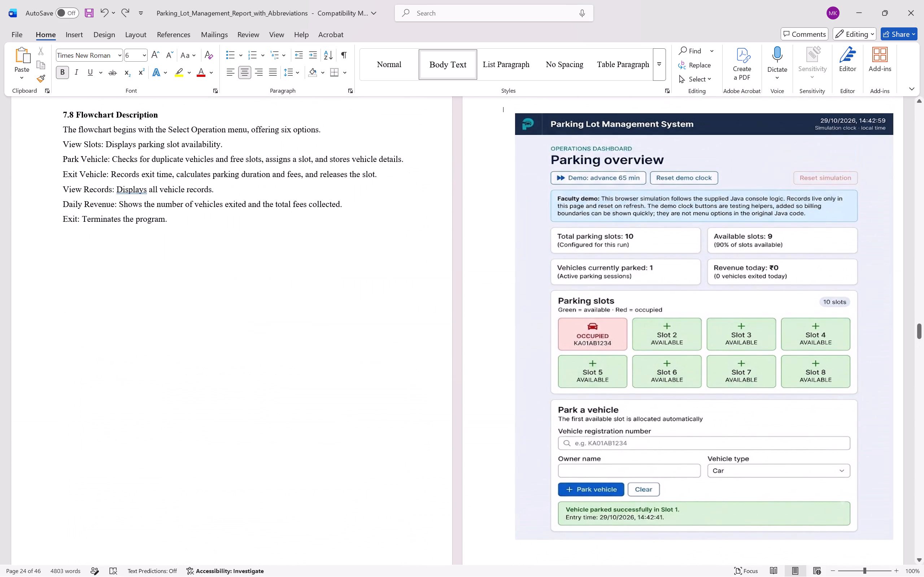
# Shrink the Parking overview screenshot proportionally from its lower-right corner, leaving more free space on the page.
pyautogui.scroll(1, 457, 216)
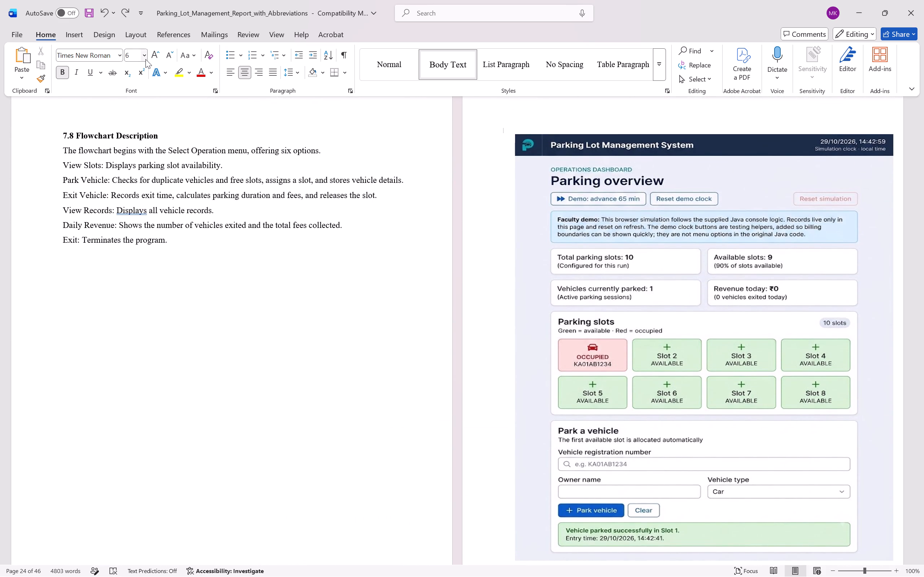
pyautogui.click(145, 59)
pyautogui.click(510, 250)
pyautogui.click(584, 259)
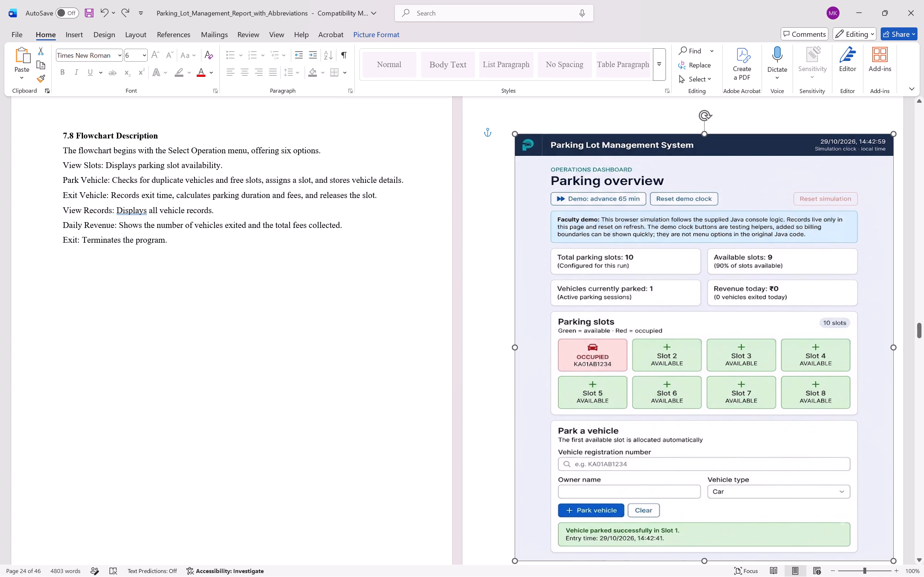
pyautogui.scroll(-1, 584, 259)
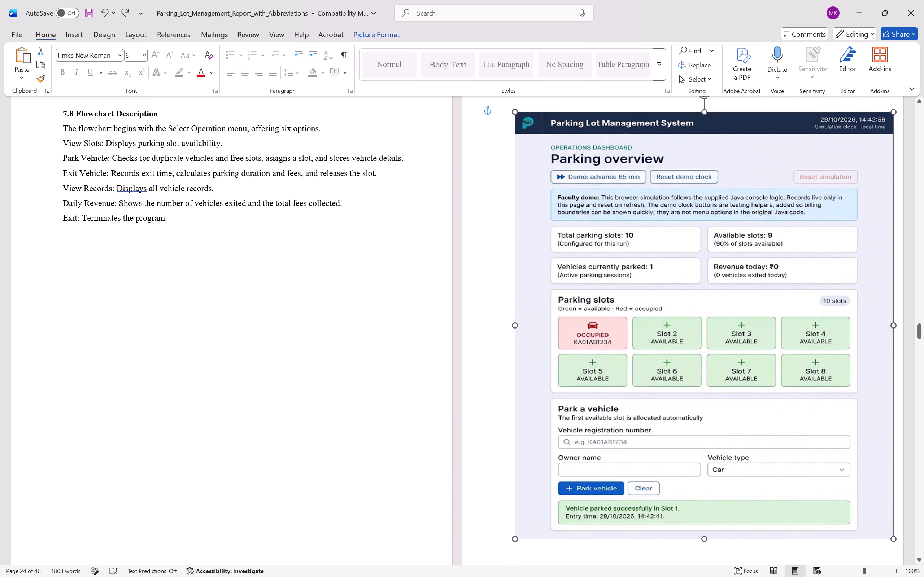
pyautogui.moveTo(895, 539); pyautogui.dragTo(840, 462)
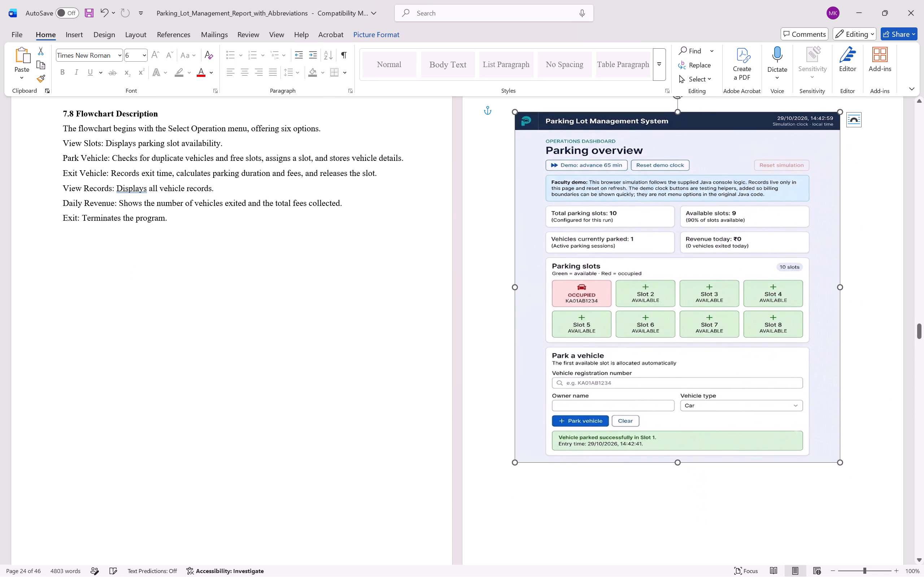
# Set the font size of the centred empty line by the Parking overview screenshot to 12.
pyautogui.scroll(1, 783, 308)
pyautogui.click(581, 170)
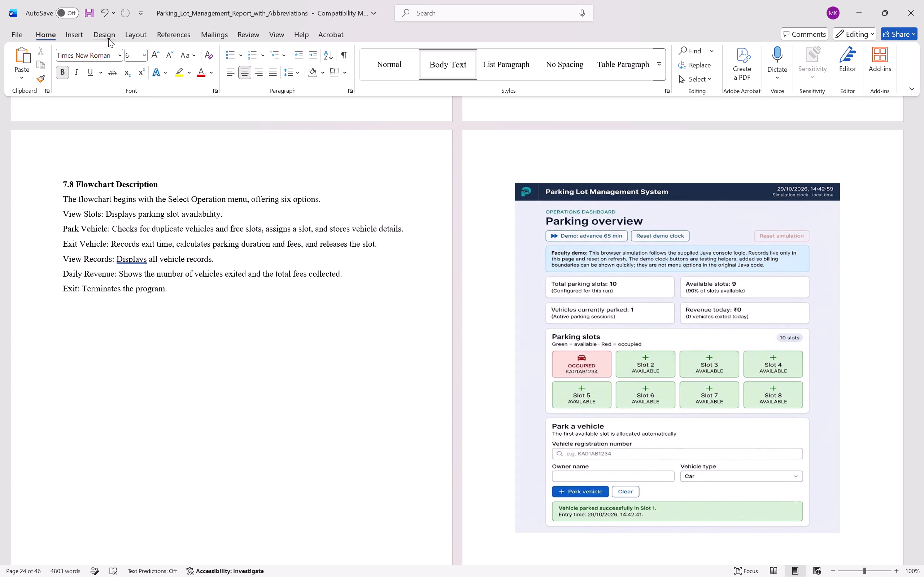
pyautogui.click(146, 53)
pyautogui.write('12')
pyautogui.press('Return')
# Enter "9" on the centred 12-point line by the Parking overview screenshot.
pyautogui.click(527, 177)
pyautogui.hotkey('shift', '(')
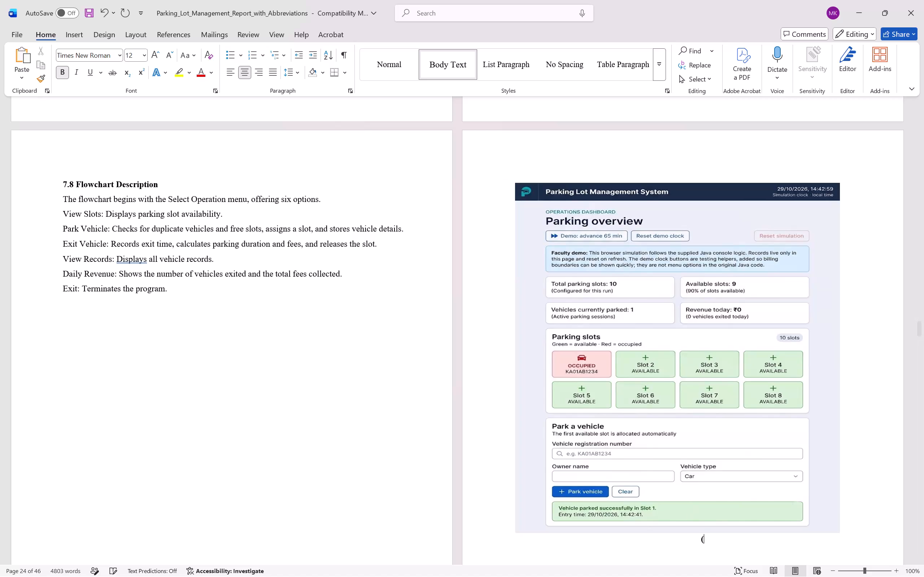
pyautogui.press('BackSpace')
pyautogui.write('9.,')
pyautogui.press('BackSpace')
pyautogui.press('BackSpace')
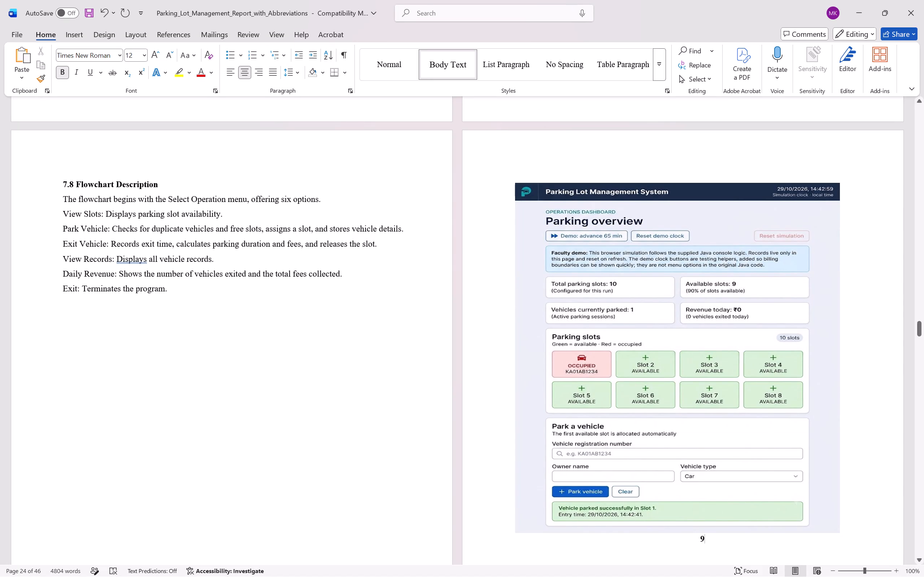
# Remove the tiny 6-point empty line above the Parking overview screenshot.
pyautogui.click(520, 169)
pyautogui.moveTo(499, 178); pyautogui.dragTo(728, 176)
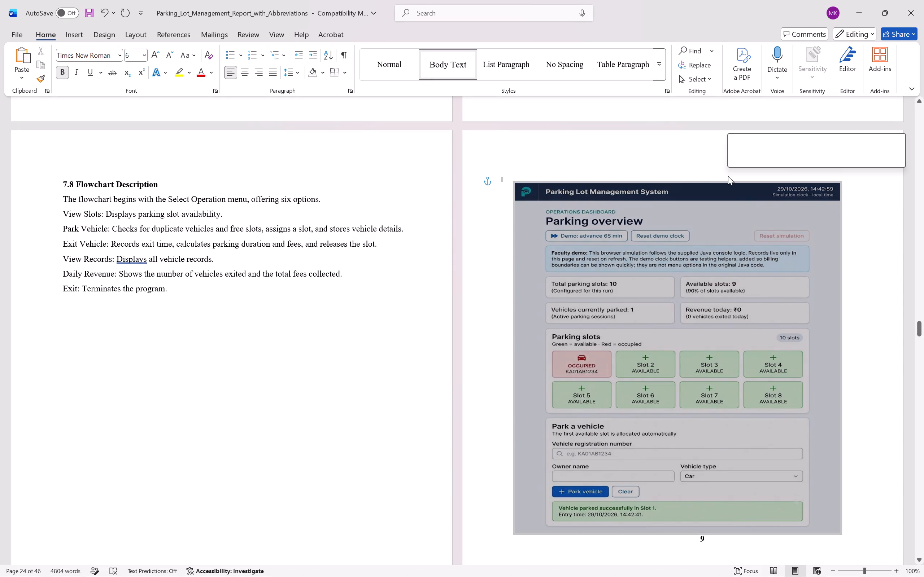
pyautogui.click(689, 175)
pyautogui.moveTo(689, 169); pyautogui.dragTo(497, 177)
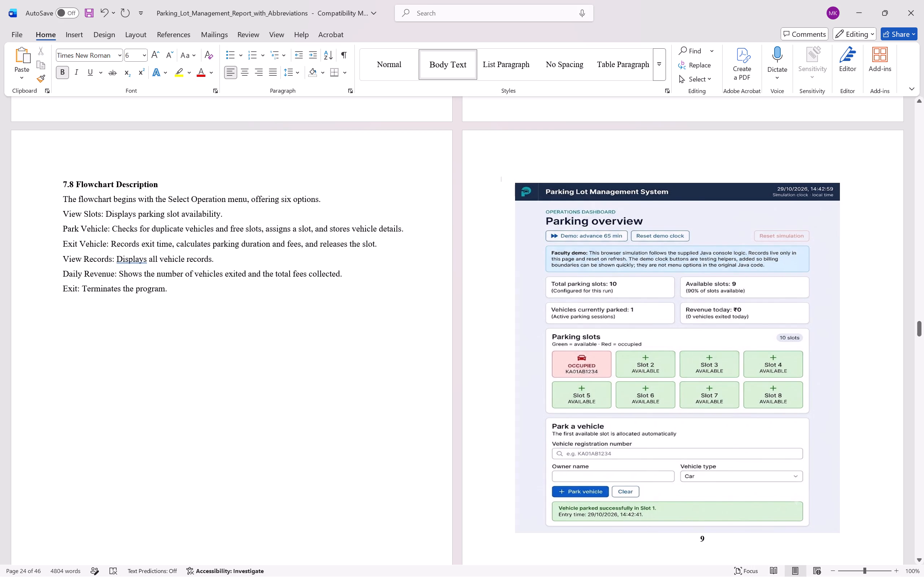
pyautogui.moveTo(497, 177); pyautogui.dragTo(496, 177)
pyautogui.moveTo(496, 177); pyautogui.dragTo(511, 178)
pyautogui.moveTo(511, 178); pyautogui.dragTo(503, 175)
pyautogui.moveTo(514, 175); pyautogui.dragTo(494, 176)
pyautogui.moveTo(494, 176); pyautogui.dragTo(450, 179)
pyautogui.click(532, 171)
pyautogui.doubleClick(514, 176)
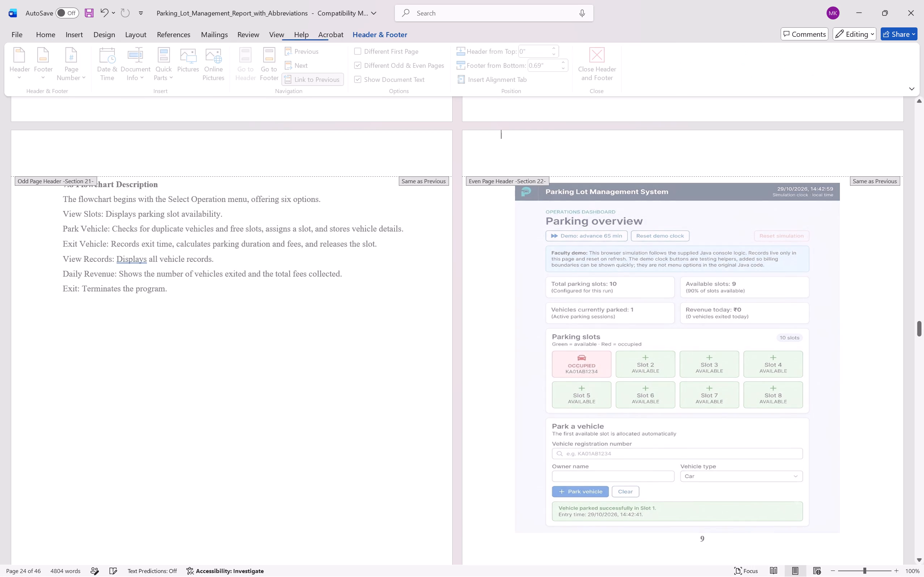
pyautogui.click(552, 148)
pyautogui.press('Escape')
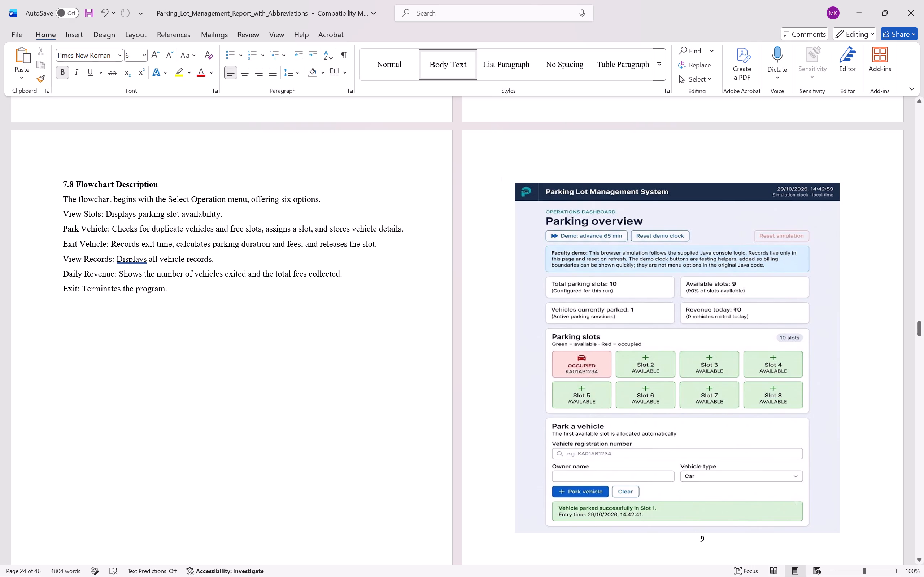
pyautogui.doubleClick(510, 177)
pyautogui.press('BackSpace')
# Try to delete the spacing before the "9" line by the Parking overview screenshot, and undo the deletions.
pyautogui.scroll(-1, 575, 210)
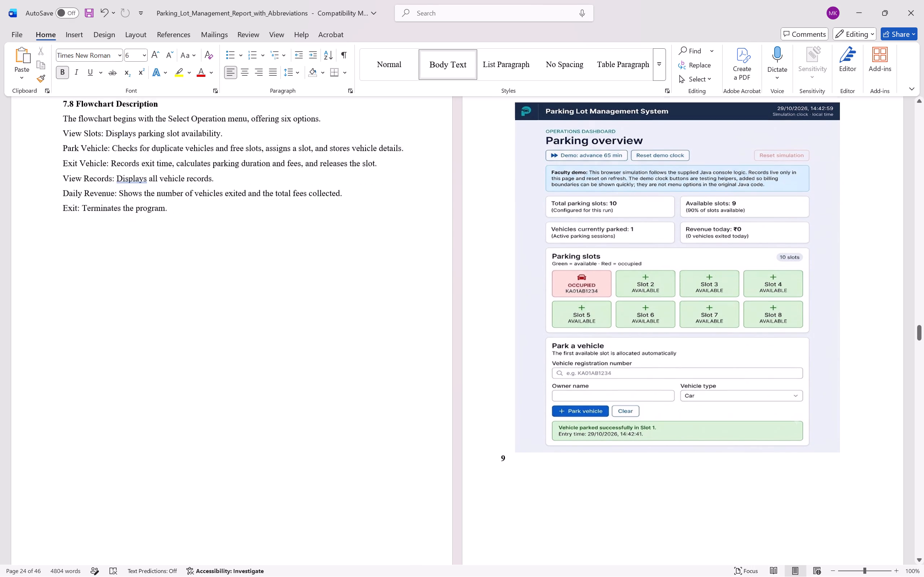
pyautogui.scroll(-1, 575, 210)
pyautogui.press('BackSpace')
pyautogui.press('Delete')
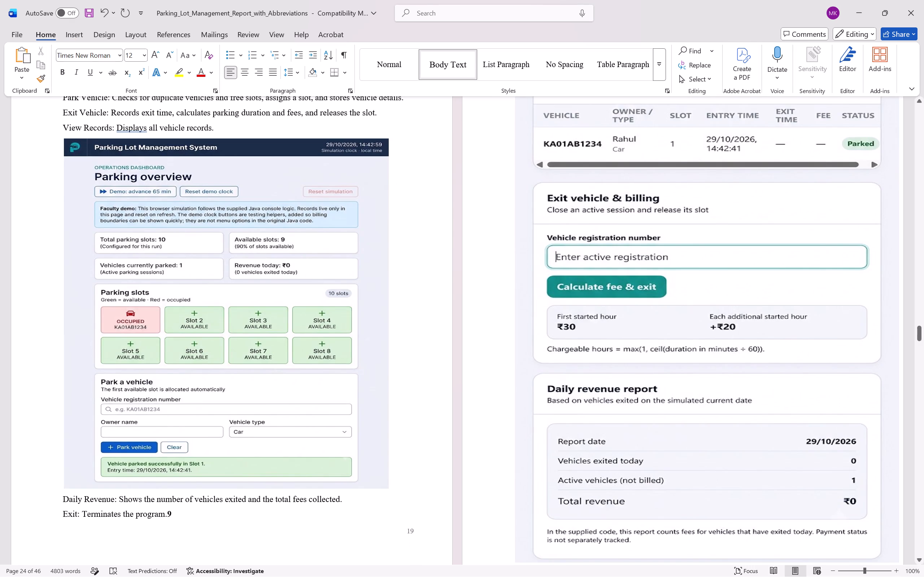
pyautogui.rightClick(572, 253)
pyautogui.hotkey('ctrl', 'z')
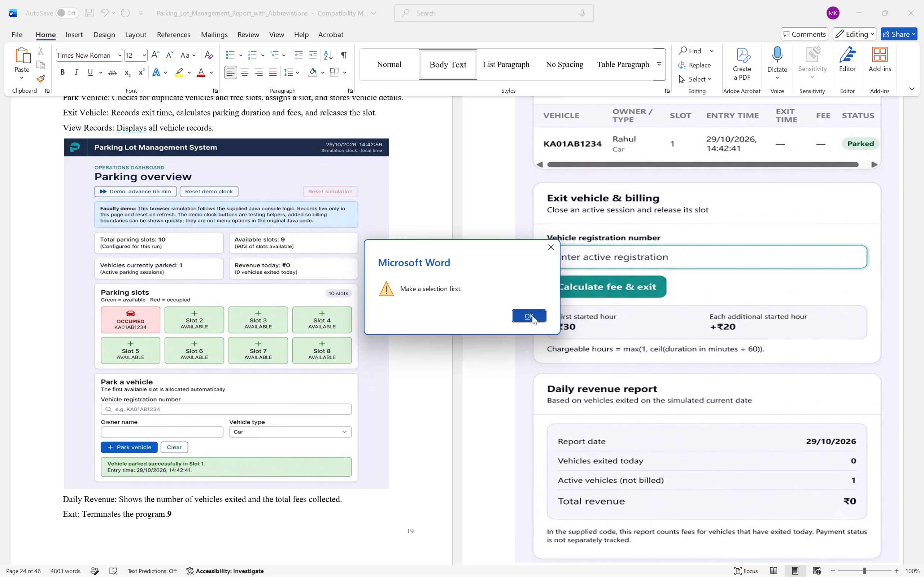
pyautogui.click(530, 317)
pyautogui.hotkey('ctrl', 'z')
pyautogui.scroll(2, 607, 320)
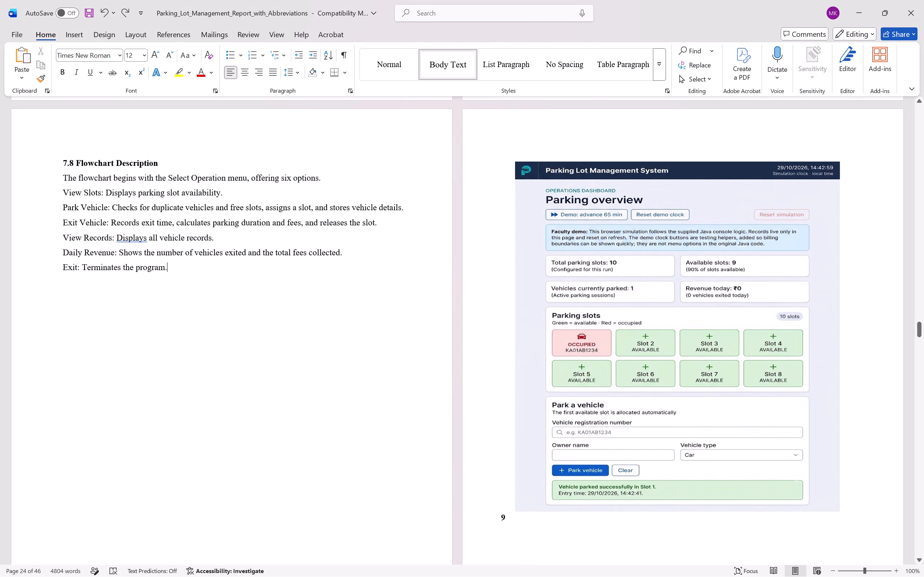
# Remove the "9" below the Parking overview screenshot.
pyautogui.click(528, 515)
pyautogui.press('BackSpace')
# Cut the Parking overview screenshot from the page following 7.8 Flowchart Description.
pyautogui.click(518, 151)
pyautogui.click(519, 164)
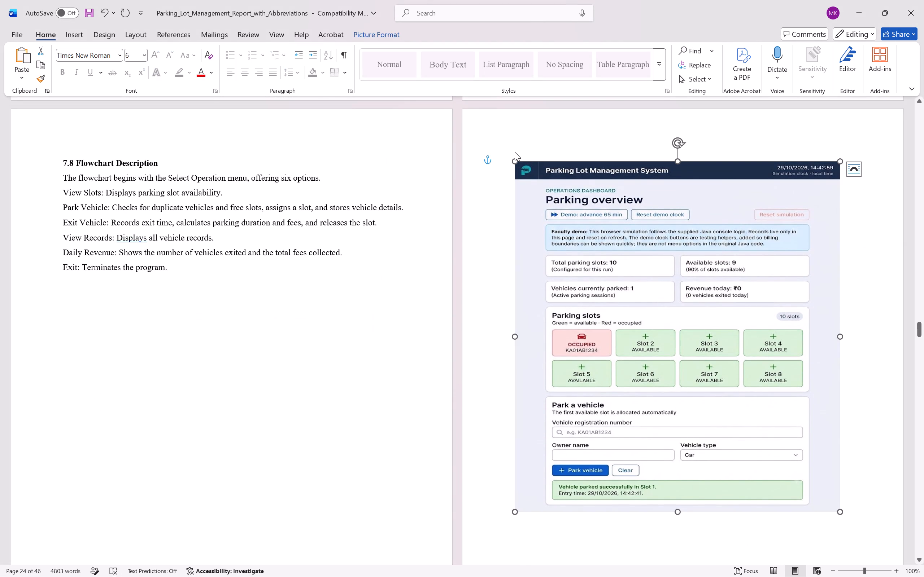
pyautogui.click(515, 152)
pyautogui.click(514, 156)
pyautogui.click(563, 201)
pyautogui.press('BackSpace')
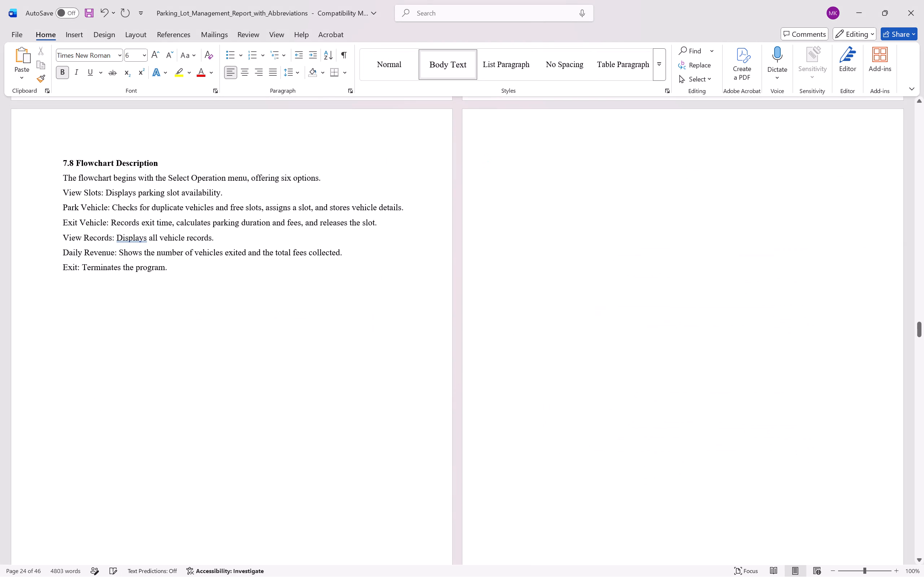
pyautogui.hotkey('ctrl', 'z')
pyautogui.hotkey('ctrl', 'x')
# Enter the bold heading "9.Result" at the start of the emptied page after 7.8 Flowchart Description.
pyautogui.click(555, 173)
pyautogui.click(520, 169)
pyautogui.scroll(-2, 520, 169)
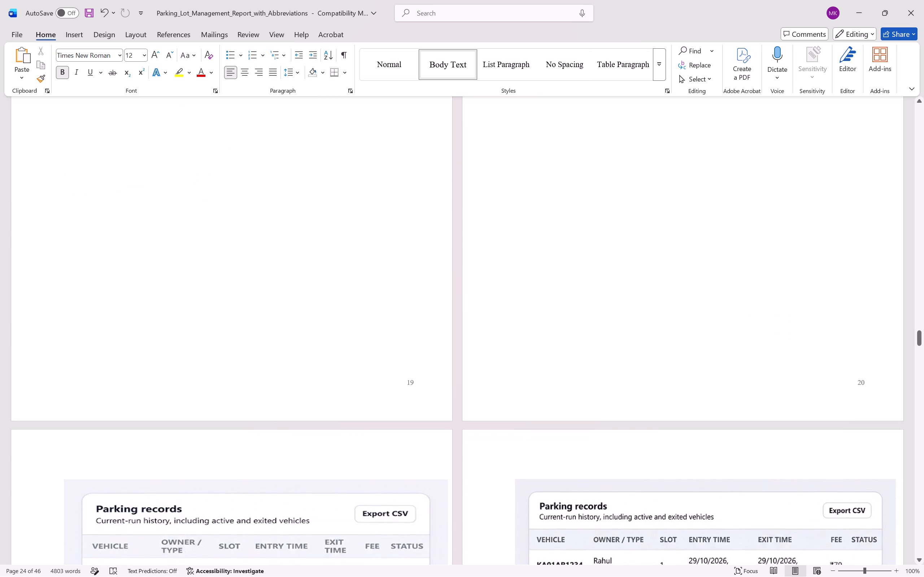
pyautogui.scroll(3, 542, 265)
pyautogui.click(567, 309)
pyautogui.press('8')
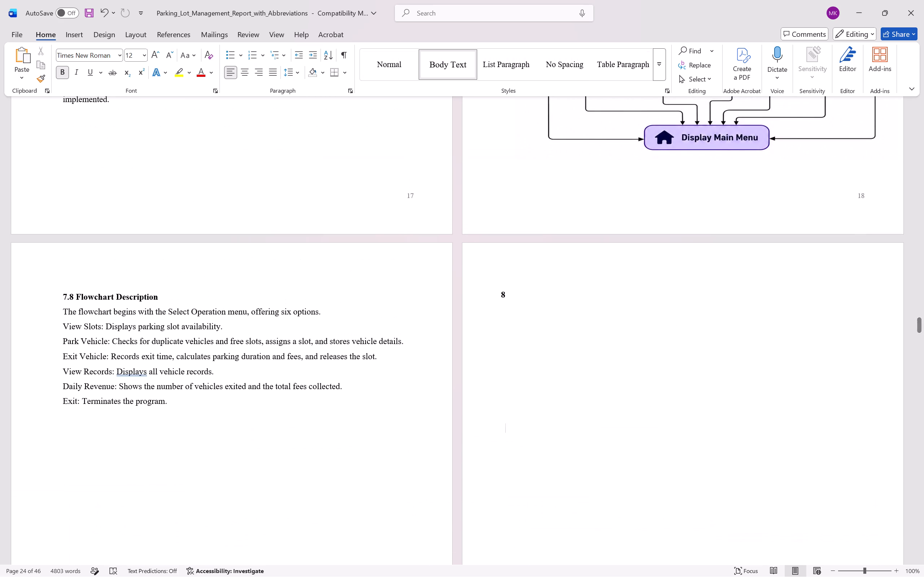
pyautogui.press('BackSpace')
pyautogui.write('9. R')
pyautogui.press('BackSpace')
pyautogui.hotkey('shift', 'BackSpace')
pyautogui.press('BackSpace')
pyautogui.press('9')
pyautogui.press('.')
pyautogui.write('Re')
pyautogui.write('sult')
pyautogui.press('space')
pyautogui.press('BackSpace')
pyautogui.press('Left')
pyautogui.press('Left')
pyautogui.press('Left')
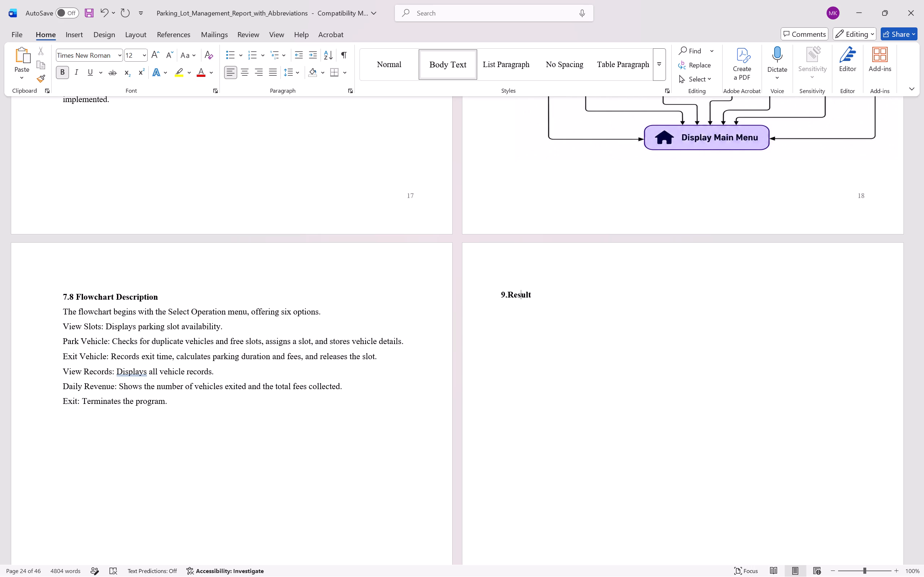
# Examine the result screenshot pages and the surrounding sections in a multi-page overview of the report.
pyautogui.scroll(-6, 567, 309)
pyautogui.click(567, 309)
pyautogui.scroll(1, 567, 309)
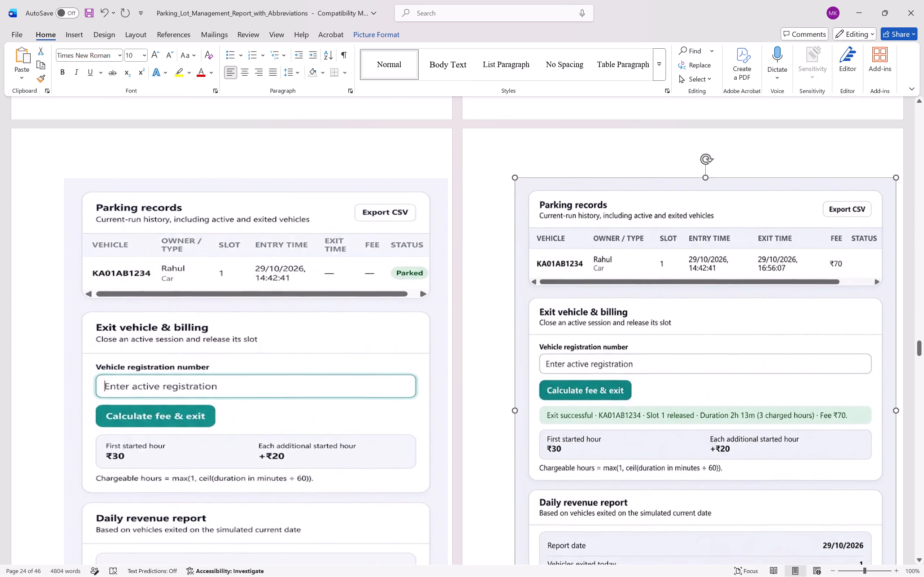
pyautogui.scroll(-5, 567, 309)
pyautogui.scroll(1, 567, 309)
pyautogui.scroll(-4, 567, 309)
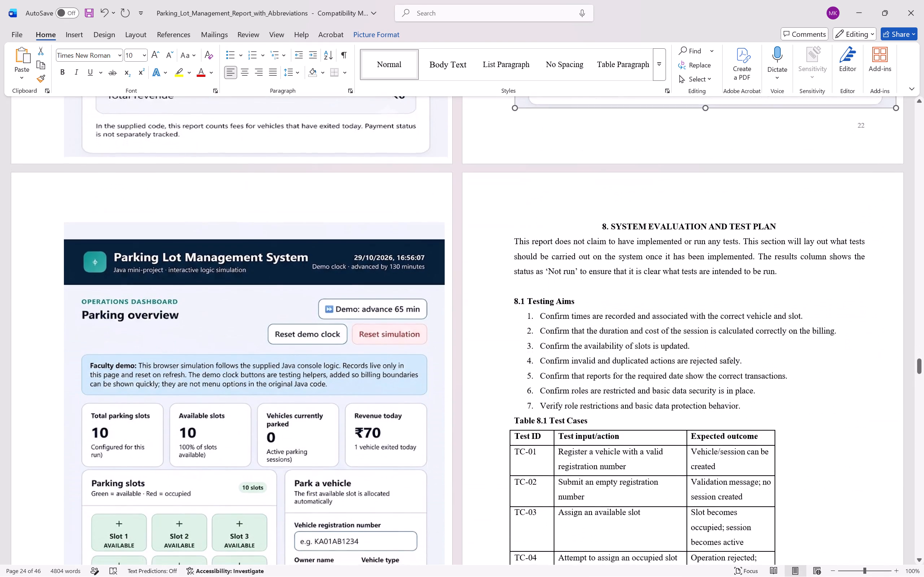
pyautogui.scroll(5, 567, 309)
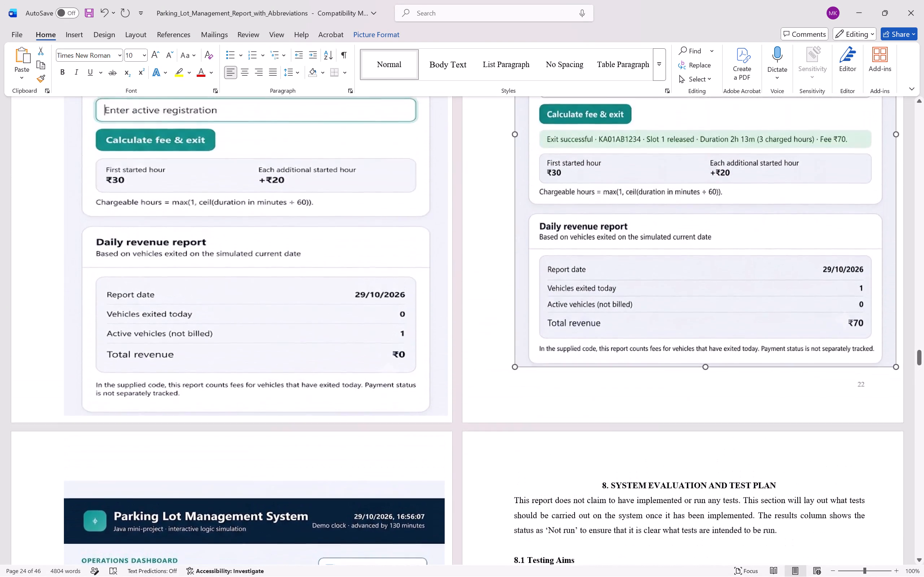
pyautogui.scroll(6, 567, 309)
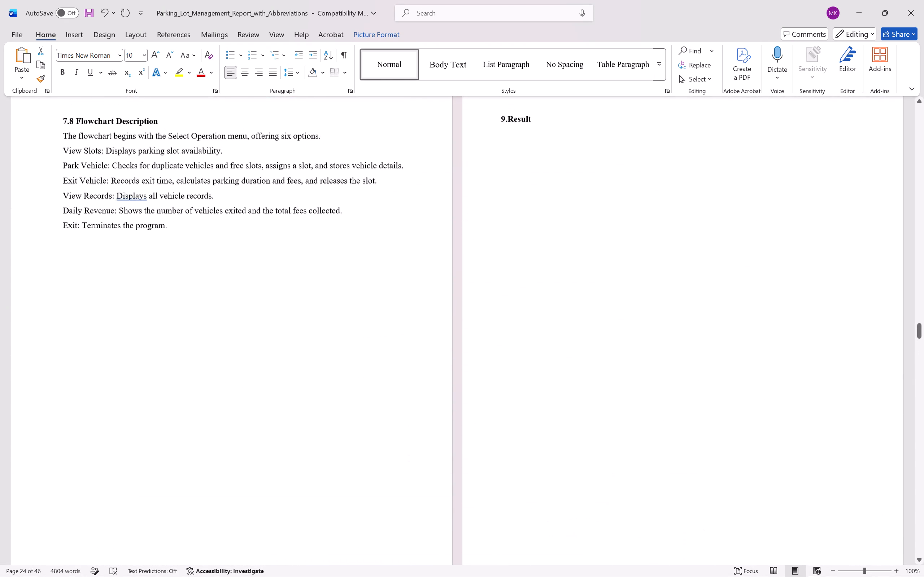
pyautogui.hscroll(1, 567, 309)
pyautogui.keyDown('ctrl'); pyautogui.scroll(-4, 567, 309); pyautogui.keyUp('ctrl')
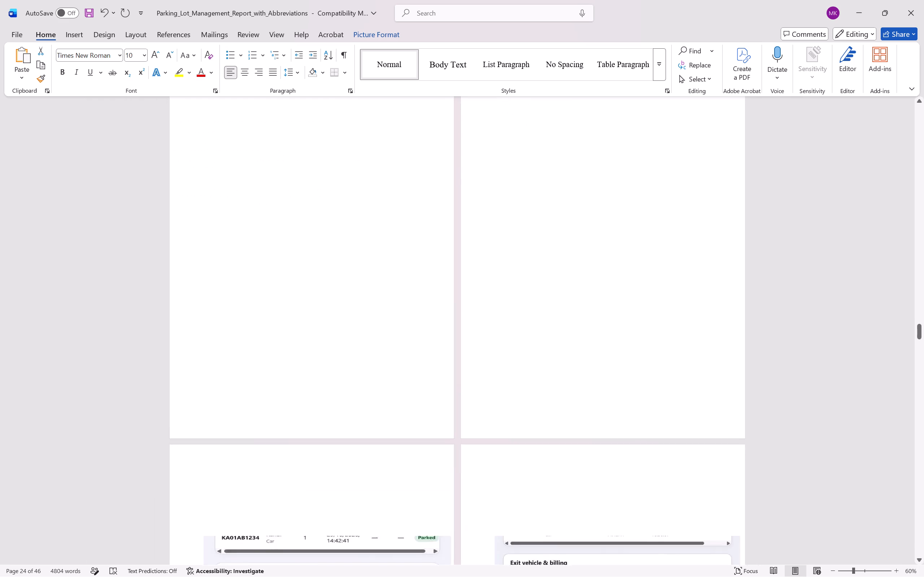
pyautogui.keyDown('ctrl'); pyautogui.scroll(-5, 567, 309); pyautogui.keyUp('ctrl')
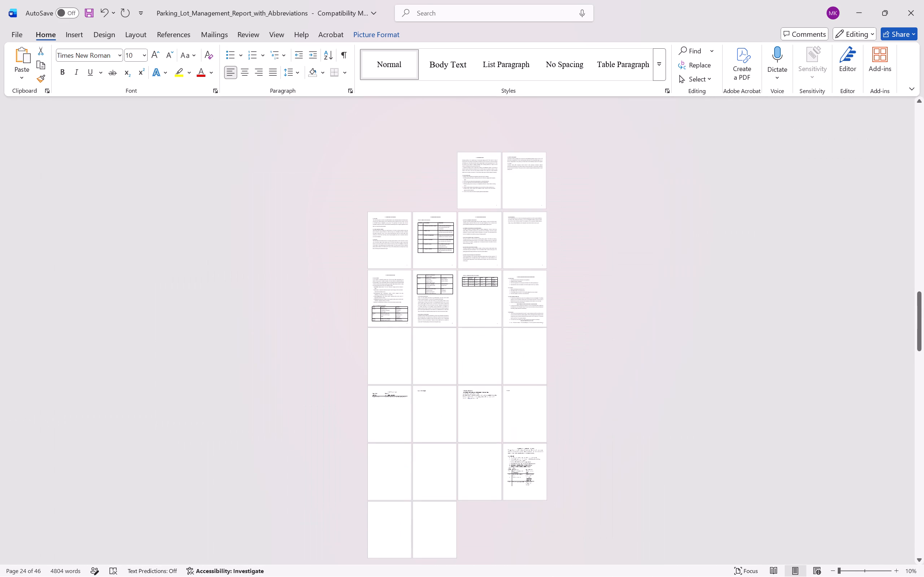
pyautogui.keyDown('ctrl'); pyautogui.scroll(2, 567, 309); pyautogui.keyUp('ctrl')
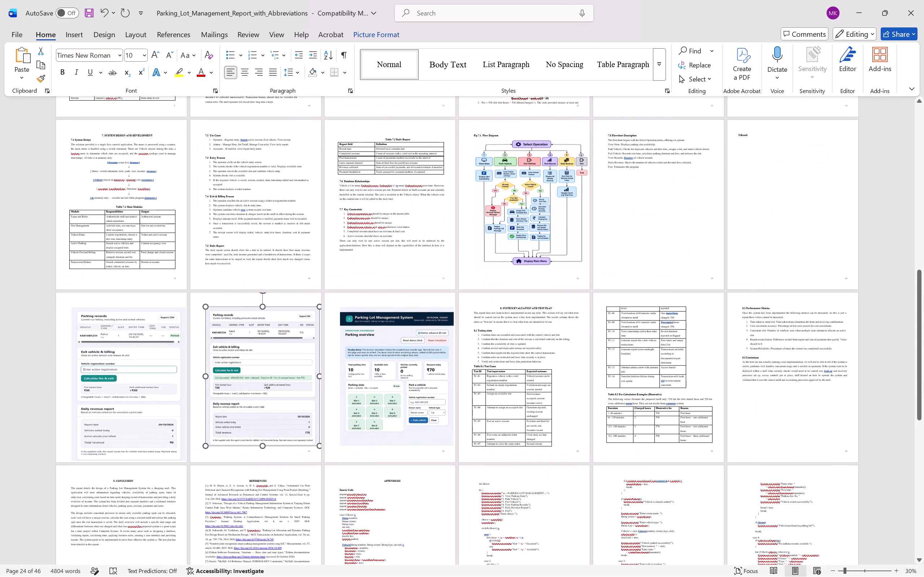
# Create a new blank document alongside the parking lot report.
pyautogui.click(411, 347)
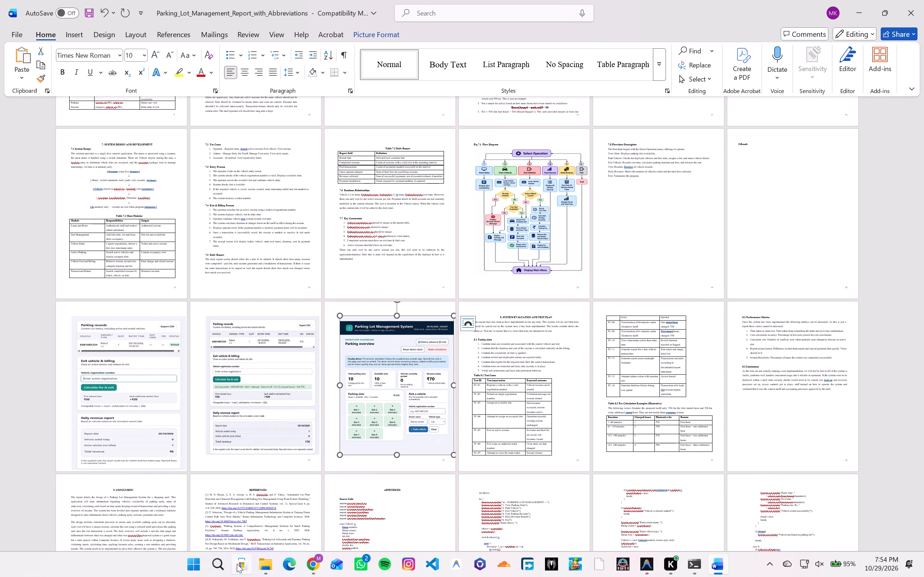
pyautogui.click(214, 567)
pyautogui.write('word')
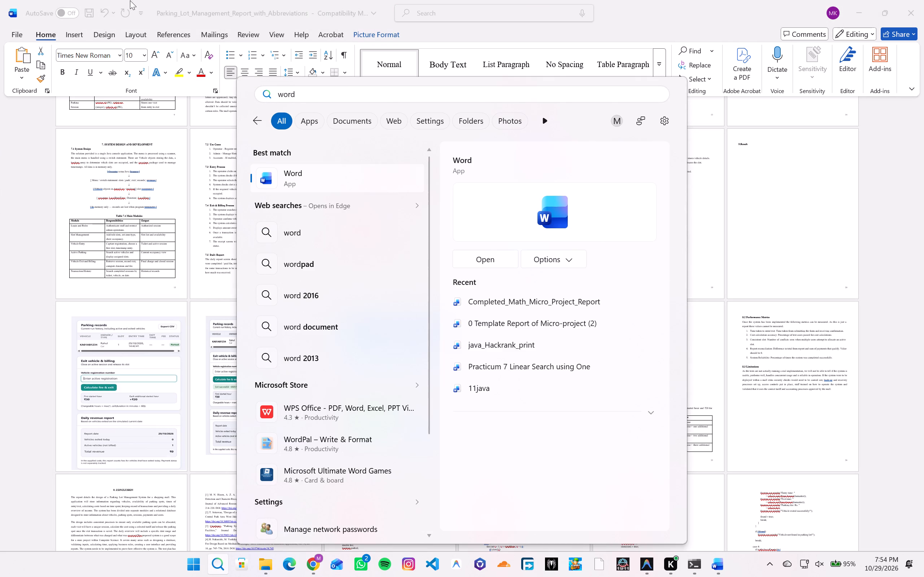
pyautogui.click(24, 36)
pyautogui.click(14, 37)
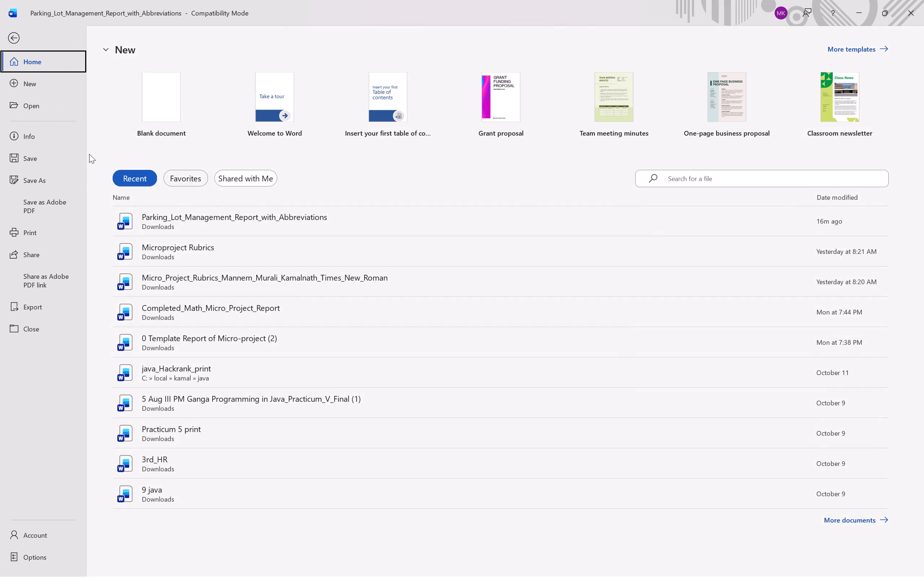
pyautogui.click(164, 115)
pyautogui.click(456, 330)
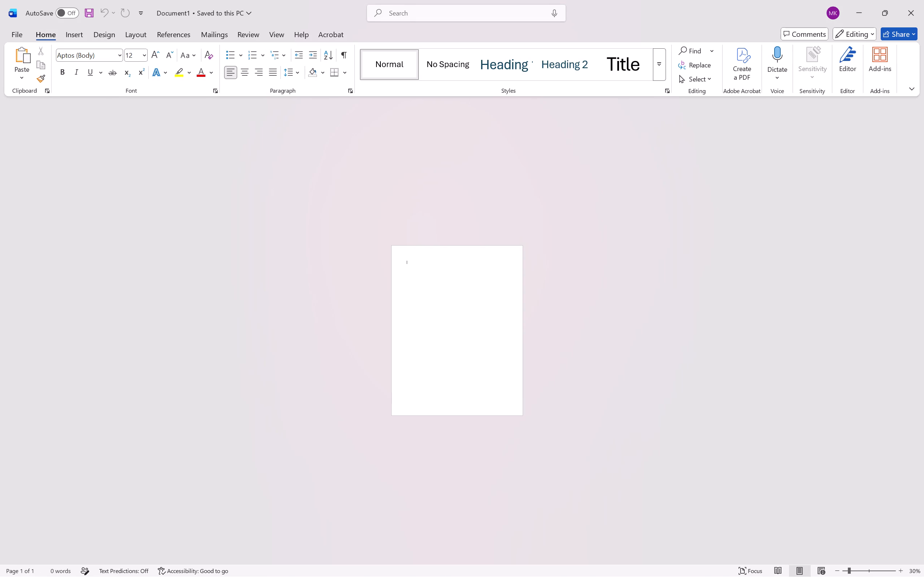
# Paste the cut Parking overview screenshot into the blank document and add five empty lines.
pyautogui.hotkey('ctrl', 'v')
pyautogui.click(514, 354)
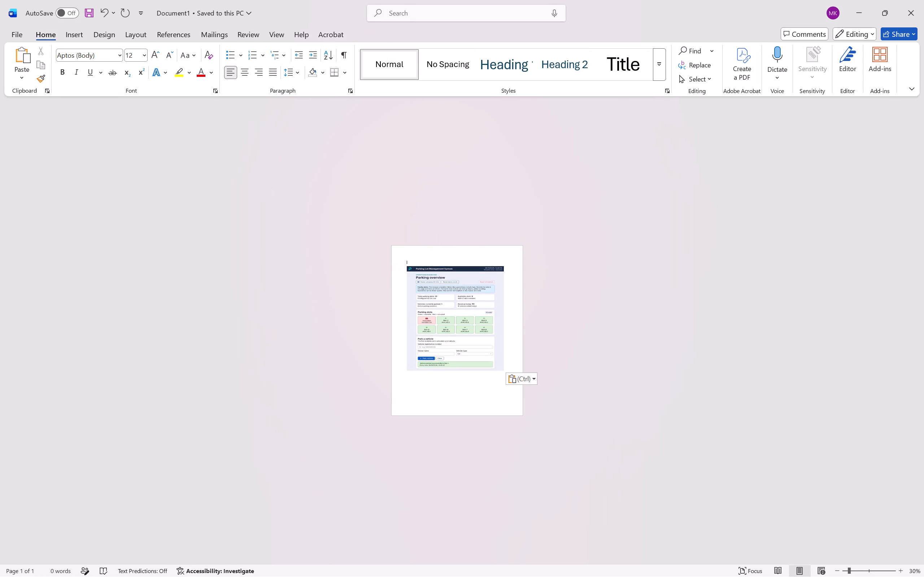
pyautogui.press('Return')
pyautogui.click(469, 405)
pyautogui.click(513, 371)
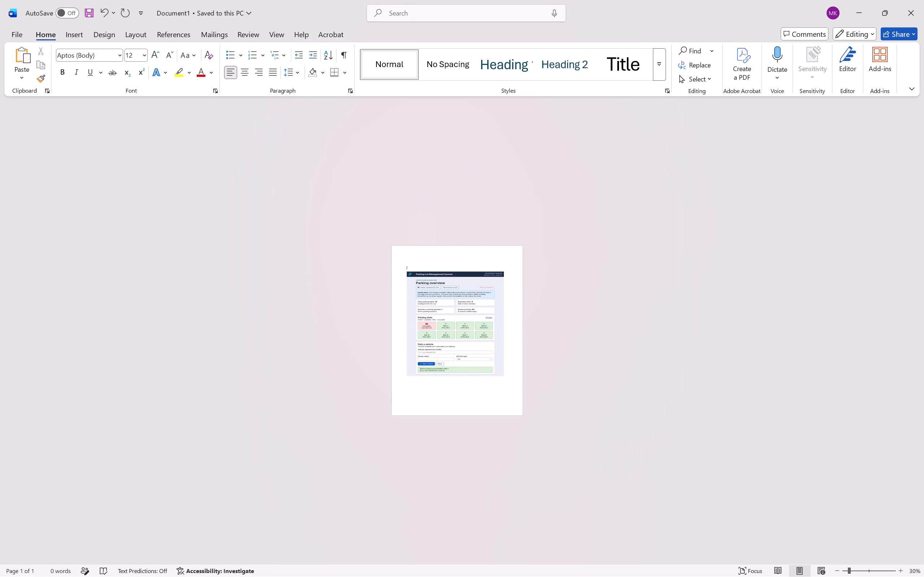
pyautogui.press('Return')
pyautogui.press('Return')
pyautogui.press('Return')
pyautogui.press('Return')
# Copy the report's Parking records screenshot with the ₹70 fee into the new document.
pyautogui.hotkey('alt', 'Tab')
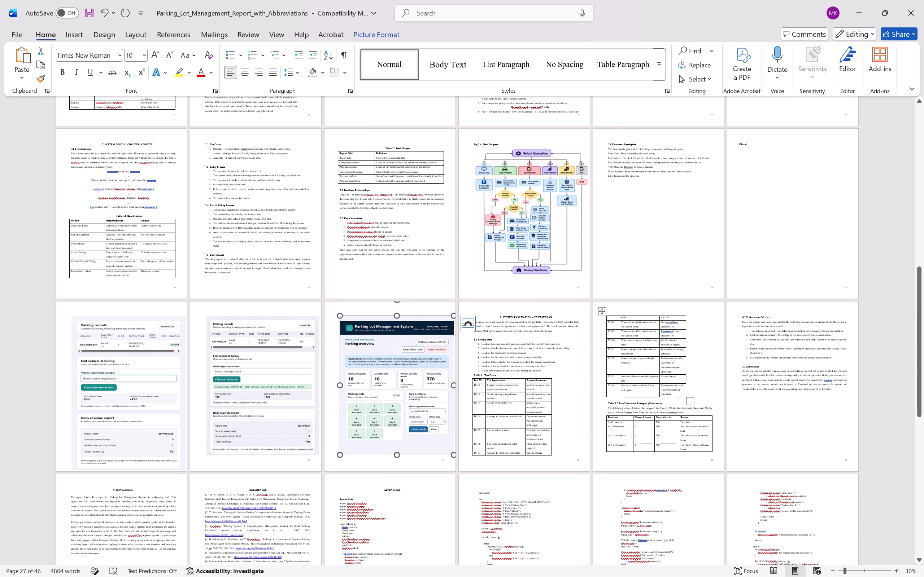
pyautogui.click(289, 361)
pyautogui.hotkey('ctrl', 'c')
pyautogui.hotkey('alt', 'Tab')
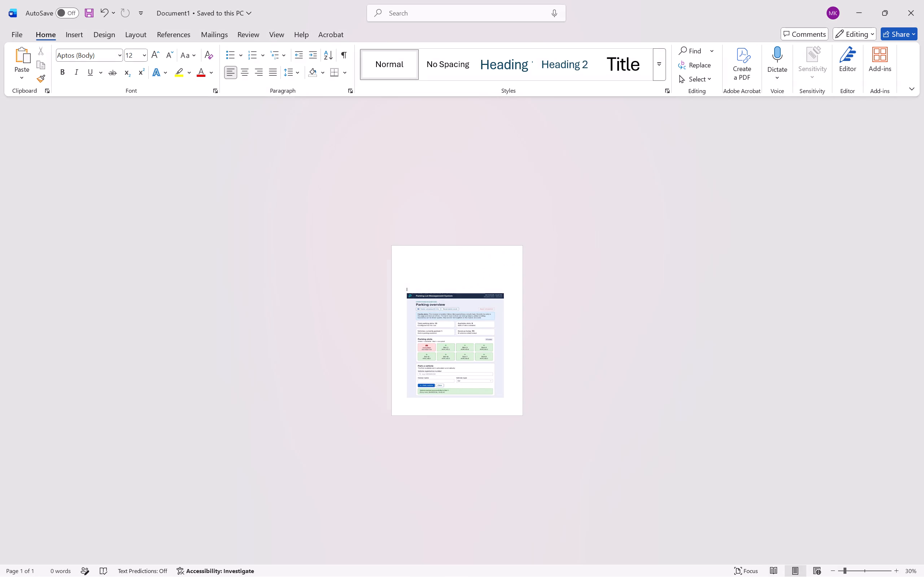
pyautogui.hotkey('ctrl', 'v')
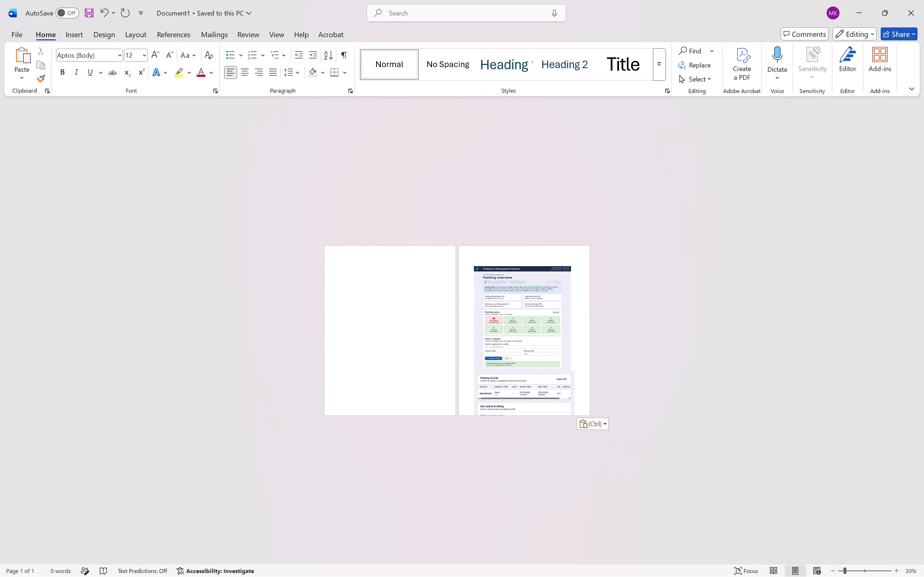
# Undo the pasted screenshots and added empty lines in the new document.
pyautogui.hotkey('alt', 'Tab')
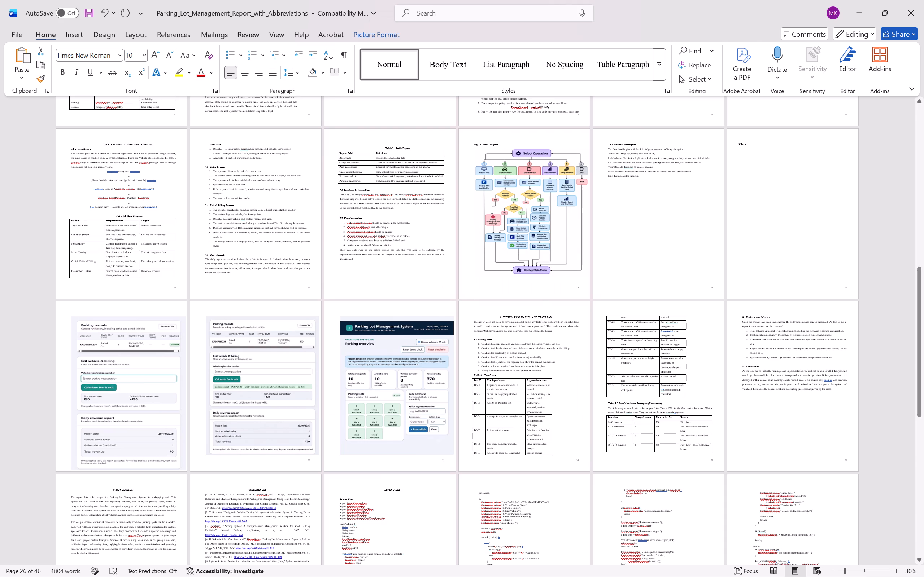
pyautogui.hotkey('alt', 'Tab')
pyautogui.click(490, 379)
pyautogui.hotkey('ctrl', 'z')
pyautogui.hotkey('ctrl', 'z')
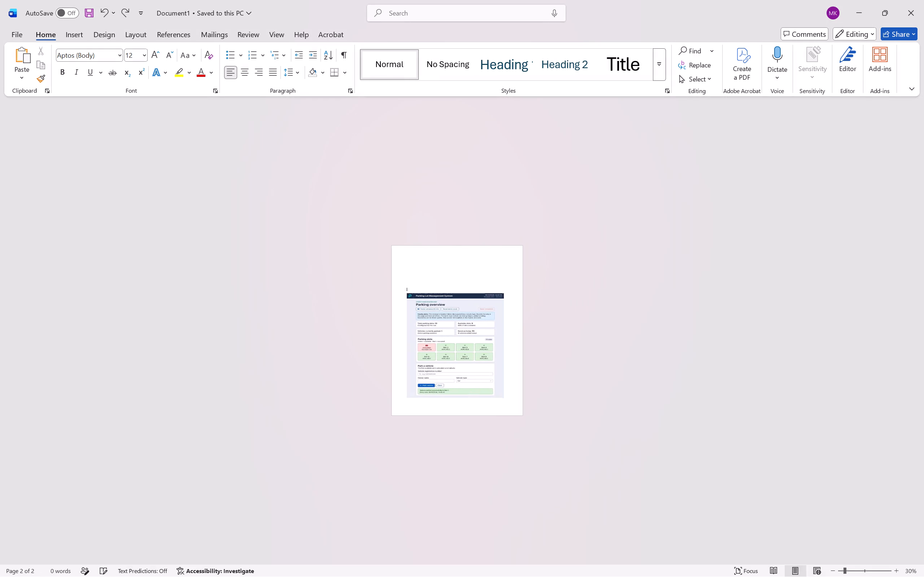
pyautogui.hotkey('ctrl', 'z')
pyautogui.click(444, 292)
# Return to the report and undo the Result heading edits until the cut Parking overview screenshot is restored.
pyautogui.hotkey('alt', 'Tab')
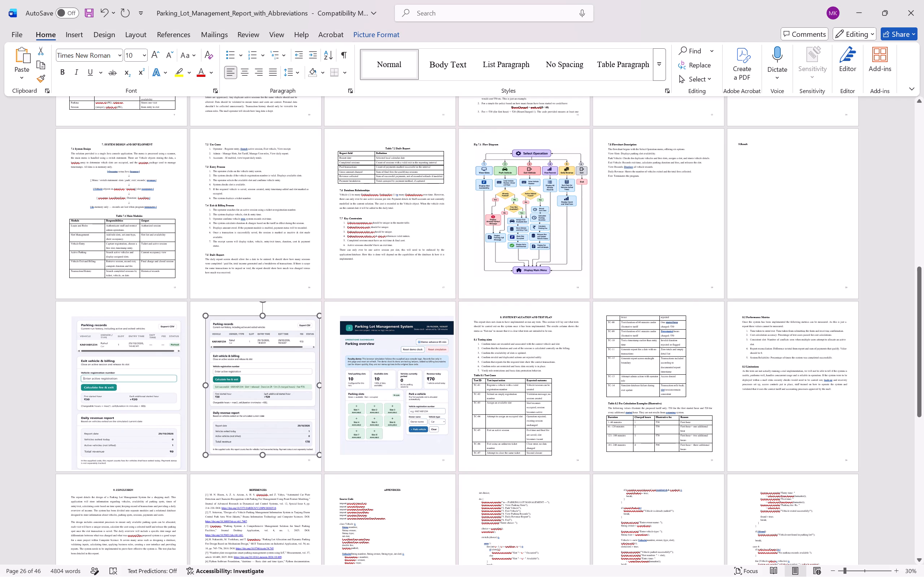
pyautogui.click(501, 221)
pyautogui.hotkey('alt', 'Tab')
pyautogui.hotkey('alt', 'Tab')
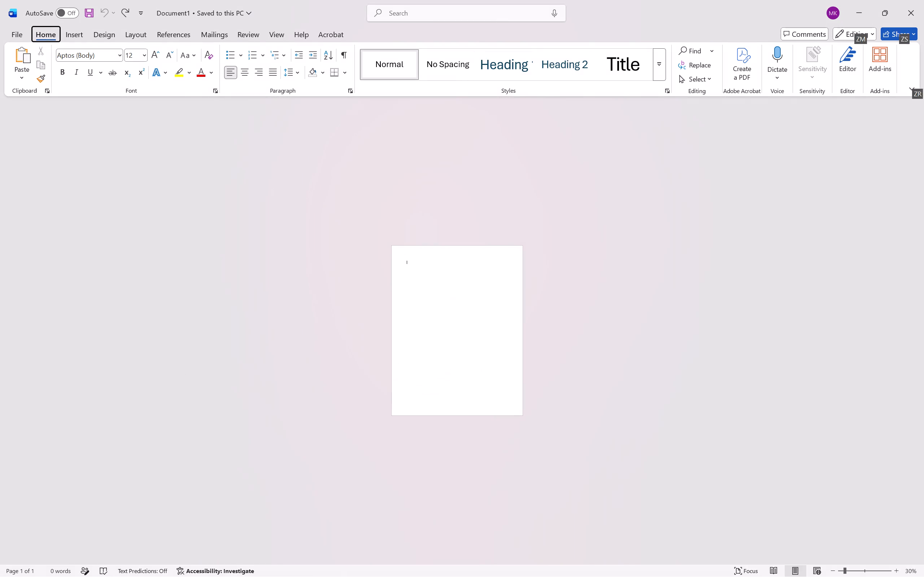
pyautogui.click(759, 212)
pyautogui.hotkey('ctrl', 'z')
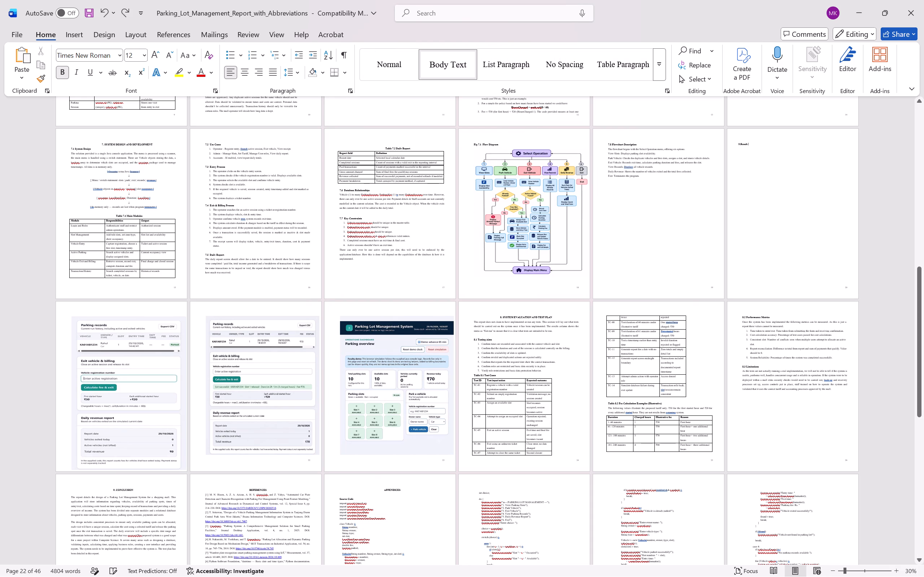
pyautogui.hotkey('ctrl', 'z')
pyautogui.hotkey('ctrl', 'z')
pyautogui.hotkey('ctrl', 'z')
pyautogui.hotkey('ctrl', 'z')
pyautogui.hotkey('ctrl', 'z')
pyautogui.hotkey('ctrl', 'z')
pyautogui.hotkey('ctrl', 'z')
pyautogui.hotkey('ctrl', 'z')
pyautogui.hotkey('ctrl', 'z')
pyautogui.hotkey('ctrl', 'z')
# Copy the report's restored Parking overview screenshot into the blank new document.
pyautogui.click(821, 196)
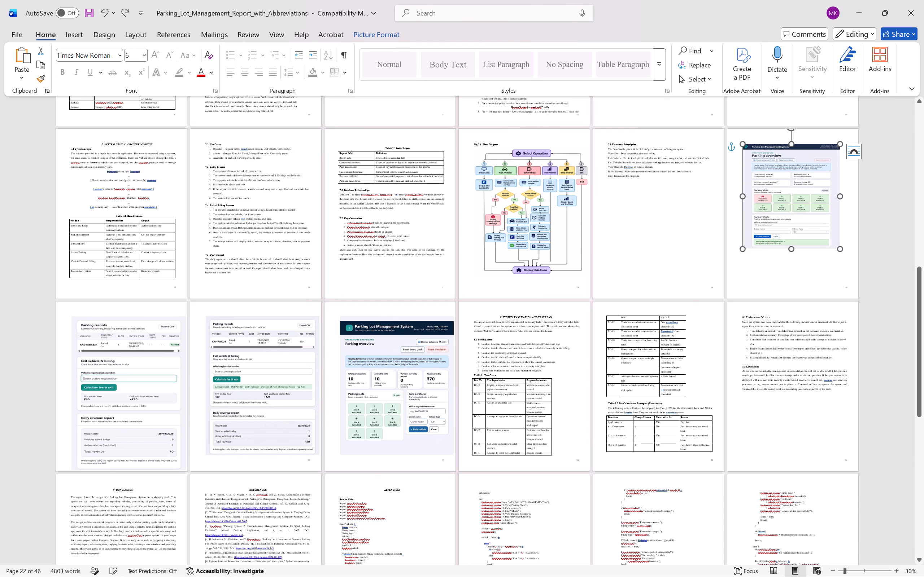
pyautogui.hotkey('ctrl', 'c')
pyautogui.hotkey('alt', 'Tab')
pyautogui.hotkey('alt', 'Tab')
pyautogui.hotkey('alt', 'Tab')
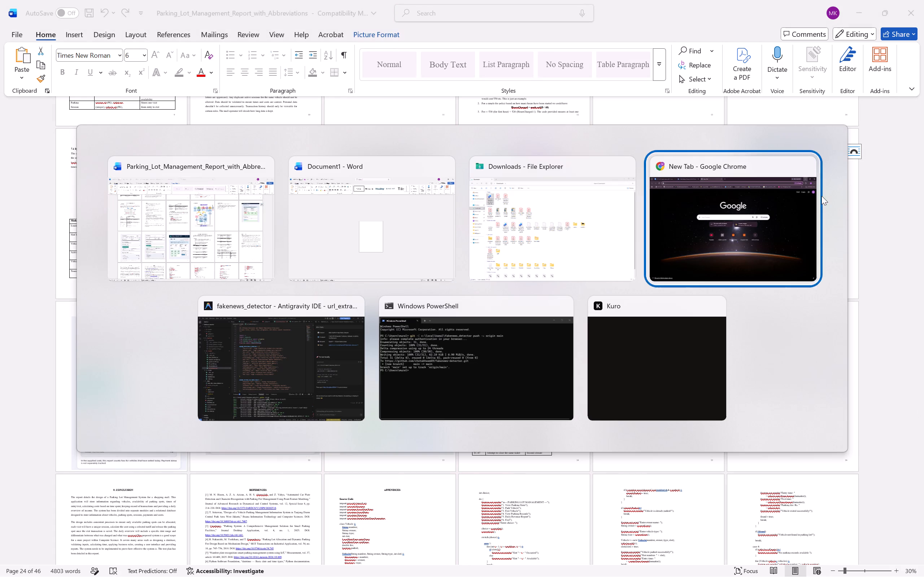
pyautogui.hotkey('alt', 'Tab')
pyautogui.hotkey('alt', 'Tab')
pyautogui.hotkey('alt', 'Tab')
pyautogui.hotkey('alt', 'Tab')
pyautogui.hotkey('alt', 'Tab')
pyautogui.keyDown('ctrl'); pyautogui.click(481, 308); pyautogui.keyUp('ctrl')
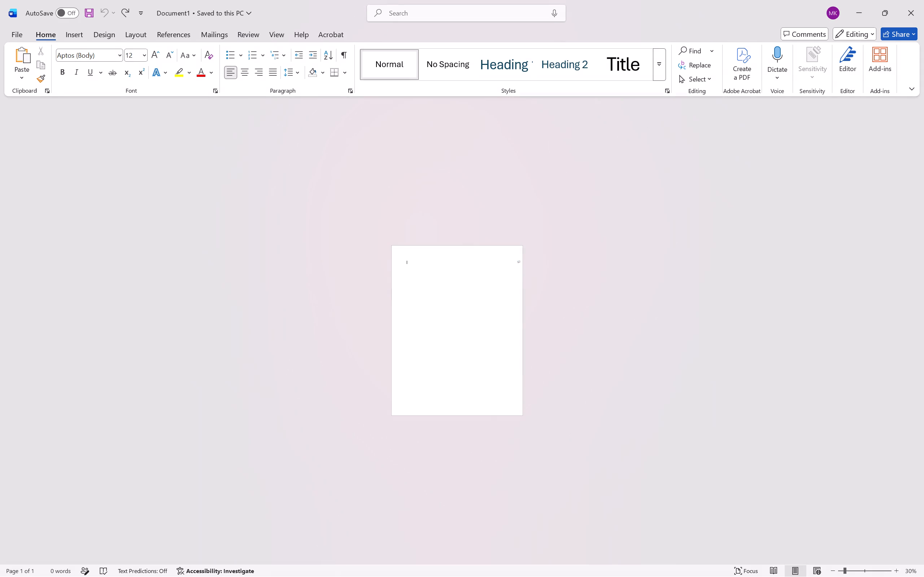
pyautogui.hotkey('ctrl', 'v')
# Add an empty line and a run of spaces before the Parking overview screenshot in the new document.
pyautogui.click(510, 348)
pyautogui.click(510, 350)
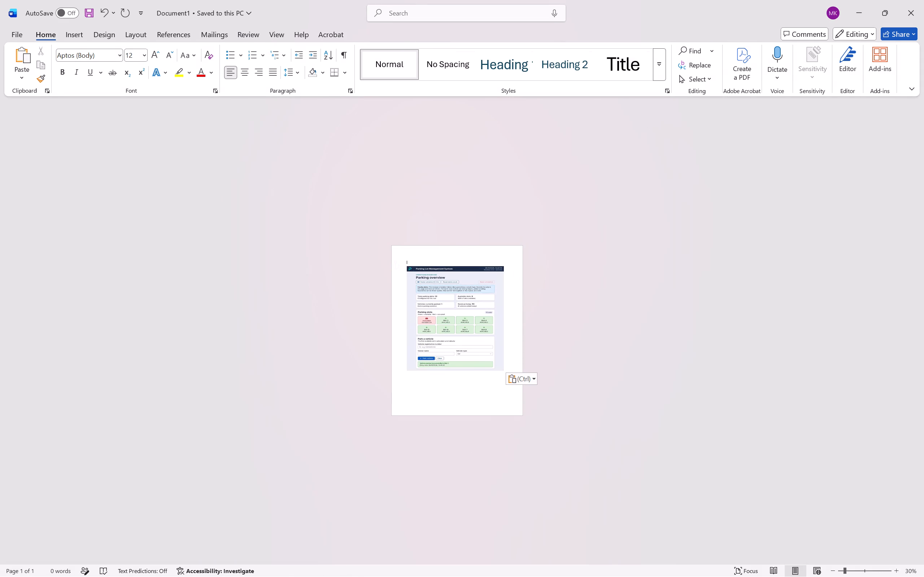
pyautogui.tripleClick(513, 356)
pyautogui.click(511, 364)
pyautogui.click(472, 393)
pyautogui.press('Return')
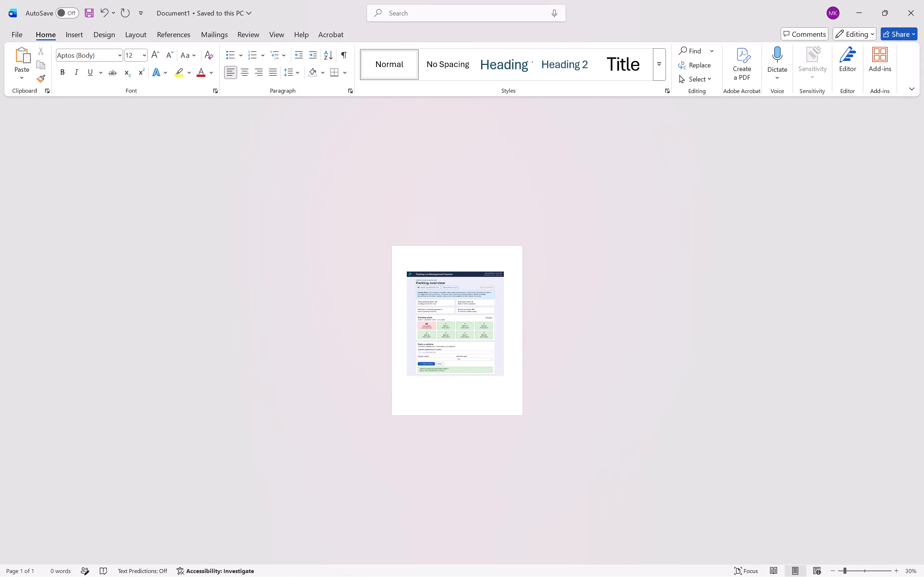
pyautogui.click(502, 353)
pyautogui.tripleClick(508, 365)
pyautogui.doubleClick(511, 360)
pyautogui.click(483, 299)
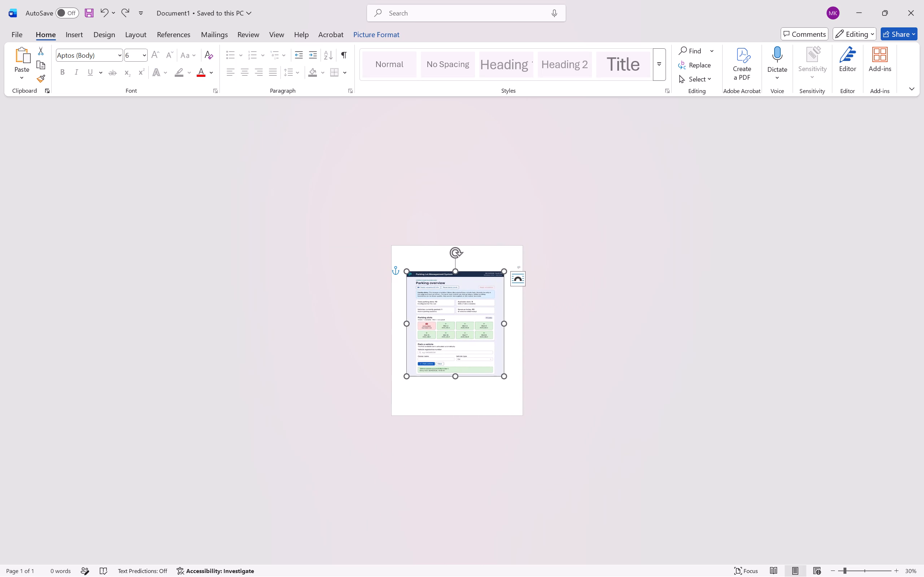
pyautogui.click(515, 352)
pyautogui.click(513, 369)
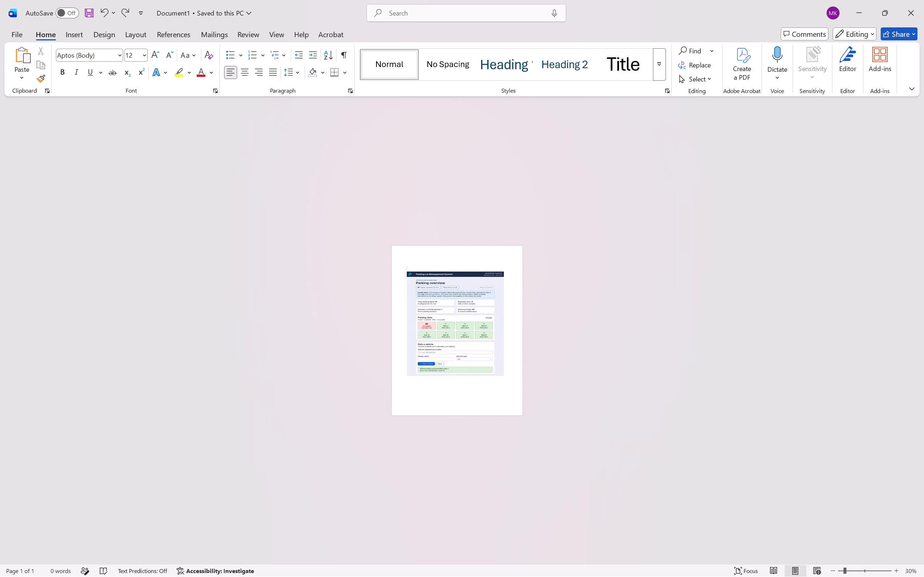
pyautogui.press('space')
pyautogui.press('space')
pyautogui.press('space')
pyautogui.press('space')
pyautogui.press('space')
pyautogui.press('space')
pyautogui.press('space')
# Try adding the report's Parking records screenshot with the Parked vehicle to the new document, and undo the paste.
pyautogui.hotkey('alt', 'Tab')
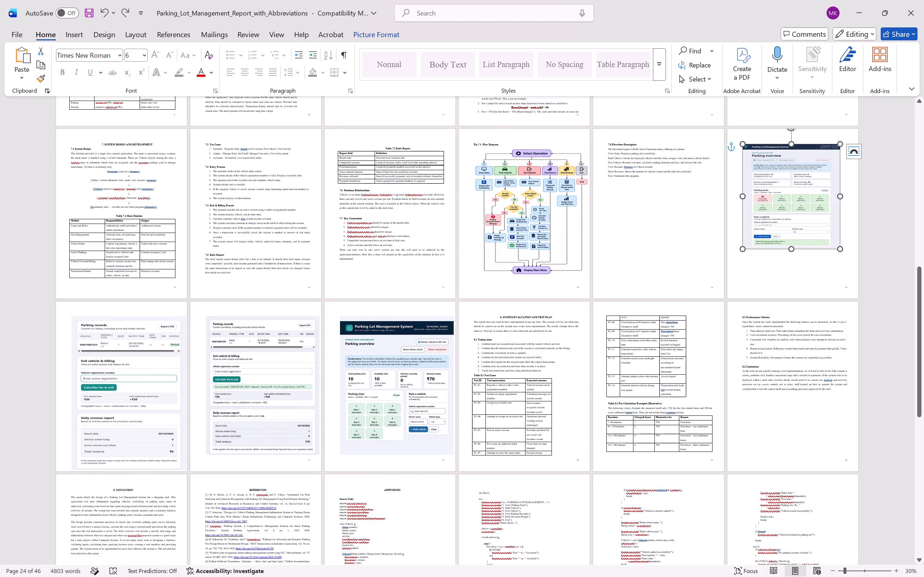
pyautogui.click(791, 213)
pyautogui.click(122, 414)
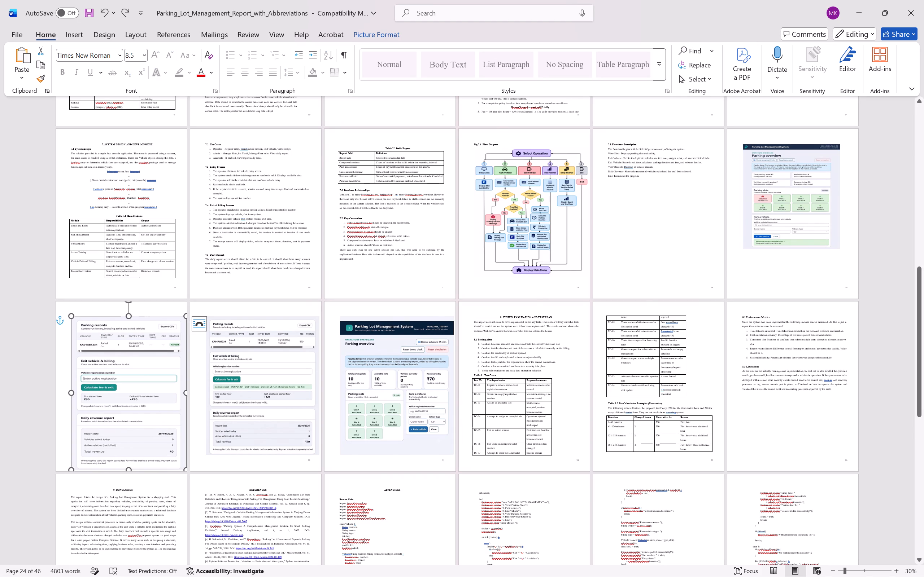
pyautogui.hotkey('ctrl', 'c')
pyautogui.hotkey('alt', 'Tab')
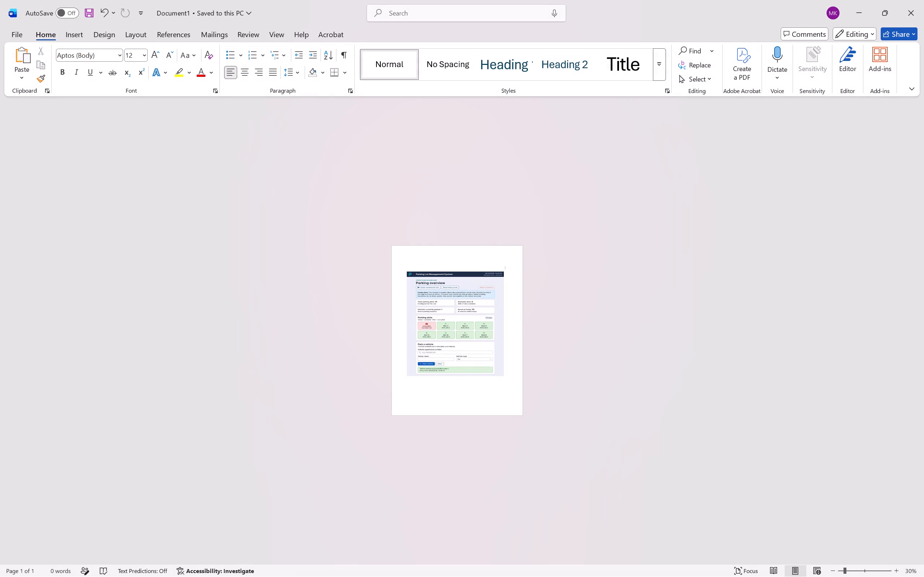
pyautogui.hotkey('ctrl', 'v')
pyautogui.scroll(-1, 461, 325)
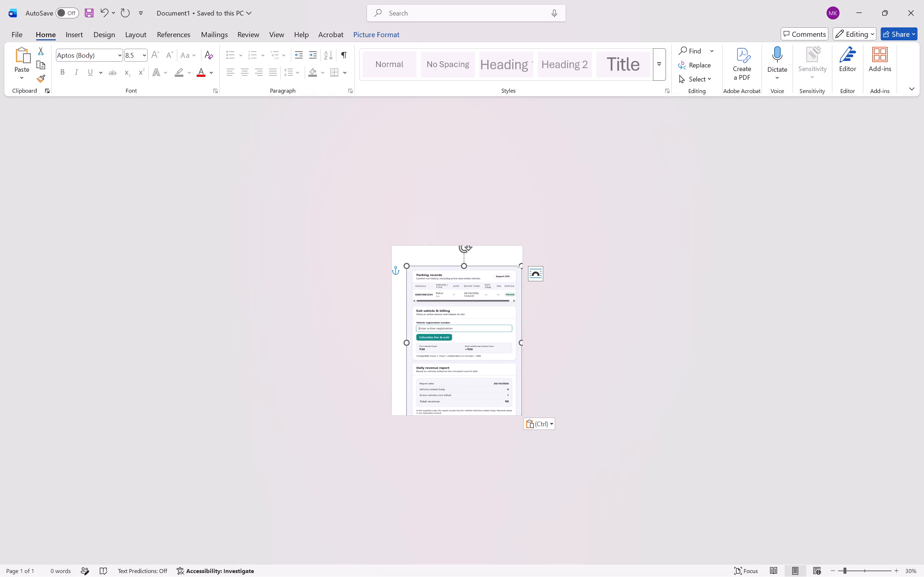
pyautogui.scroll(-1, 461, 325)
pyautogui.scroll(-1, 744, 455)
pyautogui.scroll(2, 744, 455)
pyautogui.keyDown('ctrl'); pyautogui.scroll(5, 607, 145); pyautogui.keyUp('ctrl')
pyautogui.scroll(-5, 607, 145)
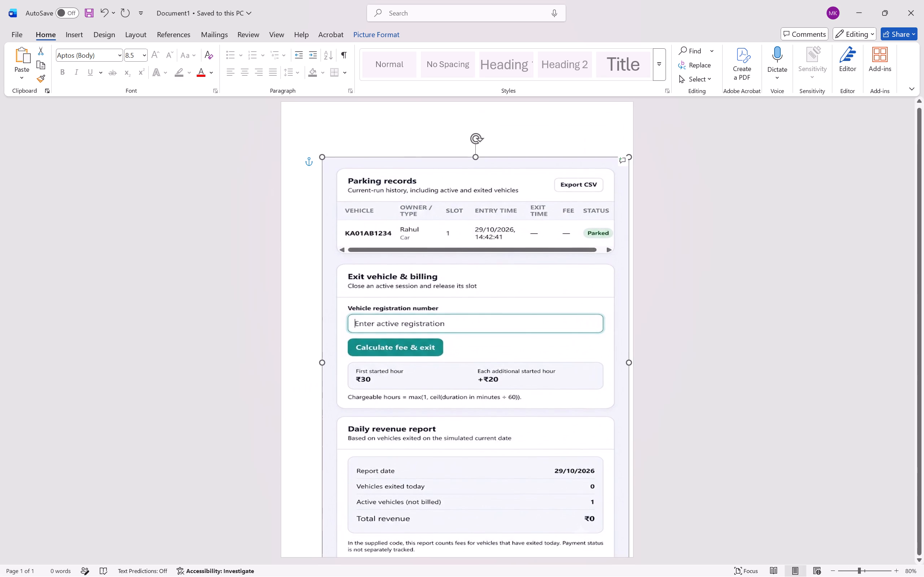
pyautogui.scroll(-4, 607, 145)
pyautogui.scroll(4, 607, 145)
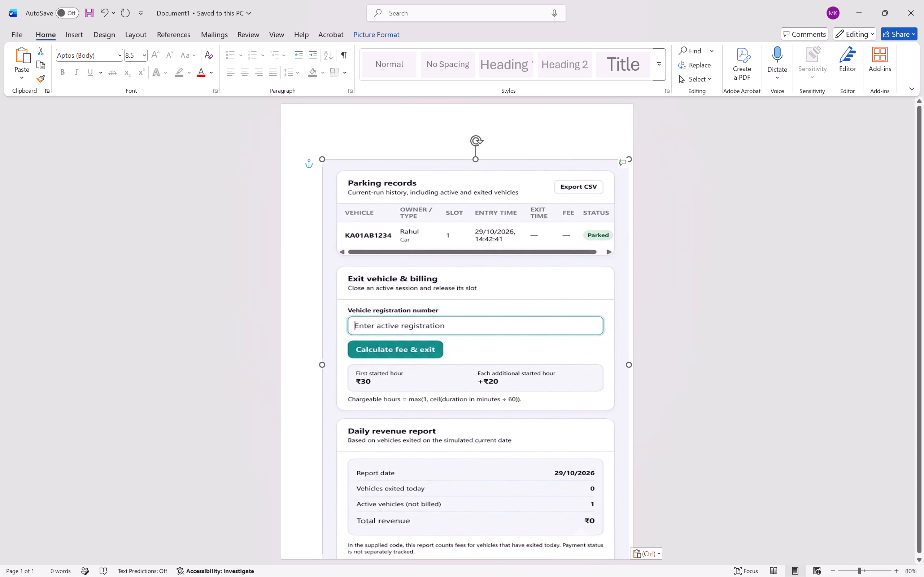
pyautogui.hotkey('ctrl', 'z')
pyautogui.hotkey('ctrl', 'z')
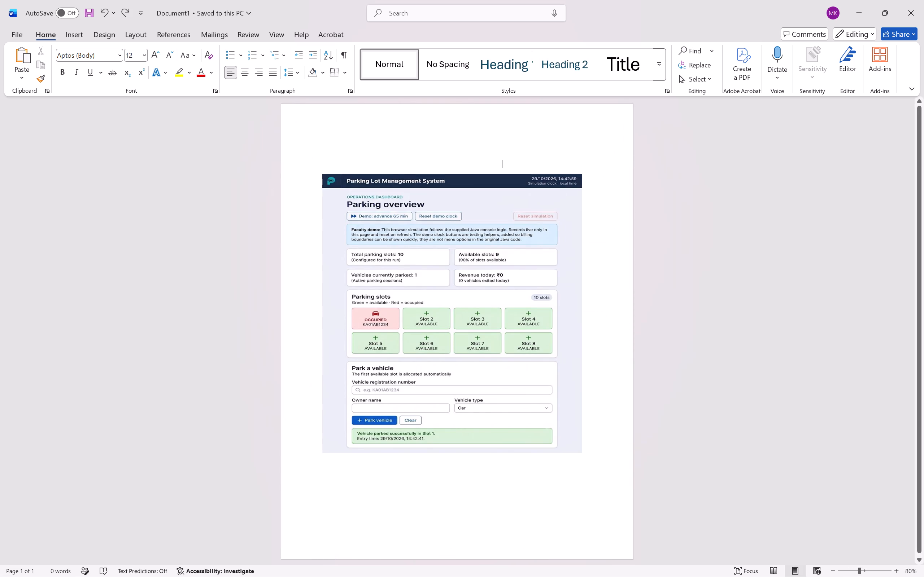
# Close the new document without saving it and close the Downloads folder window.
pyautogui.click(908, 8)
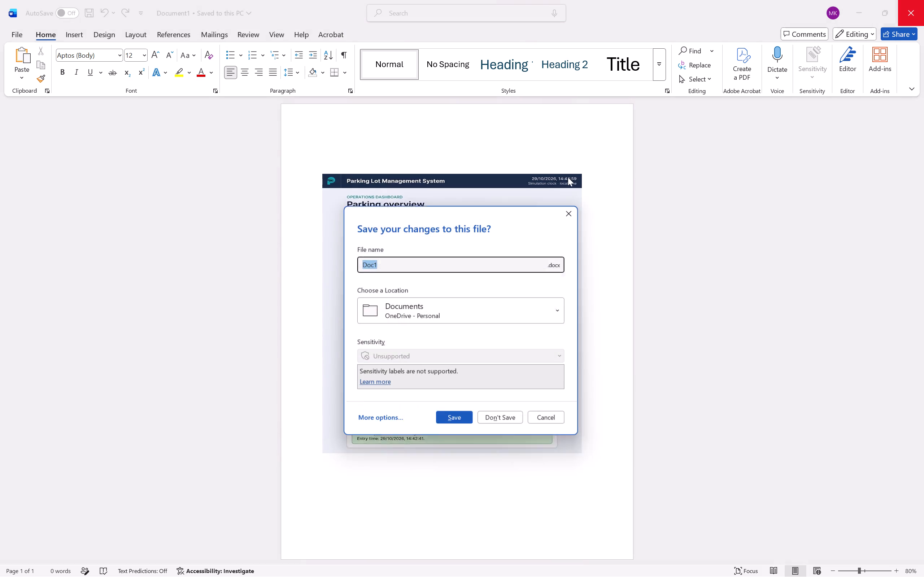
pyautogui.click(504, 426)
pyautogui.hotkey('alt', 'Tab')
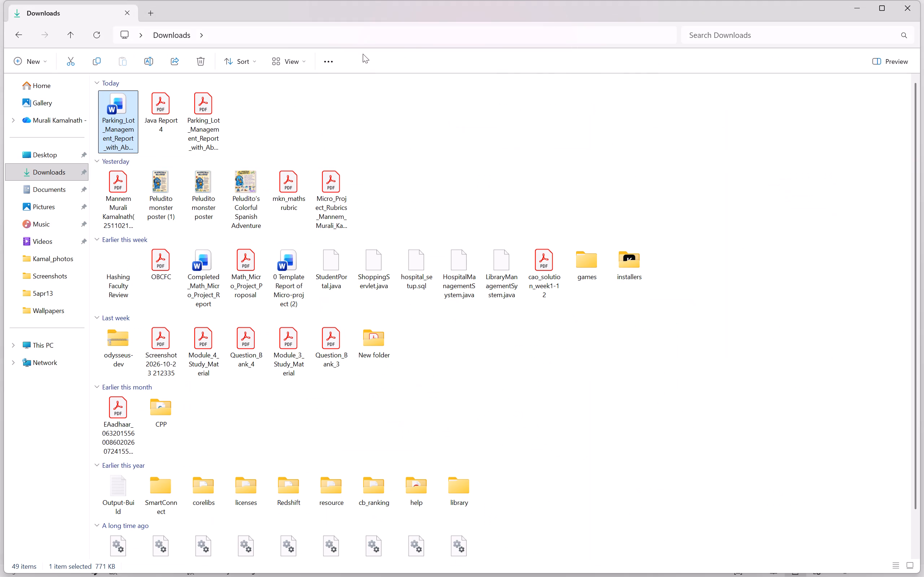
pyautogui.click(903, 14)
# Switch to Chrome, search for "google doc" and create a new blank Google Docs document.
pyautogui.hotkey('alt', 'Tab')
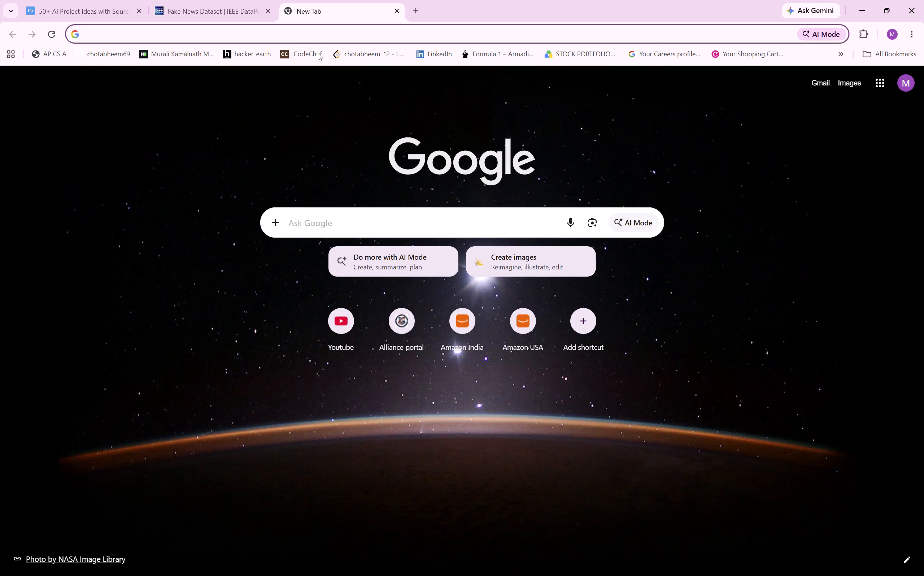
pyautogui.click(310, 29)
pyautogui.write('google doc')
pyautogui.press('space')
pyautogui.press('Return')
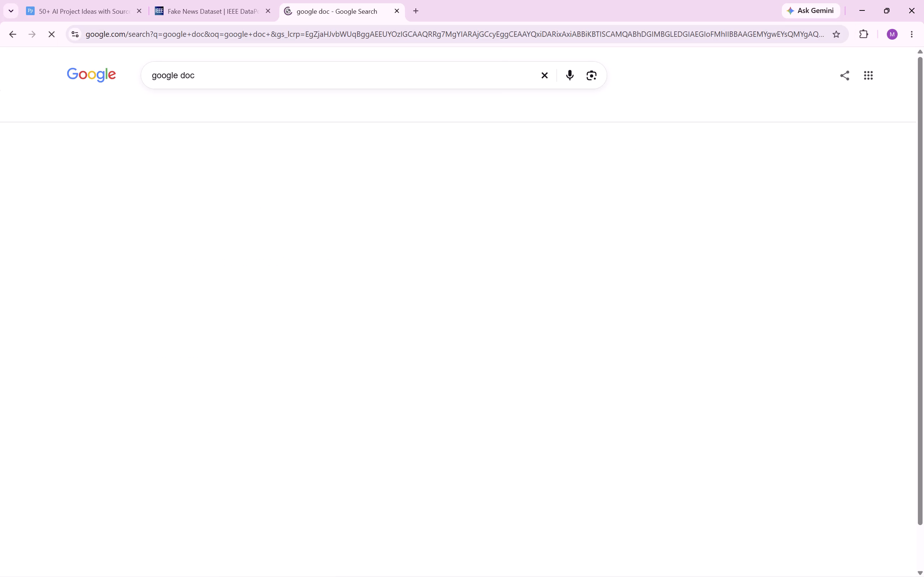
pyautogui.click(221, 190)
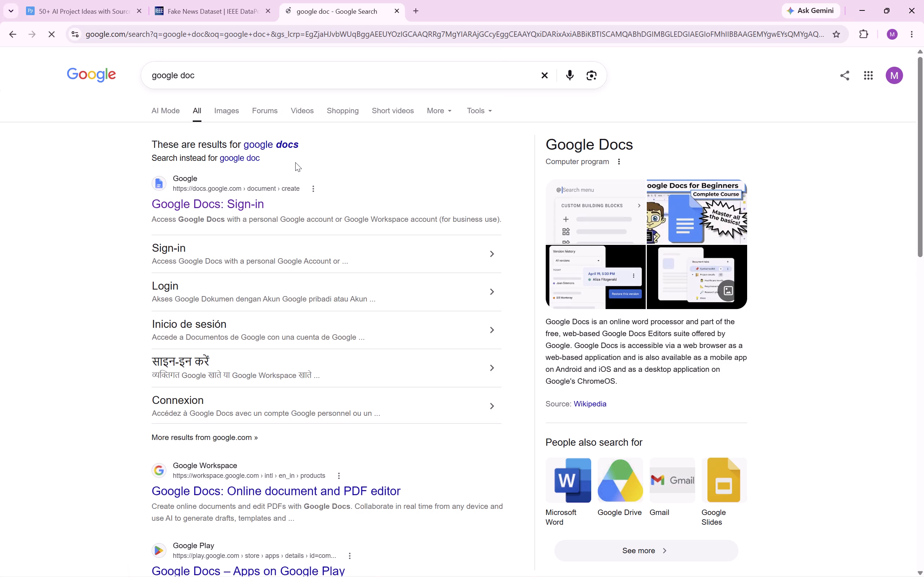
pyautogui.click(219, 0)
pyautogui.click(297, 0)
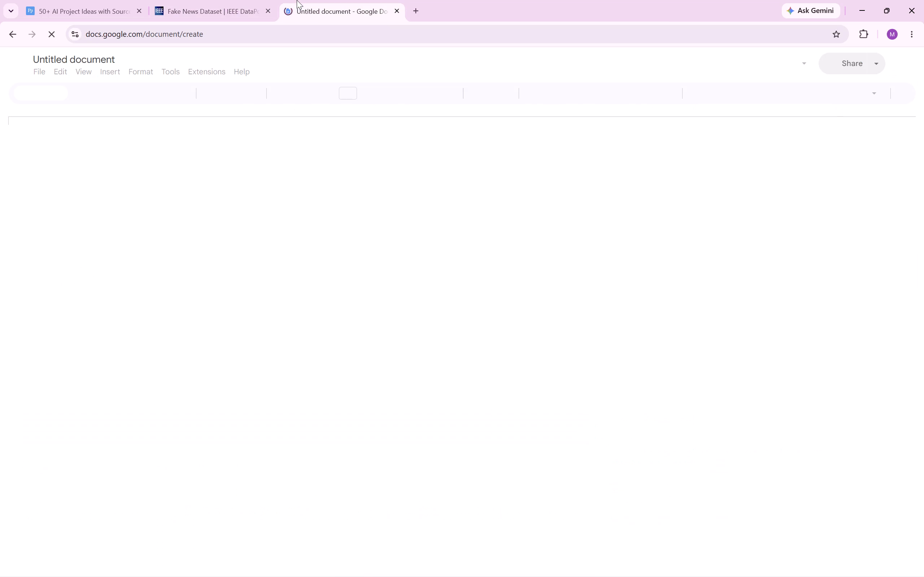
pyautogui.click(374, 187)
# Copy the report's first Parking overview screenshot, with one slot occupied, from Word into the Google Docs document.
pyautogui.hotkey('alt', 'Tab')
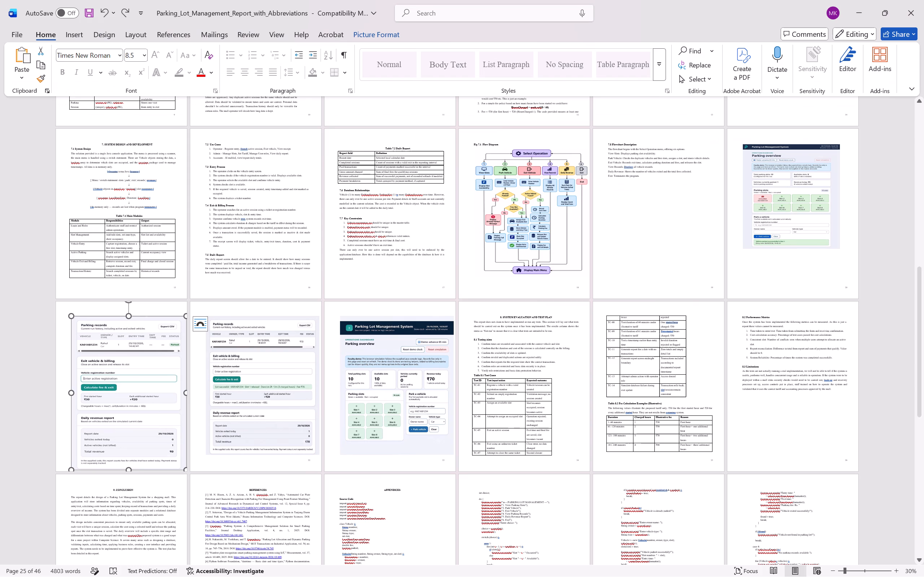
pyautogui.click(757, 199)
pyautogui.hotkey('ctrl', 'c')
pyautogui.hotkey('alt', 'Tab')
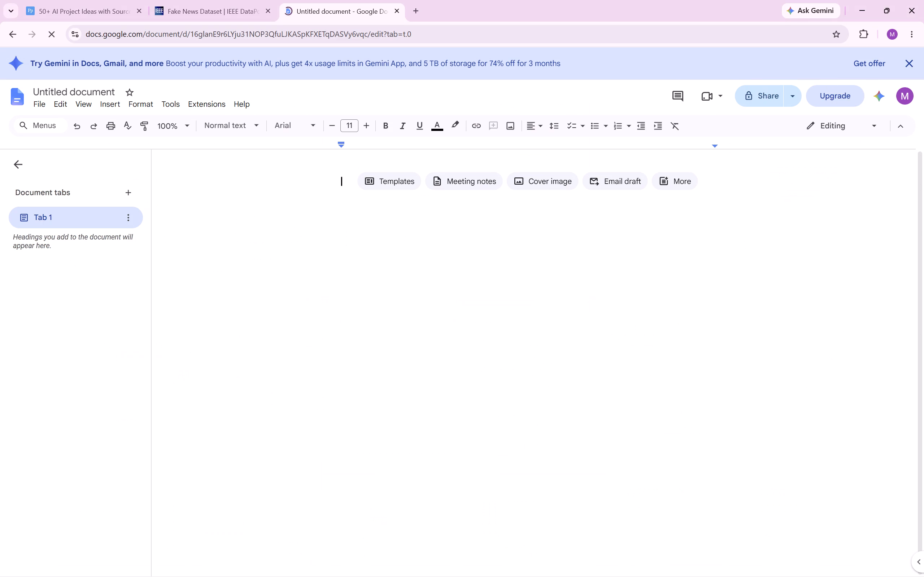
pyautogui.hotkey('ctrl', 'v')
pyautogui.scroll(-1, 618, 244)
# Copy the report's Parking records screenshot with the Parked vehicle from Word into the Google Docs document.
pyautogui.hotkey('alt', 'Tab')
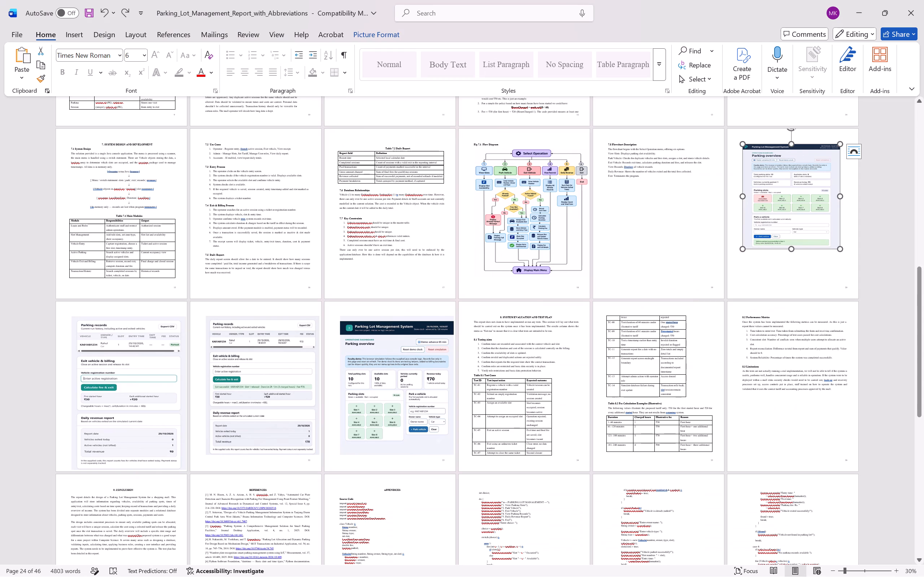
pyautogui.click(121, 402)
pyautogui.hotkey('ctrl', 'c')
pyautogui.hotkey('alt', 'Tab')
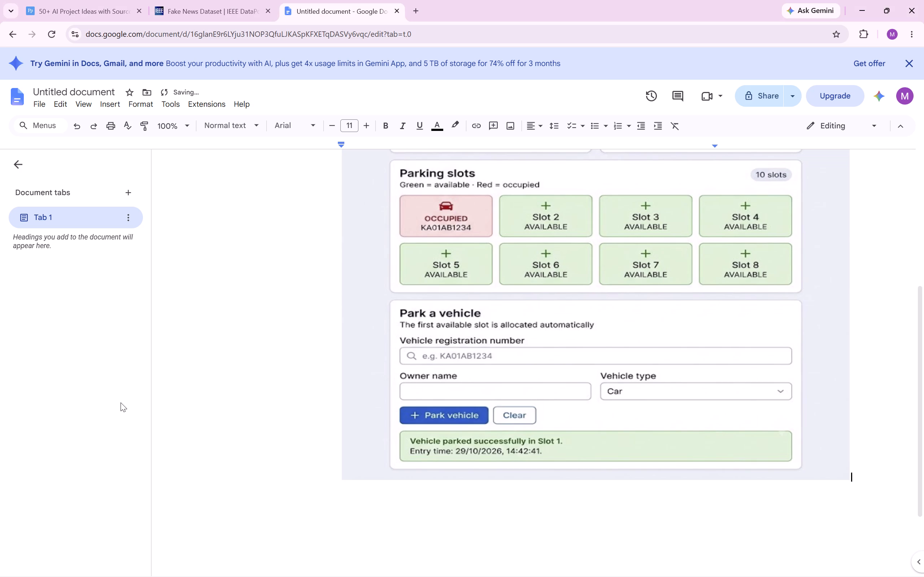
pyautogui.hotkey('ctrl', 'v')
# Copy the report's second Parking records screenshot, showing the successful vehicle exit, from Word into the Google Docs document.
pyautogui.hotkey('alt', 'Tab')
pyautogui.click(206, 396)
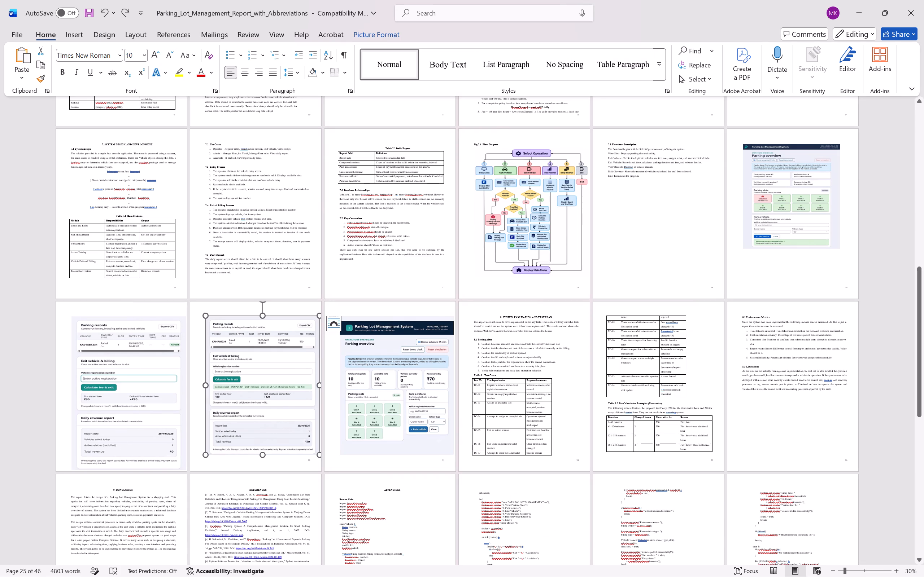
pyautogui.hotkey('ctrl', 'c')
pyautogui.hotkey('alt', 'Tab')
pyautogui.hotkey('ctrl', 'v')
# Copy the report's last Parking overview screenshot, with all slots available, from Word into the Google Docs document.
pyautogui.hotkey('alt', 'Tab')
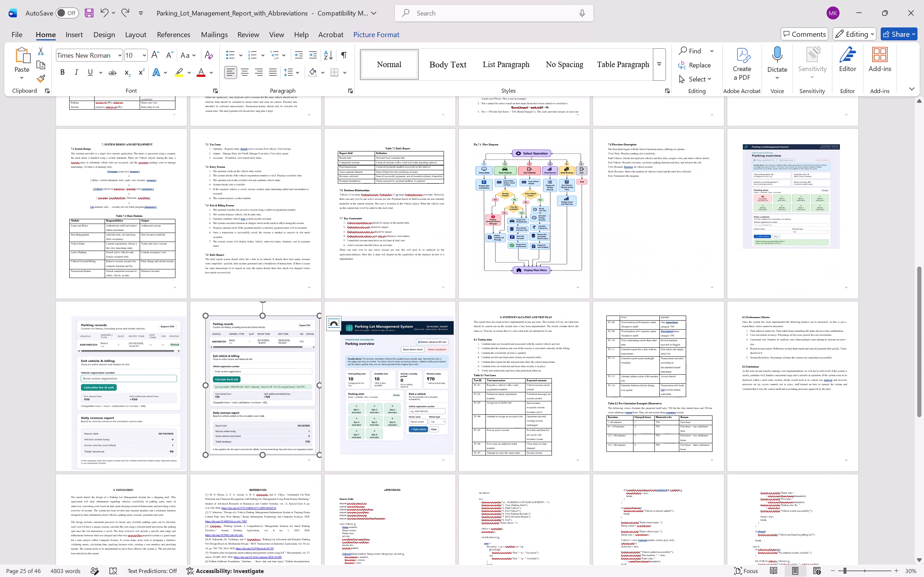
pyautogui.click(400, 379)
pyautogui.hotkey('ctrl', 'c')
pyautogui.hotkey('alt', 'Tab')
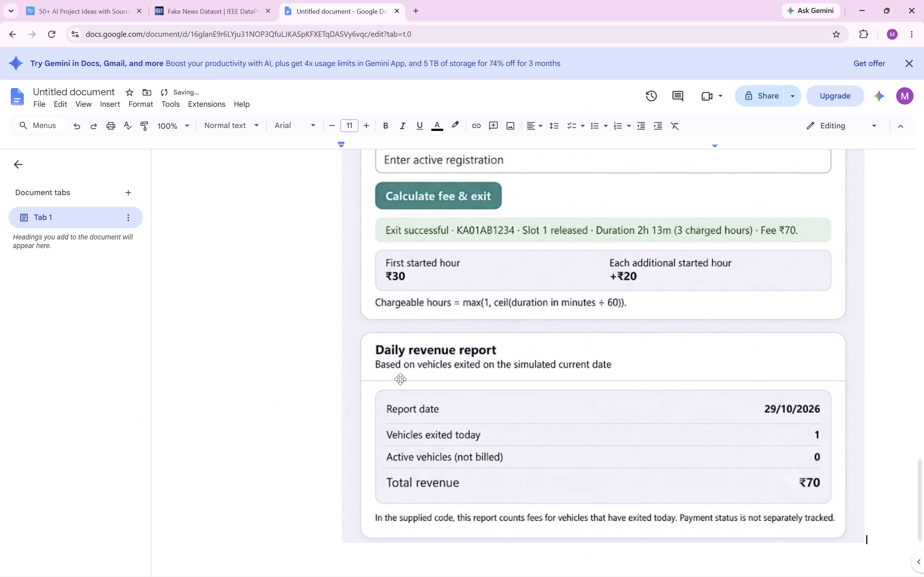
pyautogui.hotkey('ctrl', 'v')
# Switch back to Word and delete the four Parking overview and Parking records screenshots before chapter 8.
pyautogui.hotkey('alt', 'Tab')
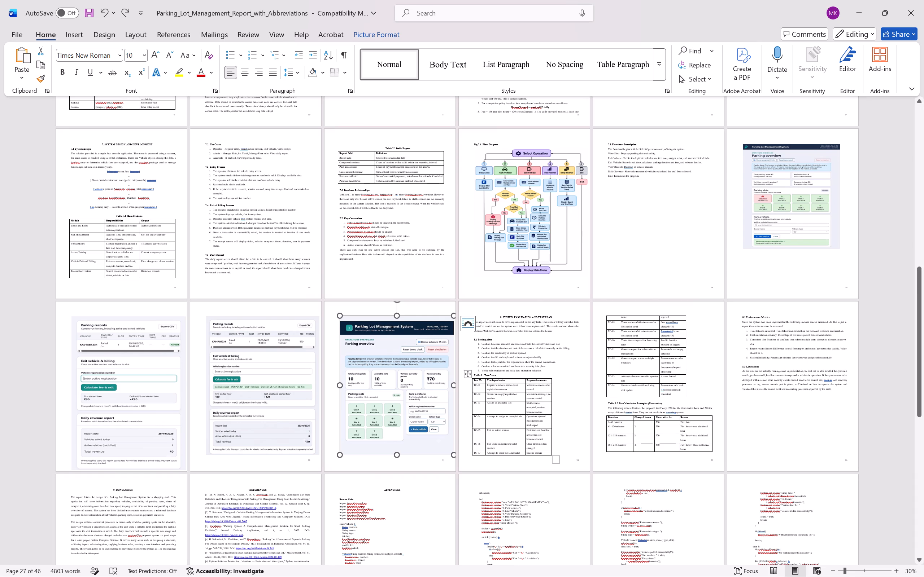
pyautogui.click(752, 248)
pyautogui.press('BackSpace')
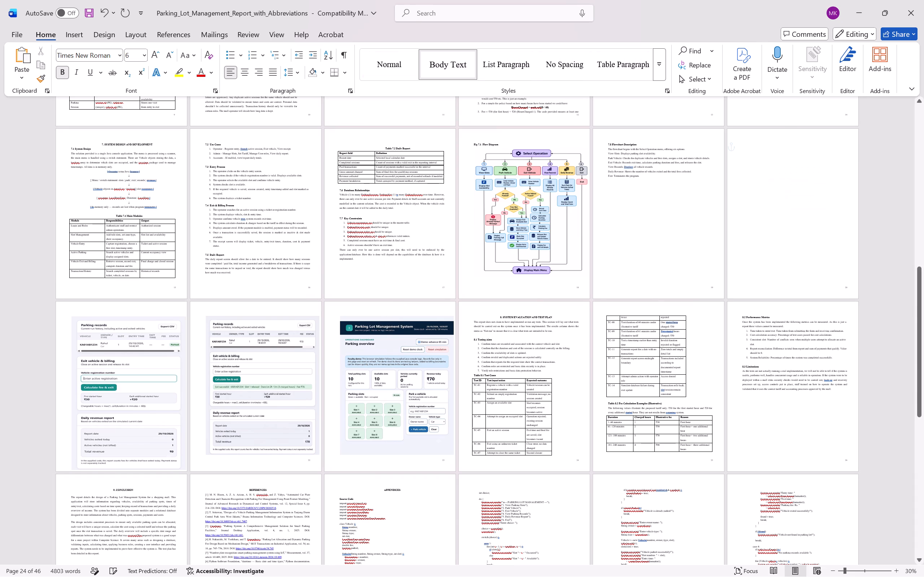
pyautogui.click(164, 341)
pyautogui.press('BackSpace')
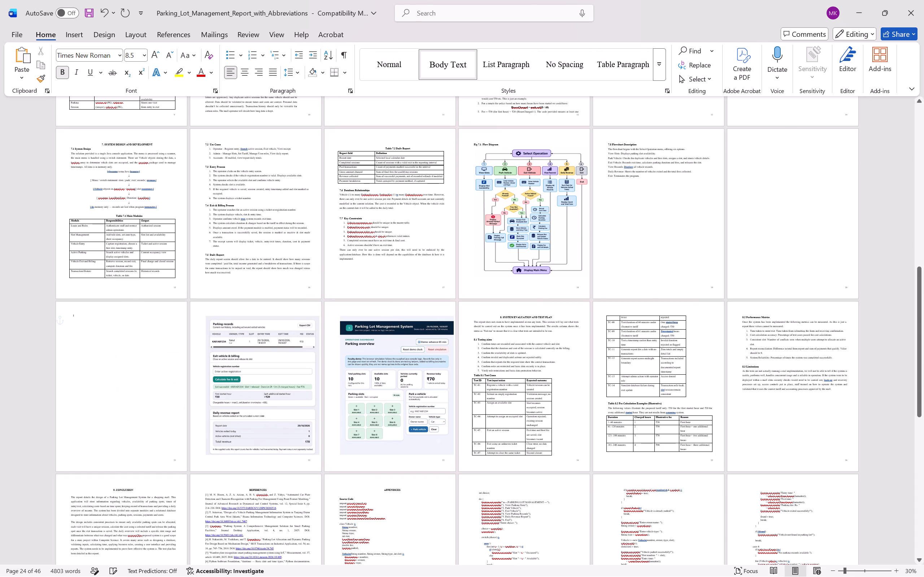
pyautogui.click(265, 413)
pyautogui.press('BackSpace')
pyautogui.click(358, 398)
pyautogui.press('BackSpace')
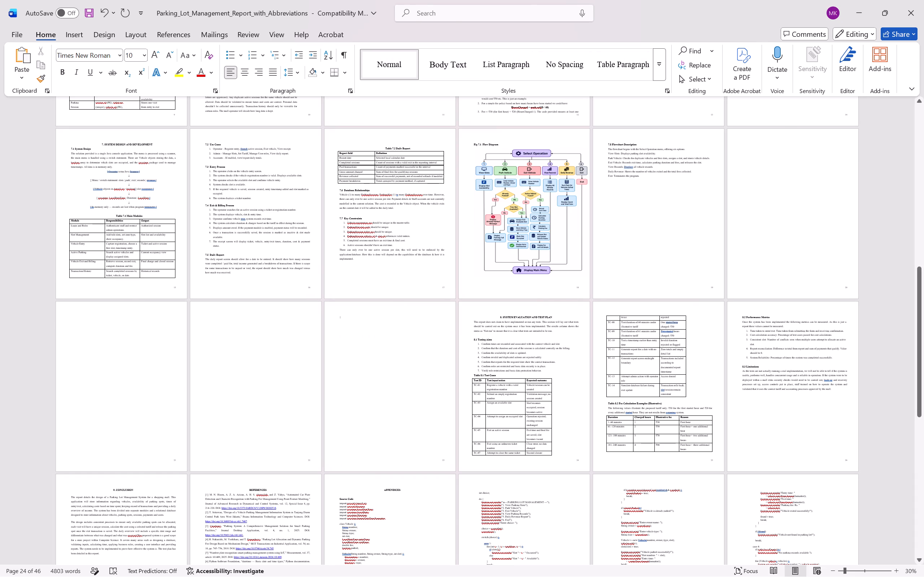
# Remove the blank pages between 7.8 Flowchart Description and 8. System Evaluation and Test Plan.
pyautogui.click(422, 354)
pyautogui.click(804, 181)
pyautogui.click(775, 206)
pyautogui.rightClick(812, 177)
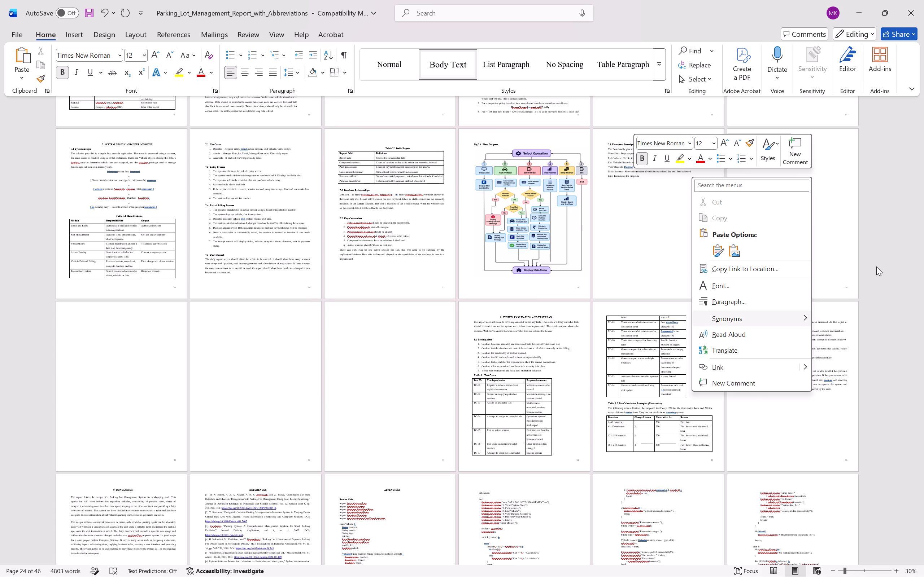
pyautogui.click(874, 266)
pyautogui.click(468, 326)
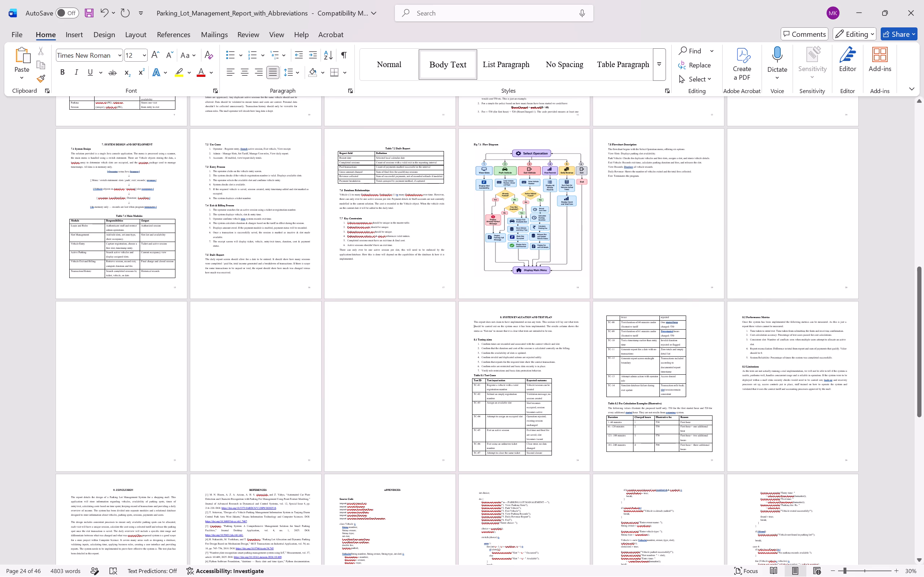
pyautogui.click(672, 204)
pyautogui.press('Delete')
pyautogui.press('Delete')
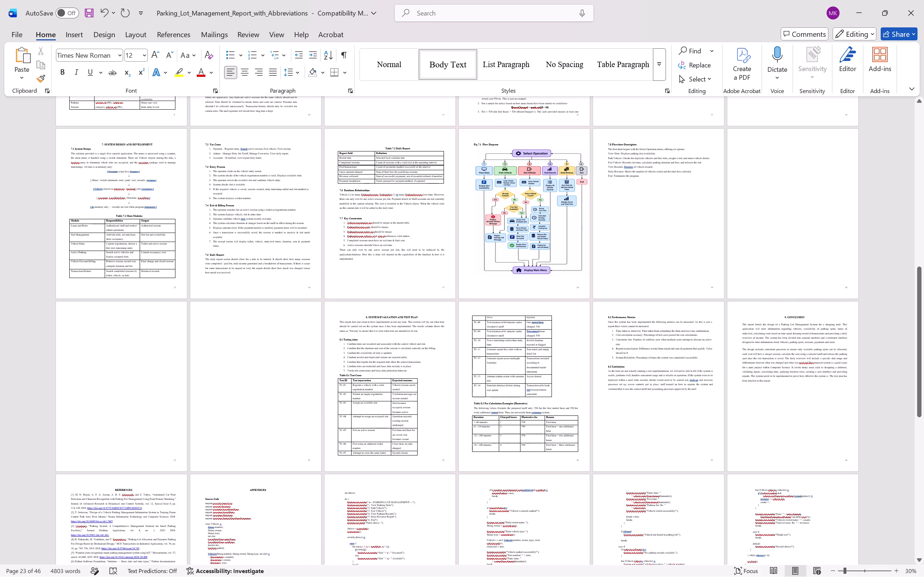
pyautogui.press('Delete')
pyautogui.press('Delete')
pyautogui.press('Delete')
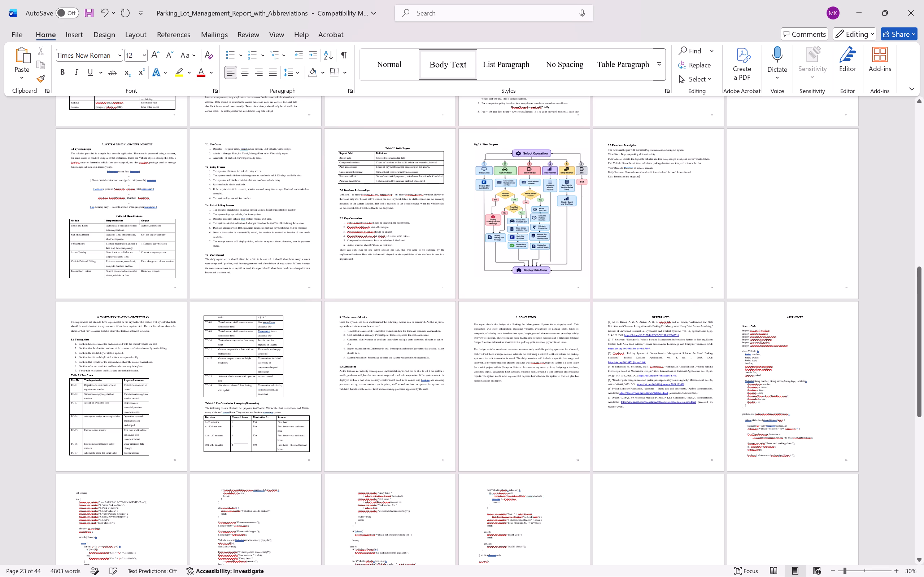
pyautogui.press('Delete')
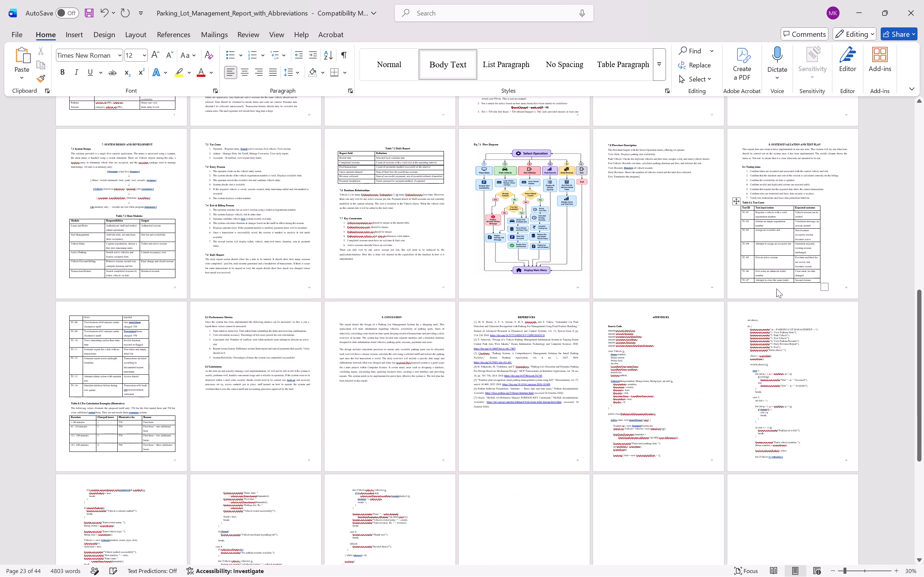
# Add empty lines after the 8.3 Limitations paragraph to make a blank page before the Conclusion chapter.
pyautogui.scroll(-1, 776, 288)
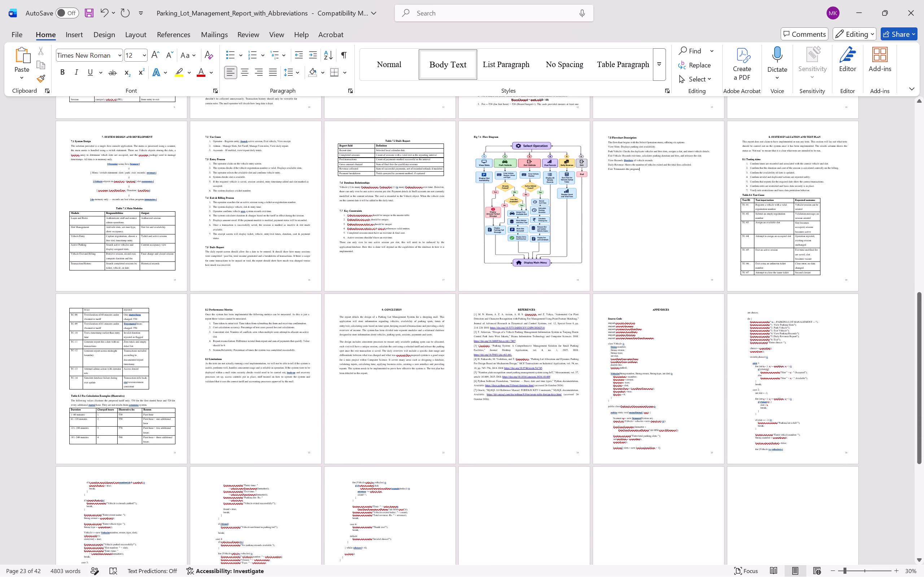
pyautogui.click(309, 343)
pyautogui.click(331, 317)
pyautogui.click(303, 376)
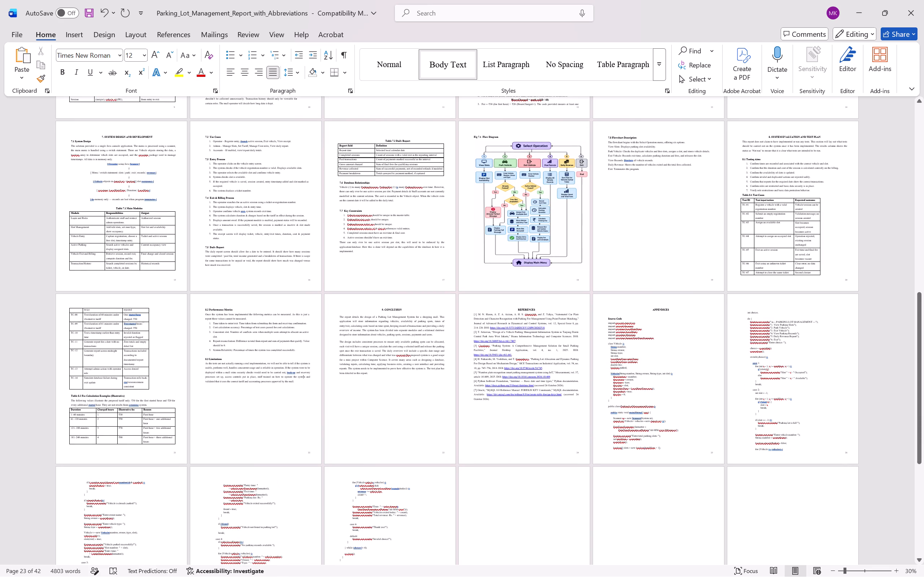
pyautogui.click(301, 381)
pyautogui.press('Return')
pyautogui.press('Return')
pyautogui.press('Return')
pyautogui.press('Return')
pyautogui.press('Return')
pyautogui.press('Return')
pyautogui.press('Return')
pyautogui.press('Return')
pyautogui.press('Return')
pyautogui.press('Return')
pyautogui.press('Return')
pyautogui.press('Return')
pyautogui.press('Return')
pyautogui.press('Return')
pyautogui.press('Return')
pyautogui.press('Return')
pyautogui.press('Return')
pyautogui.press('Return')
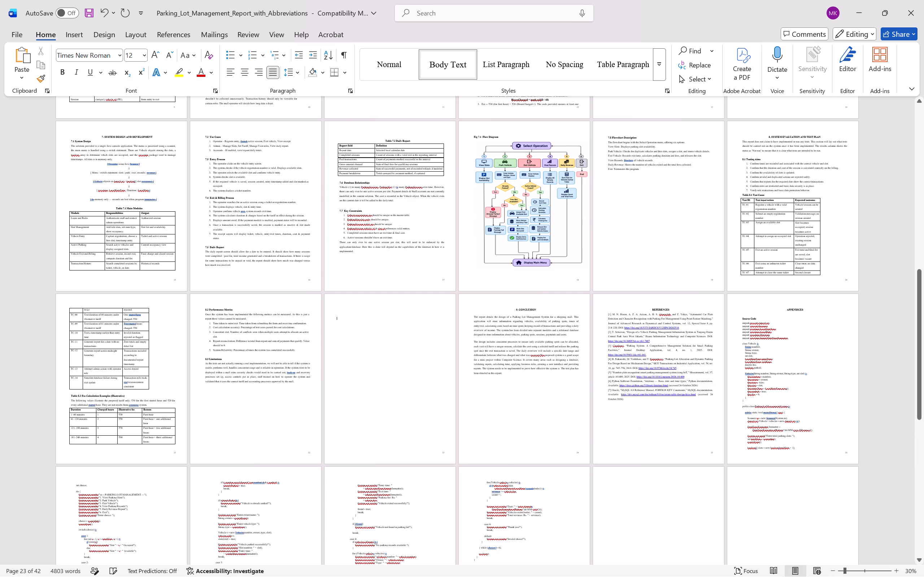
pyautogui.click(395, 331)
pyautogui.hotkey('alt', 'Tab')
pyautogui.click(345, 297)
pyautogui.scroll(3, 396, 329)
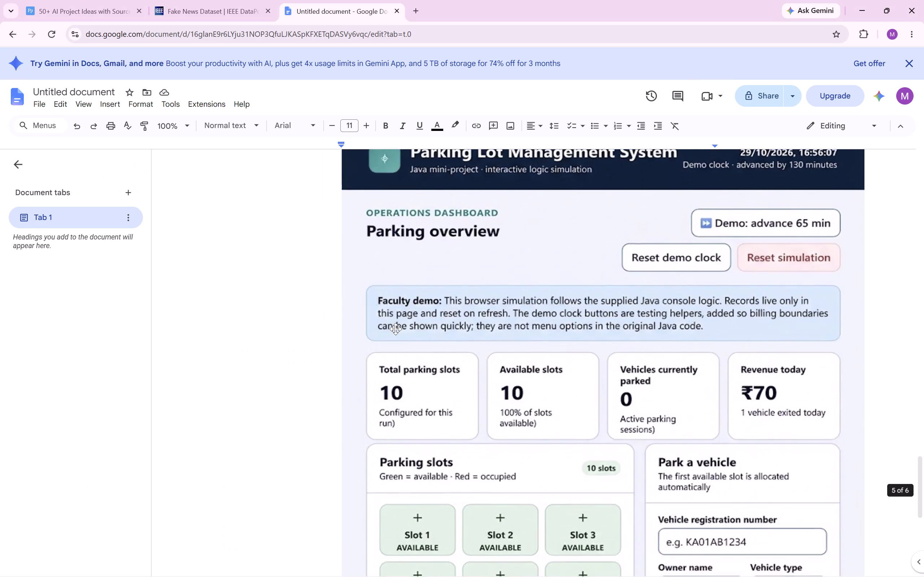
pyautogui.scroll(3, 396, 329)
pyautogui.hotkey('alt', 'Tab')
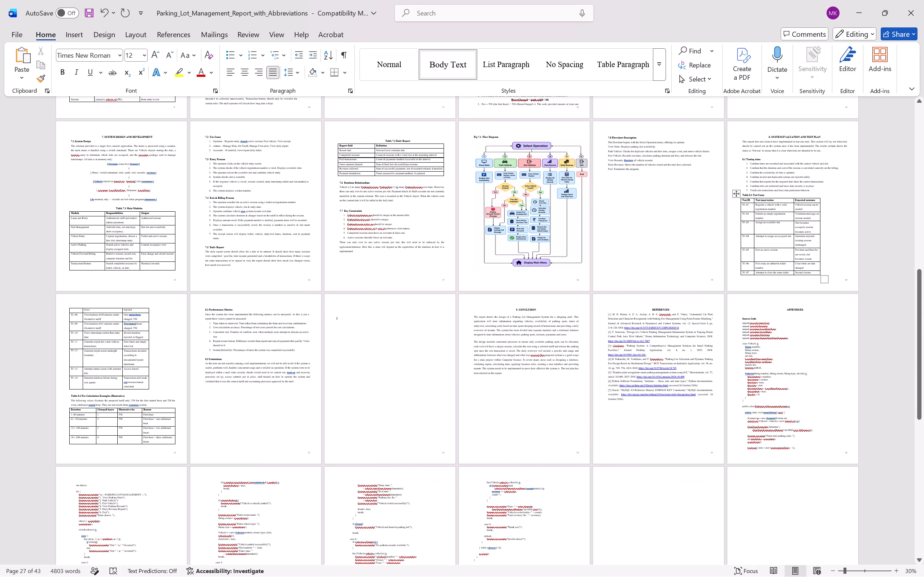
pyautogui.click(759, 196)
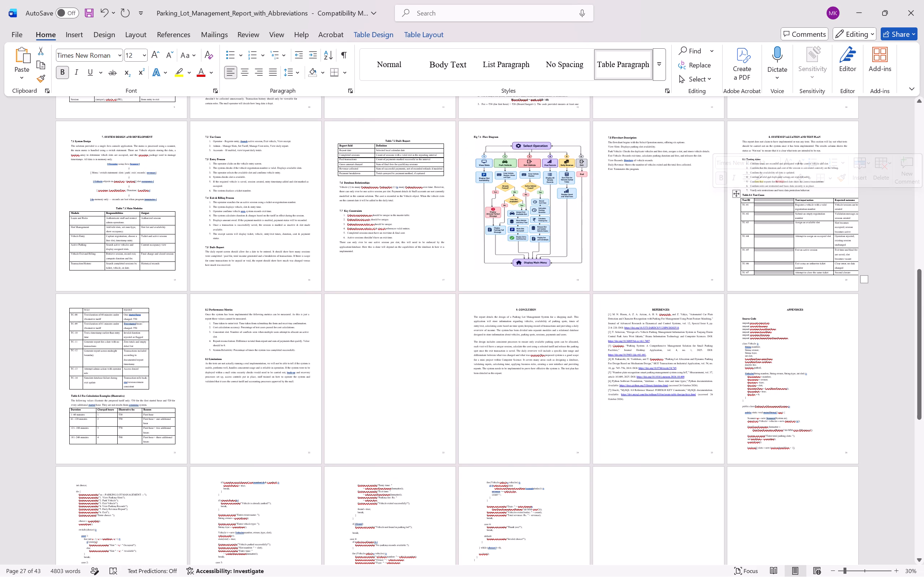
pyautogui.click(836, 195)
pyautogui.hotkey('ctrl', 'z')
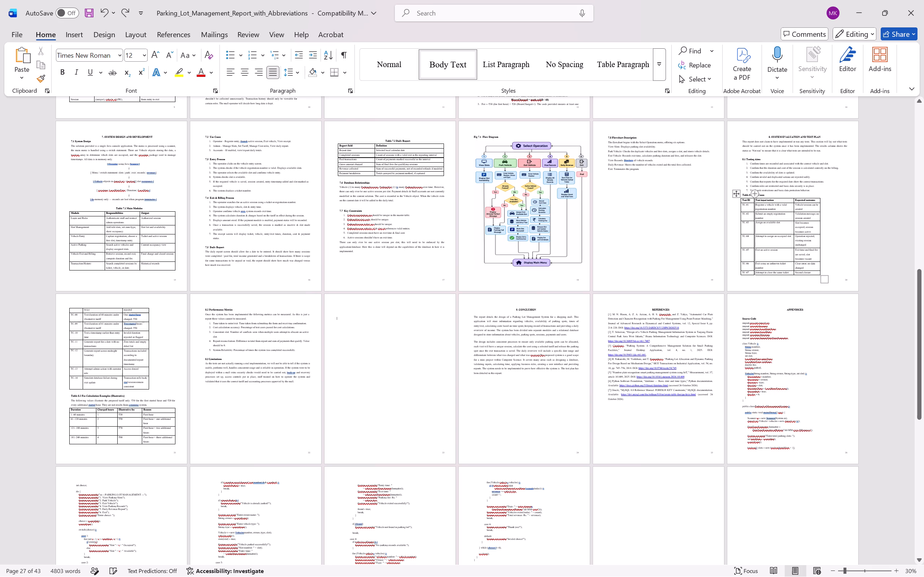
# Cut the first Parking overview screenshot, with one slot occupied, from Google Docs and paste it onto the report's new blank page in Word.
pyautogui.click(385, 329)
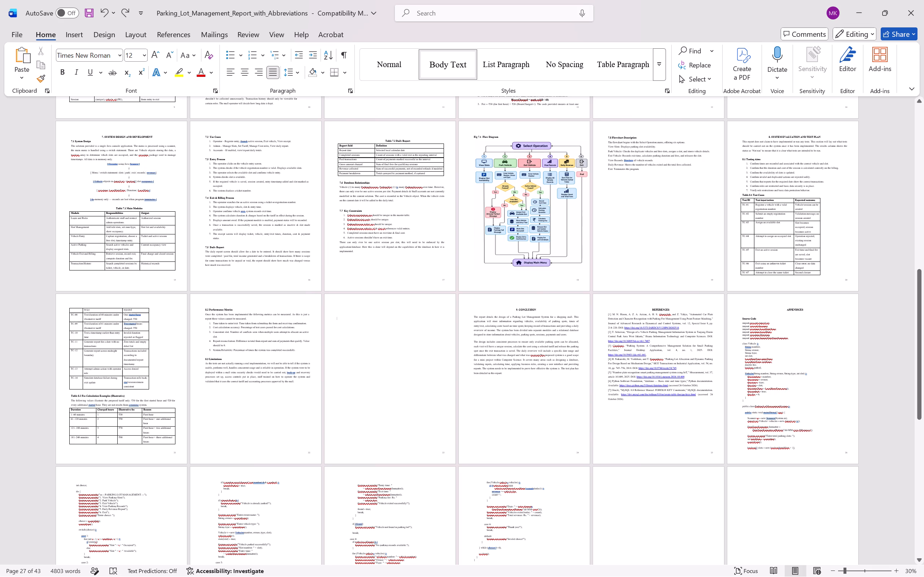
pyautogui.hotkey('alt', 'Tab')
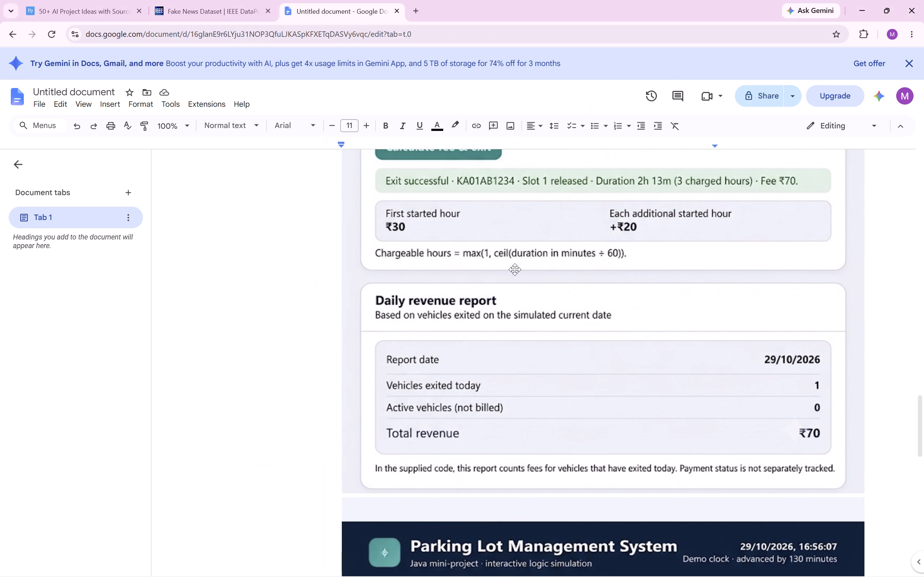
pyautogui.scroll(20, 515, 269)
pyautogui.click(614, 225)
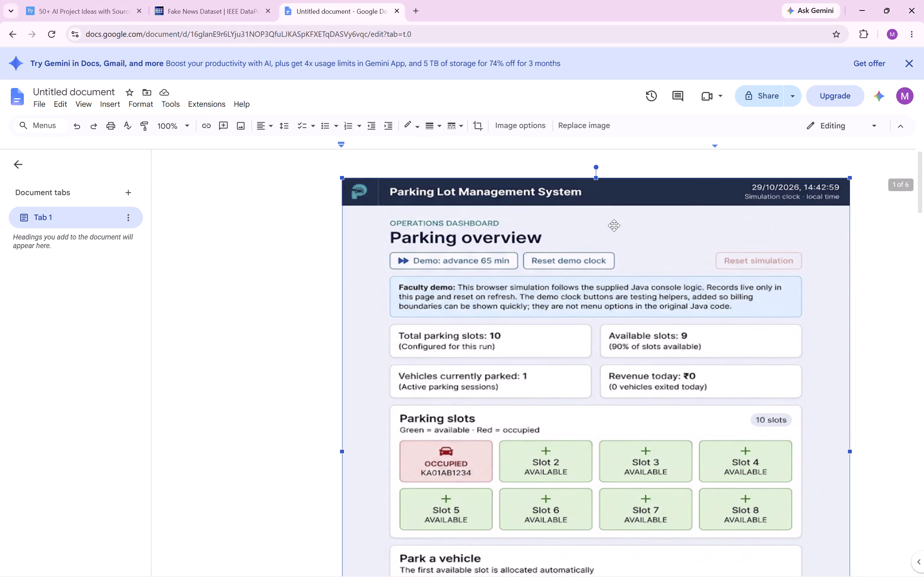
pyautogui.hotkey('ctrl', 'x')
pyautogui.hotkey('alt', 'Tab')
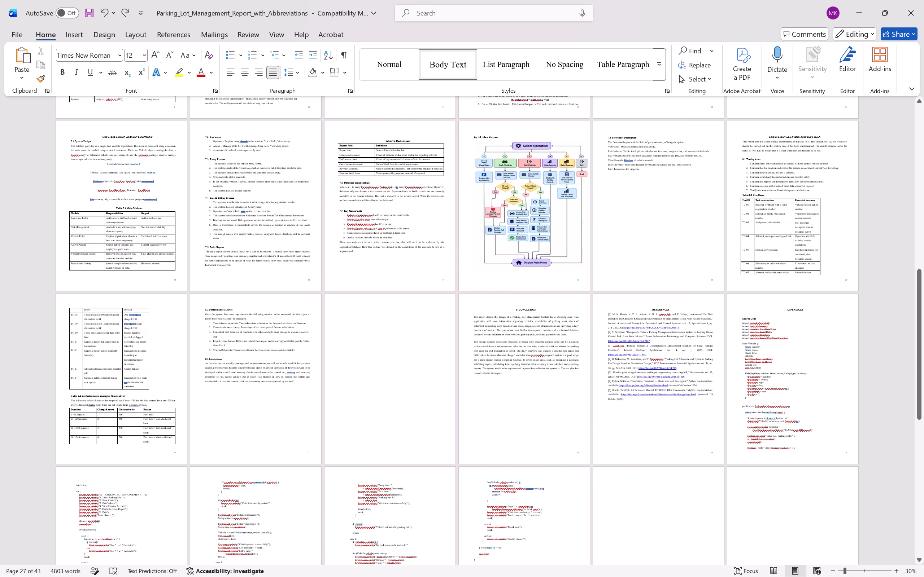
pyautogui.keyDown('ctrl'); pyautogui.click(372, 312); pyautogui.keyUp('ctrl')
pyautogui.hotkey('ctrl', 'v')
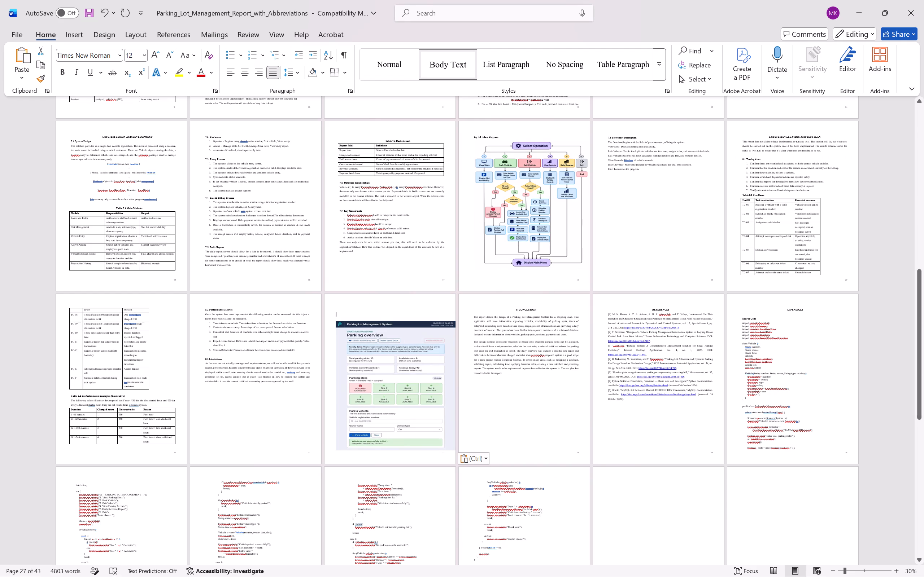
# Enter the heading "9.Result" on the empty line above the Parking overview screenshot.
pyautogui.keyDown('ctrl'); pyautogui.scroll(3, 374, 318); pyautogui.keyUp('ctrl')
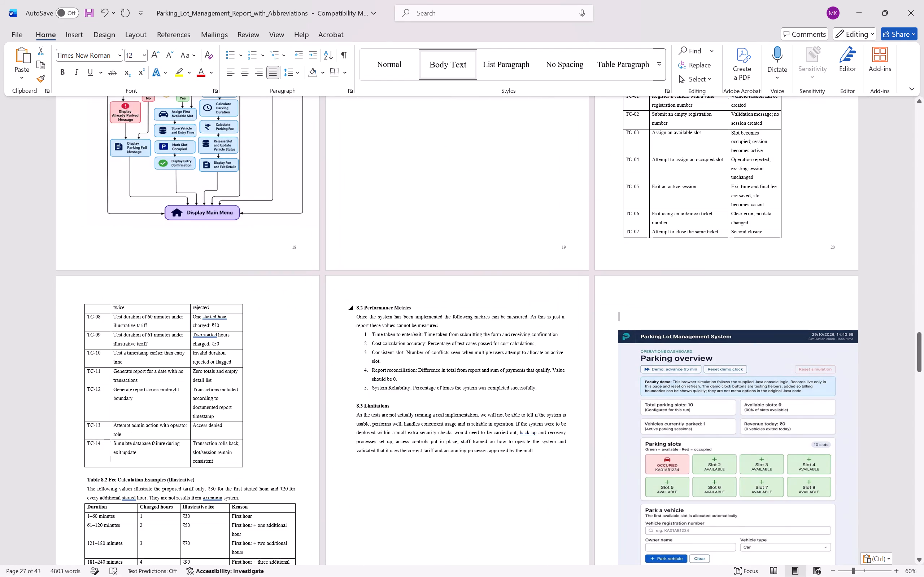
pyautogui.scroll(-1, 414, 291)
pyautogui.click(672, 288)
pyautogui.click(667, 296)
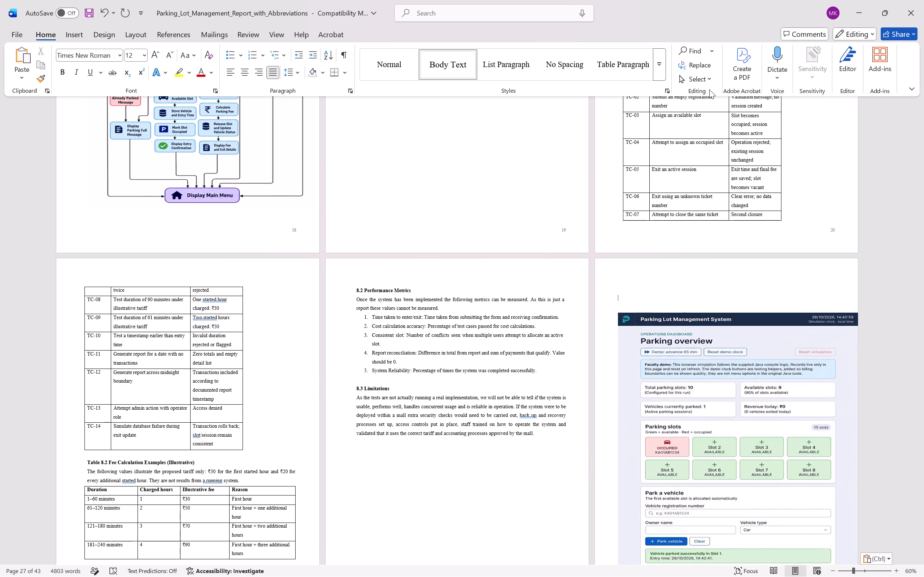
pyautogui.hotkey('shift', '*')
pyautogui.press('BackSpace')
pyautogui.write('9.')
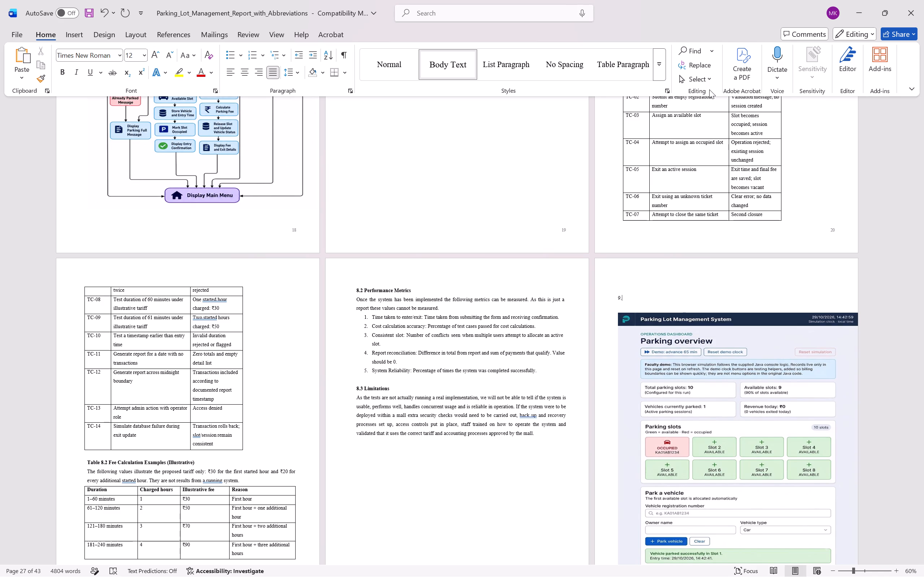
pyautogui.scroll(3, 709, 89)
pyautogui.scroll(2, 601, 160)
pyautogui.hscroll(1, 601, 160)
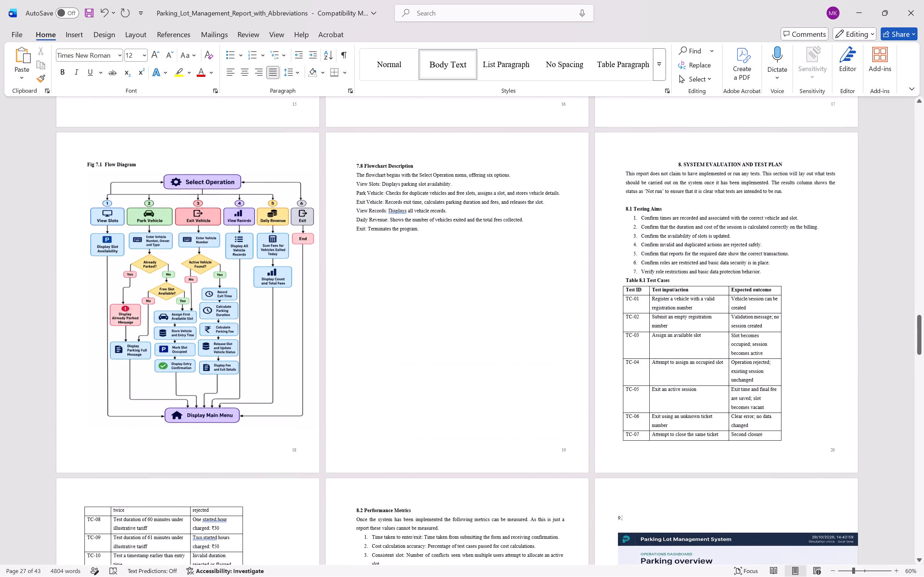
pyautogui.hscroll(1, 601, 160)
pyautogui.write('Resu')
pyautogui.press('BackSpace')
pyautogui.press('BackSpace')
pyautogui.press('BackSpace')
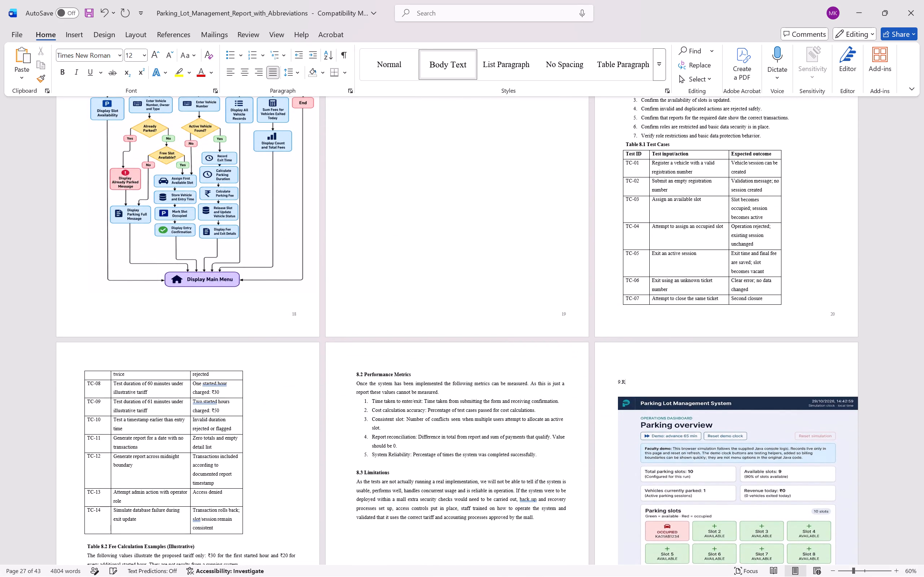
pyautogui.write('uslt')
pyautogui.press('space')
pyautogui.press('BackSpace')
pyautogui.press('BackSpace')
pyautogui.write('lt')
pyautogui.press('space')
pyautogui.press('BackSpace')
pyautogui.press('BackSpace')
pyautogui.press('BackSpace')
pyautogui.press('BackSpace')
pyautogui.press('BackSpace')
pyautogui.write('esult')
pyautogui.press('space')
pyautogui.press('BackSpace')
# Make the "9.Result" heading bold and centre it.
pyautogui.tripleClick(634, 379)
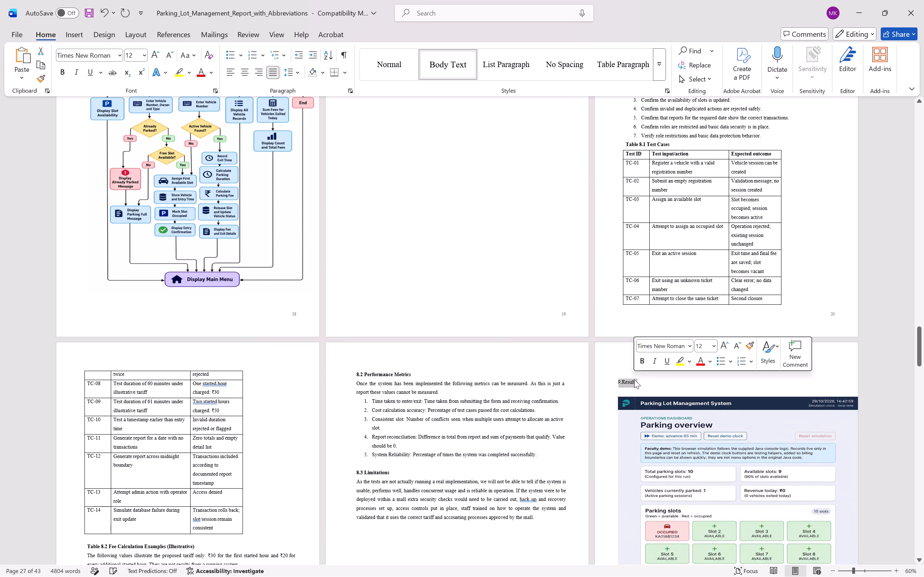
pyautogui.click(642, 361)
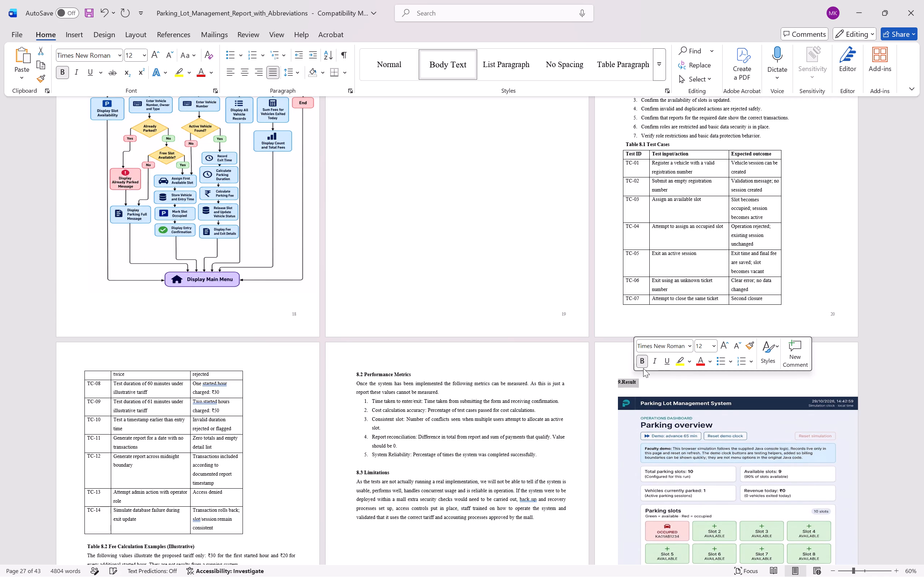
pyautogui.click(655, 383)
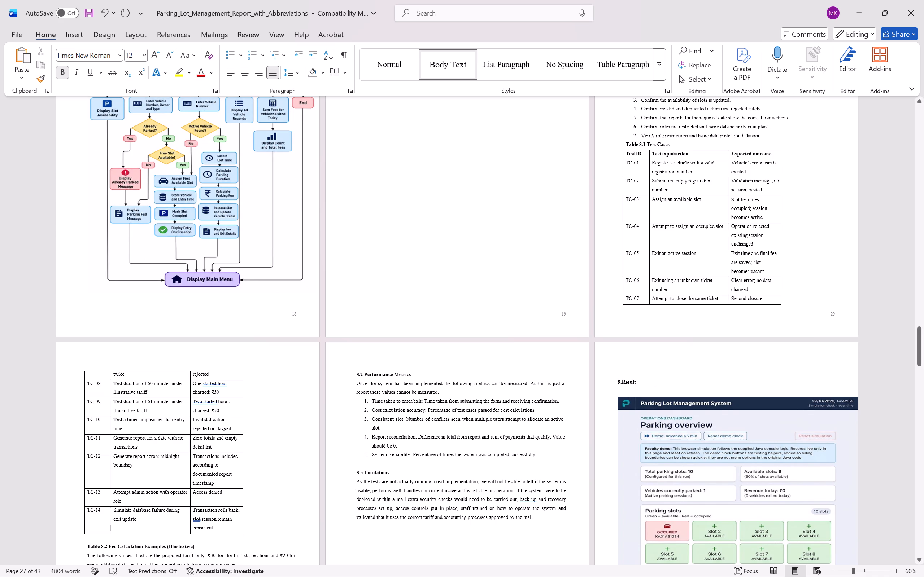
pyautogui.tripleClick(637, 383)
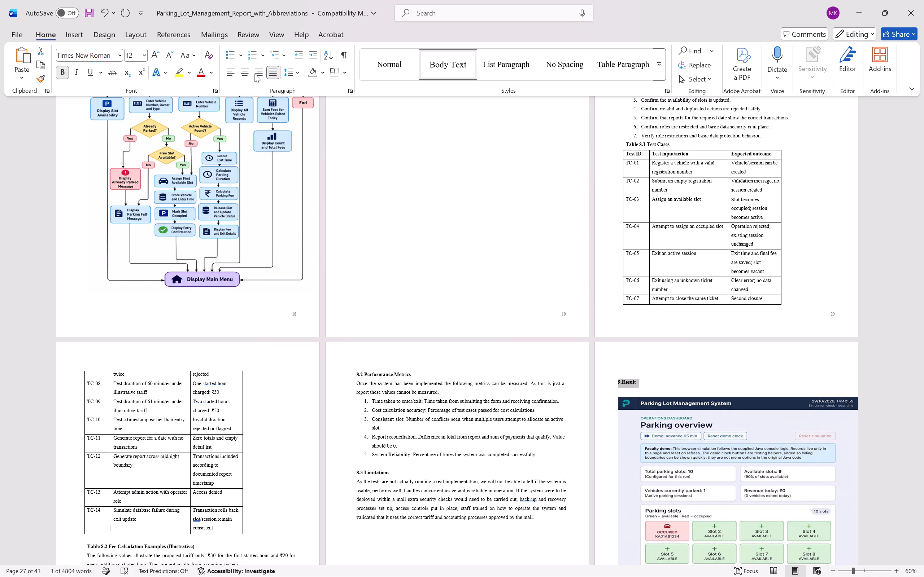
pyautogui.click(254, 74)
pyautogui.click(245, 74)
pyautogui.click(572, 309)
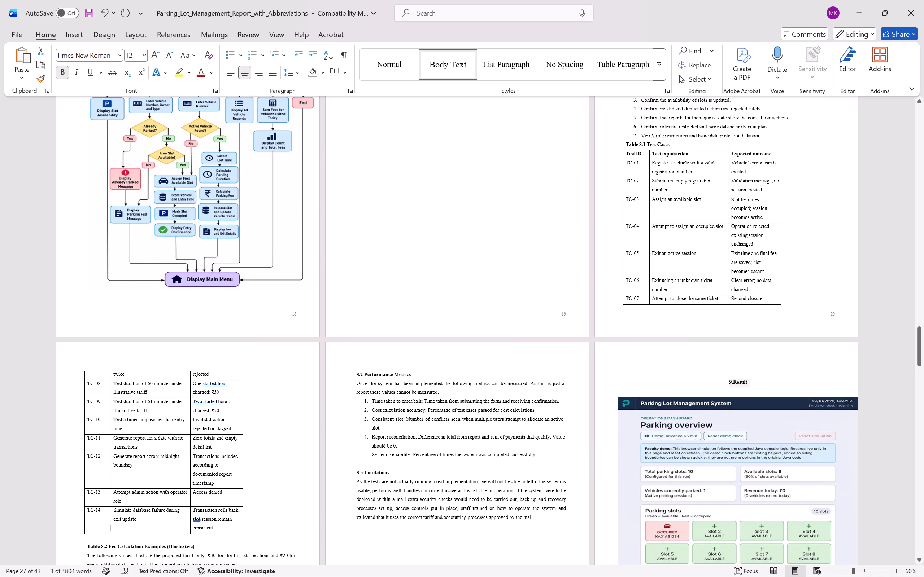
# Narrow the Parking overview screenshot under 9.Result so it fits within the page's text margins.
pyautogui.scroll(-1, 703, 383)
pyautogui.click(715, 305)
pyautogui.moveTo(675, 351); pyautogui.dragTo(659, 349, button='right')
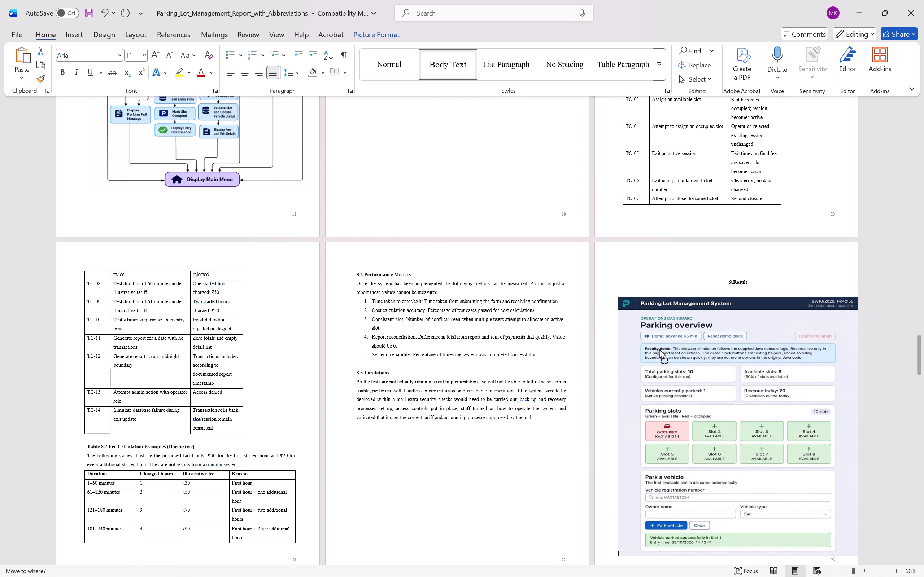
pyautogui.moveTo(659, 349); pyautogui.dragTo(656, 349, button='right')
pyautogui.click(728, 329)
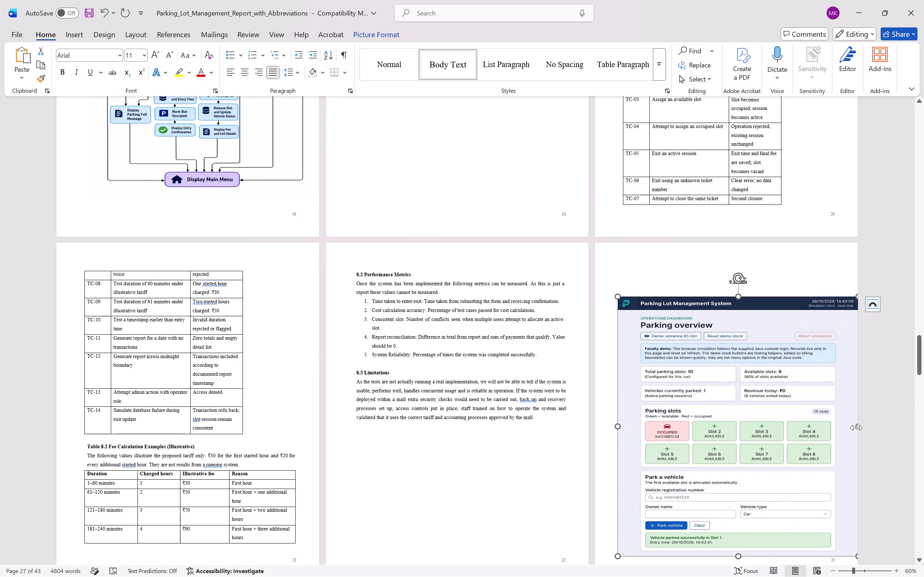
pyautogui.moveTo(857, 428); pyautogui.dragTo(837, 427)
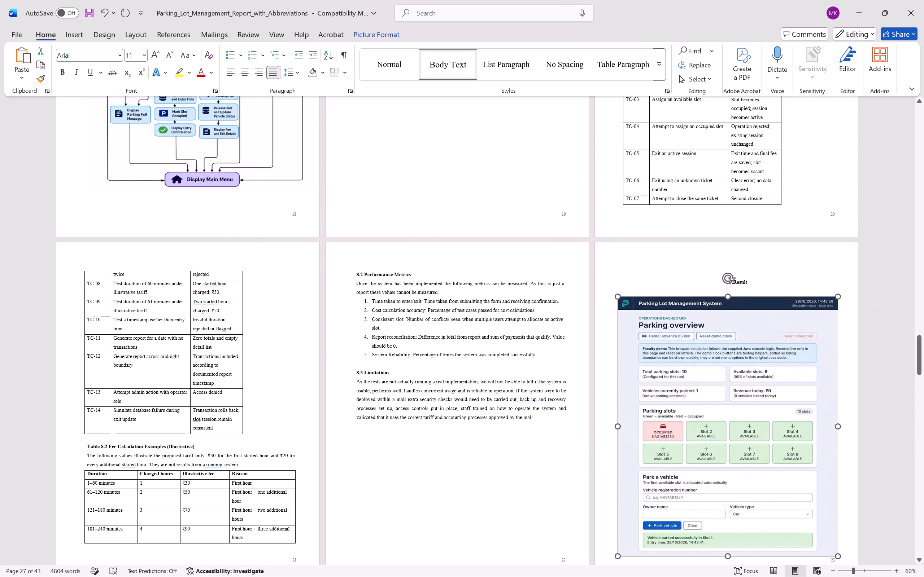
pyautogui.moveTo(837, 427); pyautogui.dragTo(833, 427)
pyautogui.click(860, 420)
# Add two line breaks after the Parking overview screenshot to make a blank page before the Conclusion chapter.
pyautogui.scroll(-3, 860, 420)
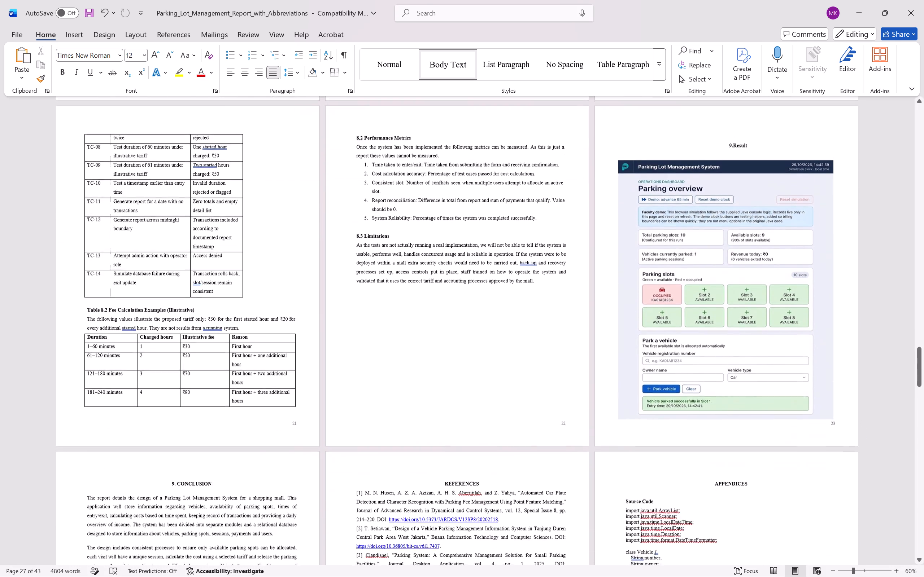
pyautogui.scroll(-3, 860, 420)
pyautogui.scroll(1, 860, 420)
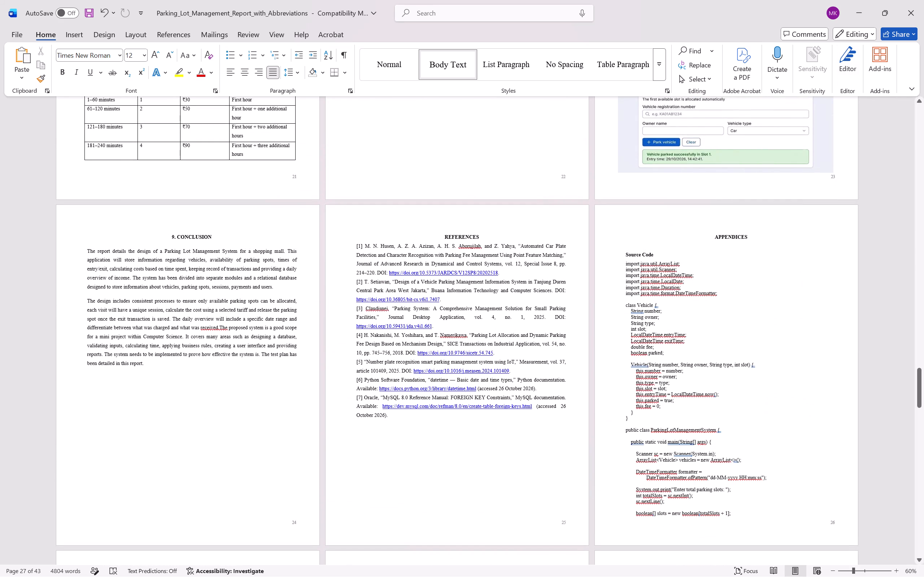
pyautogui.click(839, 162)
pyautogui.press('Return')
pyautogui.press('Return')
# Cut the Parking records screenshot with the parked vehicle from Google Docs and paste it onto the blank page before the Conclusion in Word.
pyautogui.hotkey('alt', 'Tab')
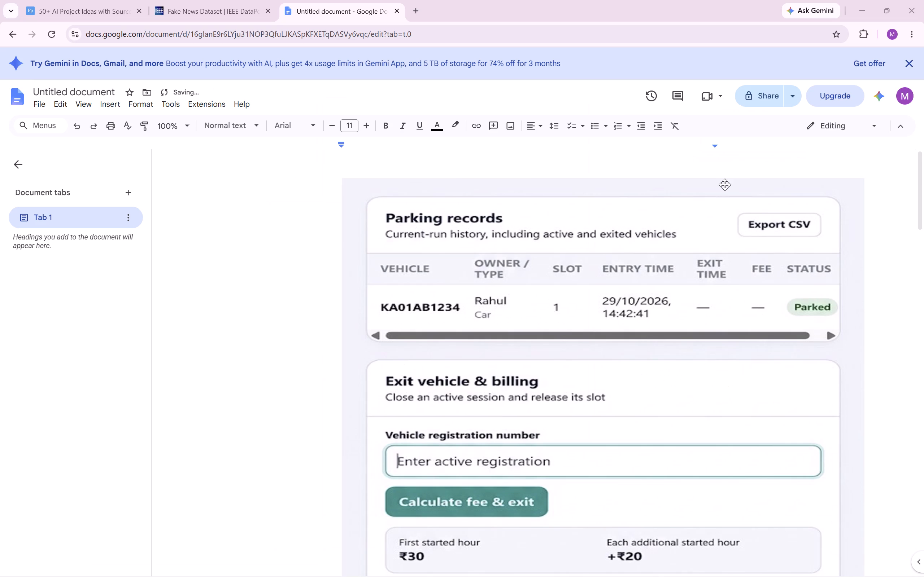
pyautogui.scroll(2, 590, 326)
pyautogui.scroll(-1, 590, 326)
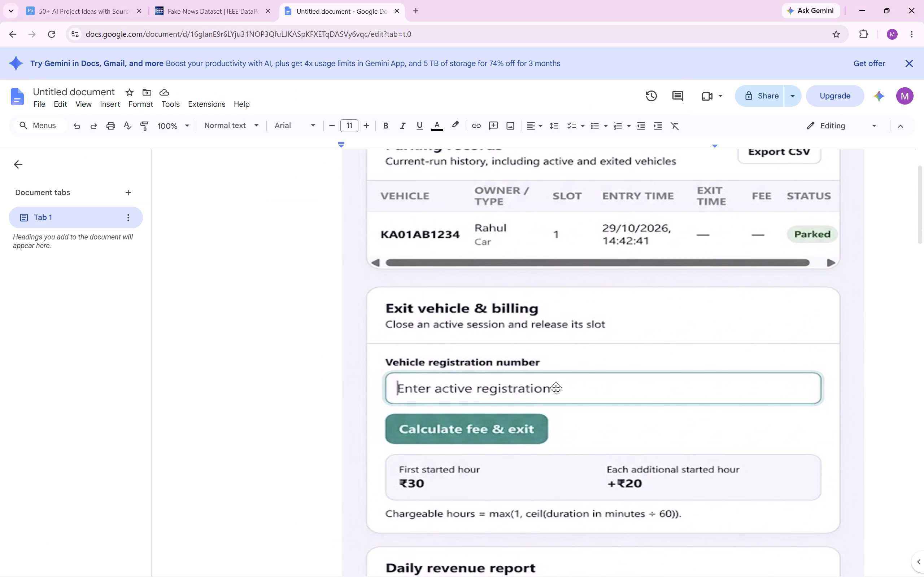
pyautogui.click(556, 388)
pyautogui.hotkey('ctrl', 'x')
pyautogui.hotkey('alt', 'Tab')
pyautogui.hotkey('ctrl', 'v')
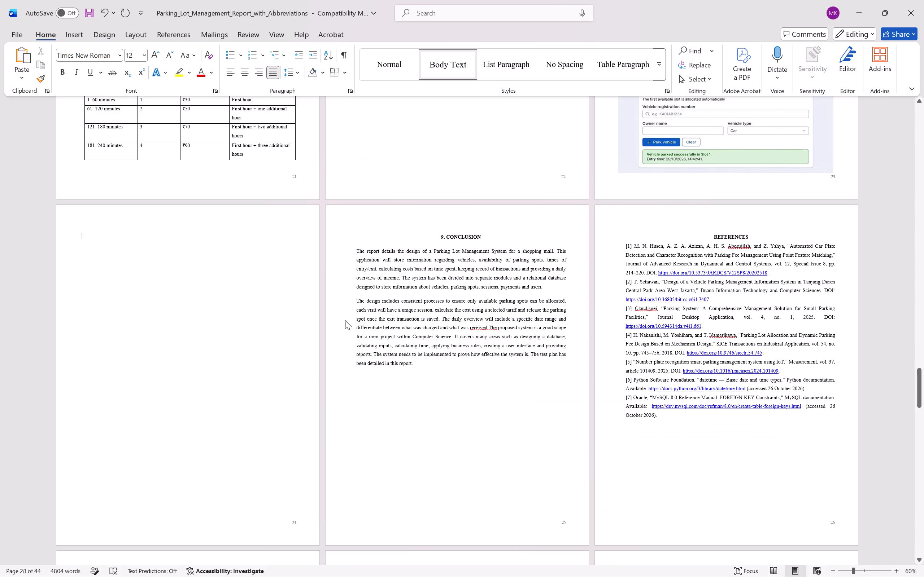
pyautogui.click(240, 358)
pyautogui.press('BackSpace')
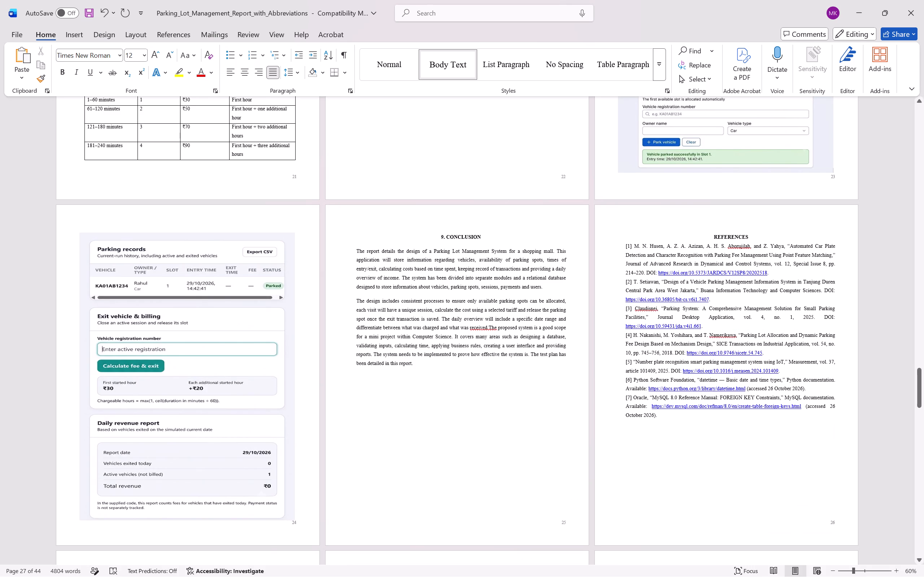
pyautogui.click(308, 503)
pyautogui.click(295, 512)
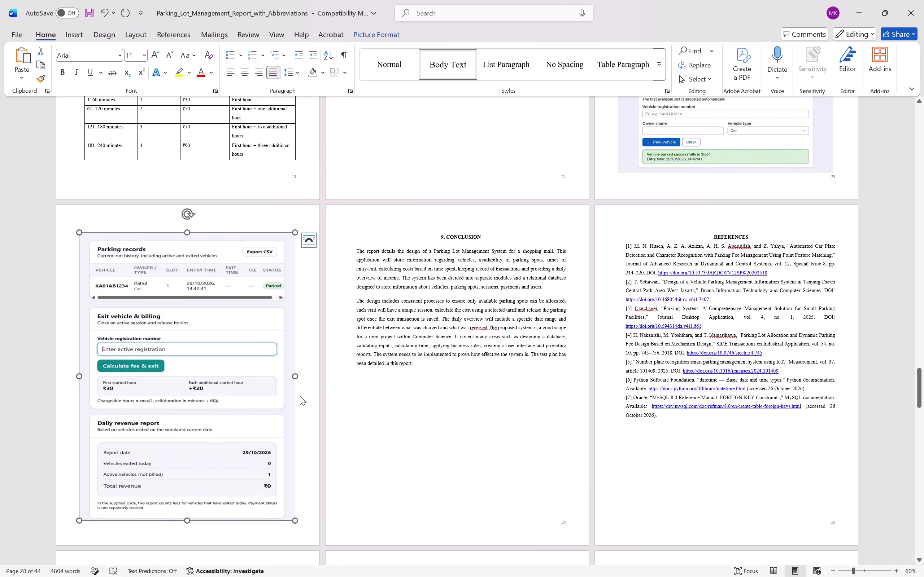
pyautogui.moveTo(294, 377); pyautogui.dragTo(286, 376)
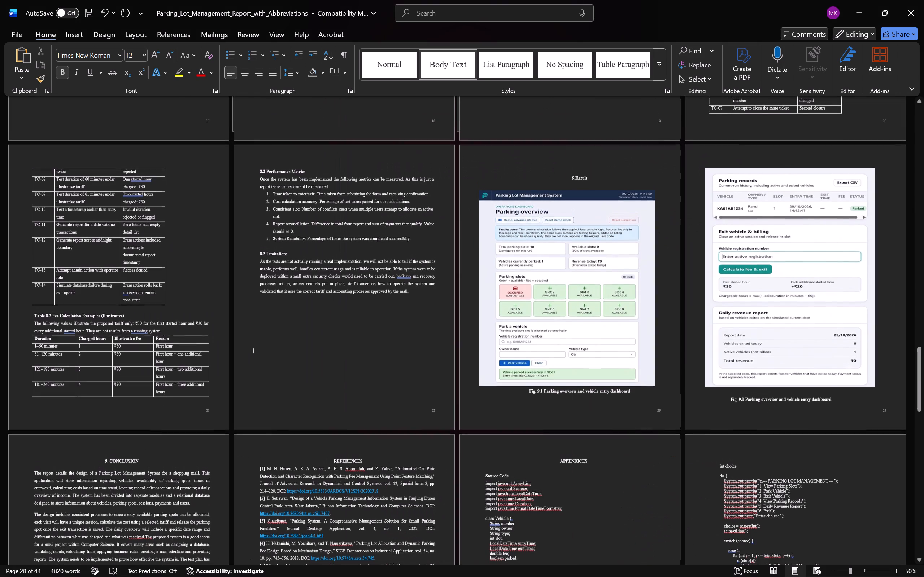
pyautogui.click(775, 396)
pyautogui.tripleClick(770, 400)
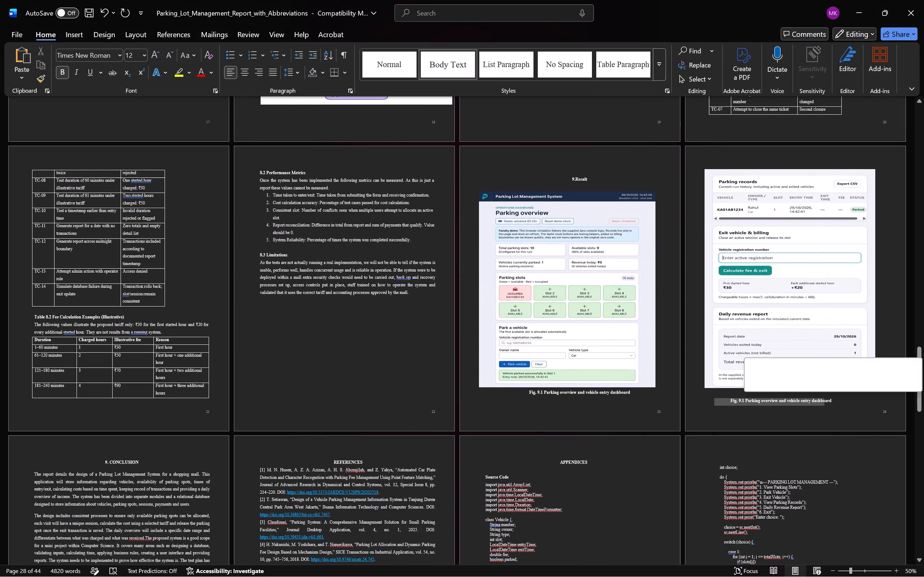
pyautogui.hotkey('ctrl', 'v')
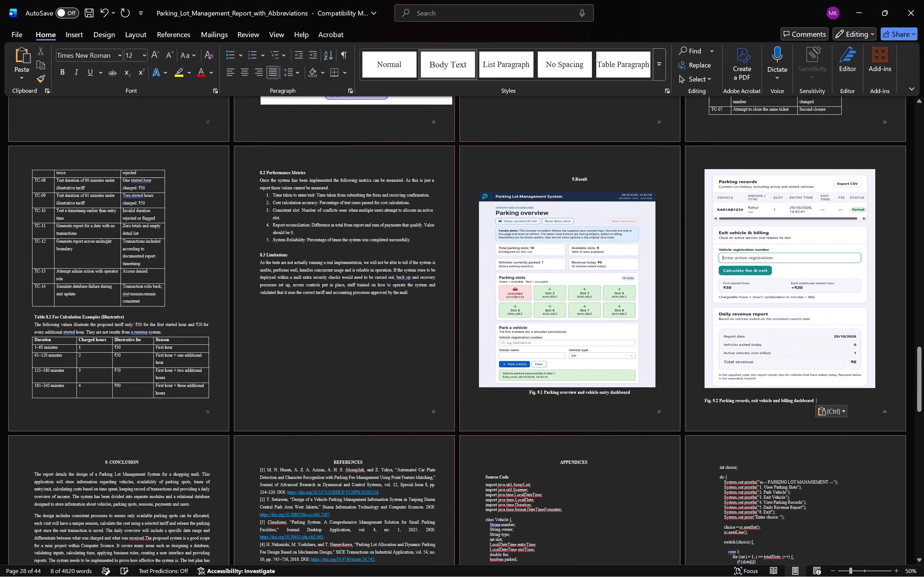
# Indent the Fig. 9.2 caption with spaces so it sits roughly centred under the Parking records screenshot.
pyautogui.click(703, 404)
pyautogui.press('space')
pyautogui.press('space')
pyautogui.press('space')
pyautogui.press('space')
pyautogui.press('space')
pyautogui.press('space')
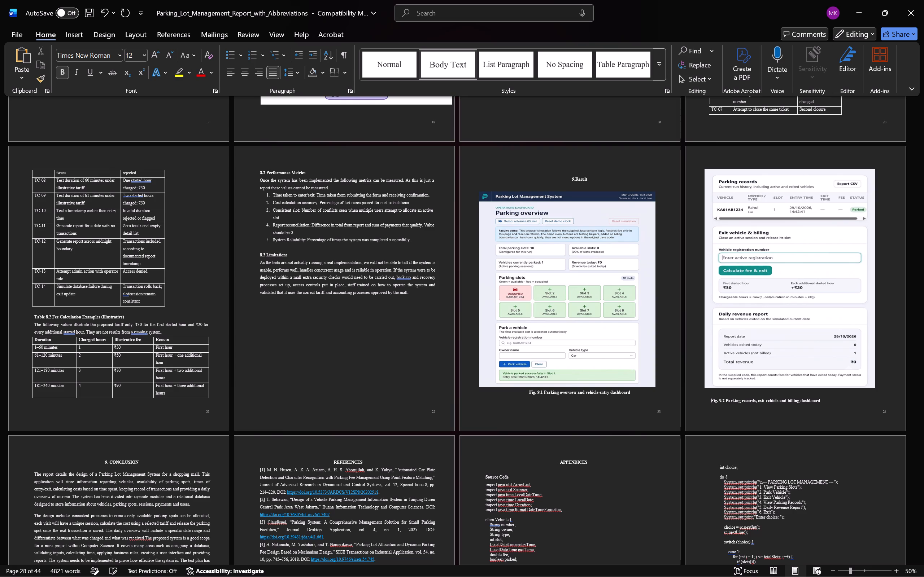
pyautogui.press('space')
pyautogui.press('space')
# Remove the existing indent of the Fig. 9.1 caption and re-indent it with spaces until roughly centred under the Parking overview screenshot.
pyautogui.click(526, 392)
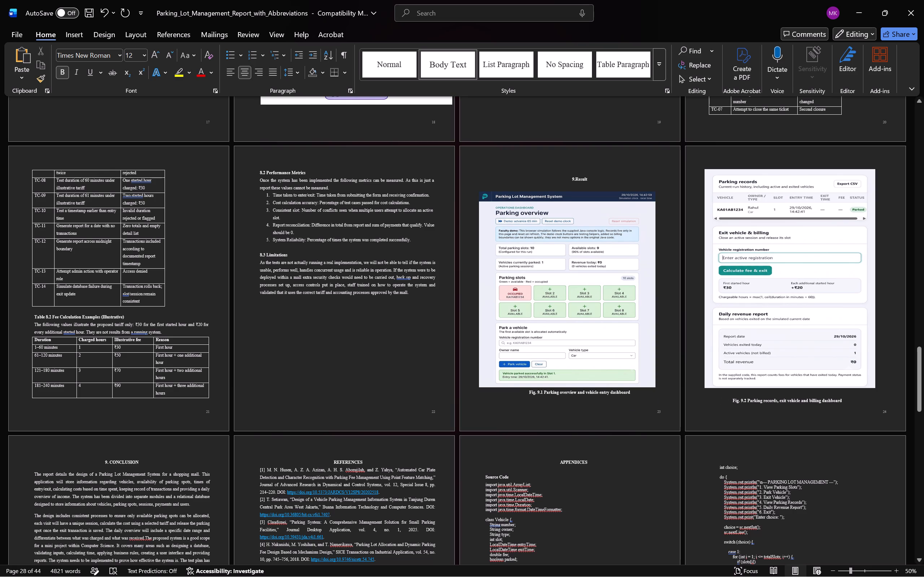
pyautogui.press('Right')
pyautogui.press('Left')
pyautogui.press('BackSpace')
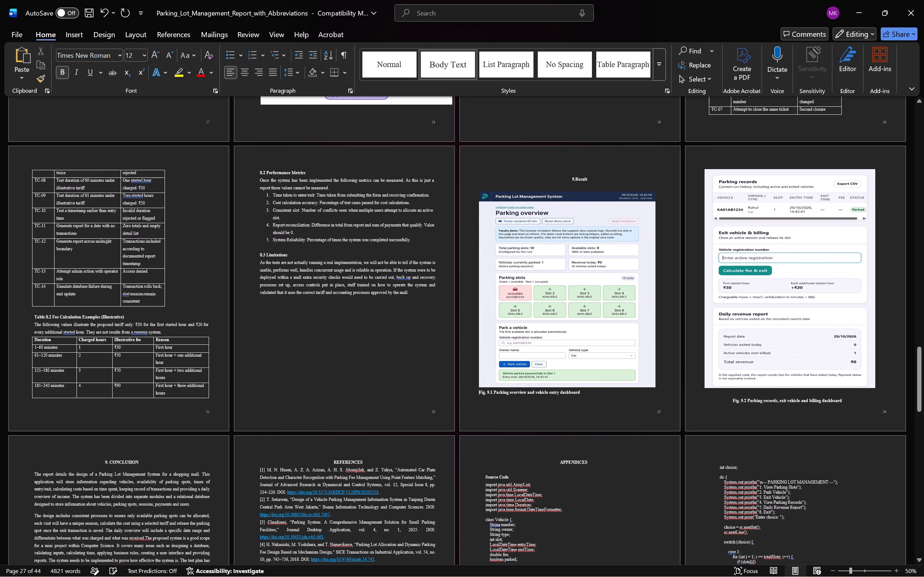
pyautogui.press('space')
pyautogui.press('space')
pyautogui.press('space')
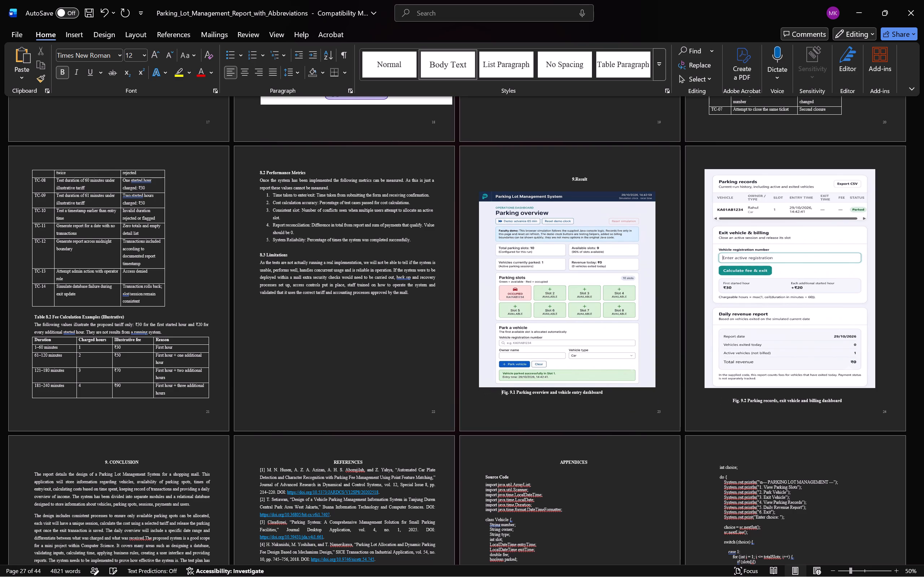
pyautogui.press('space')
pyautogui.press('space')
pyautogui.press('space')
pyautogui.press('space')
pyautogui.press('space')
pyautogui.press('space')
pyautogui.press('space')
pyautogui.press('space')
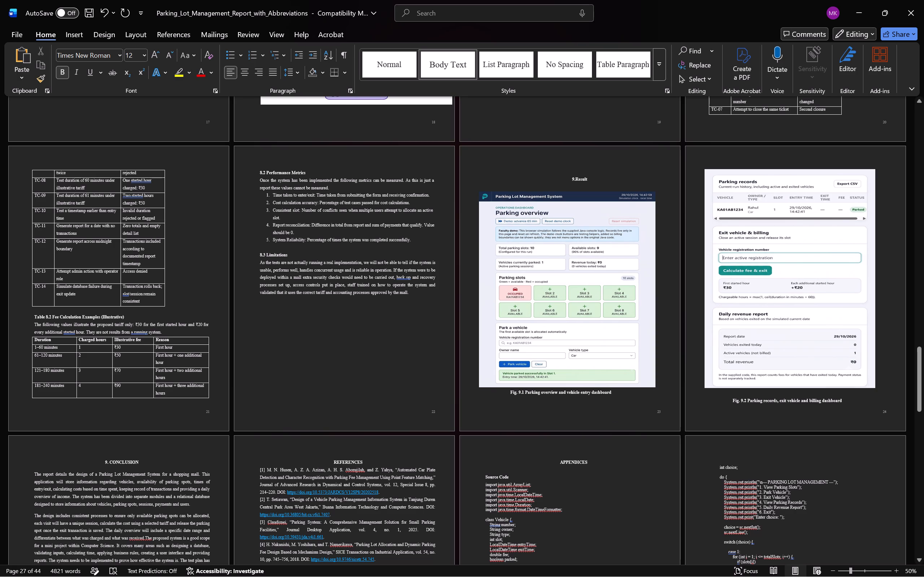
# Start a new line after the Fig. 9.2 caption.
pyautogui.click(851, 402)
pyautogui.scroll(-1, 851, 402)
pyautogui.click(896, 327)
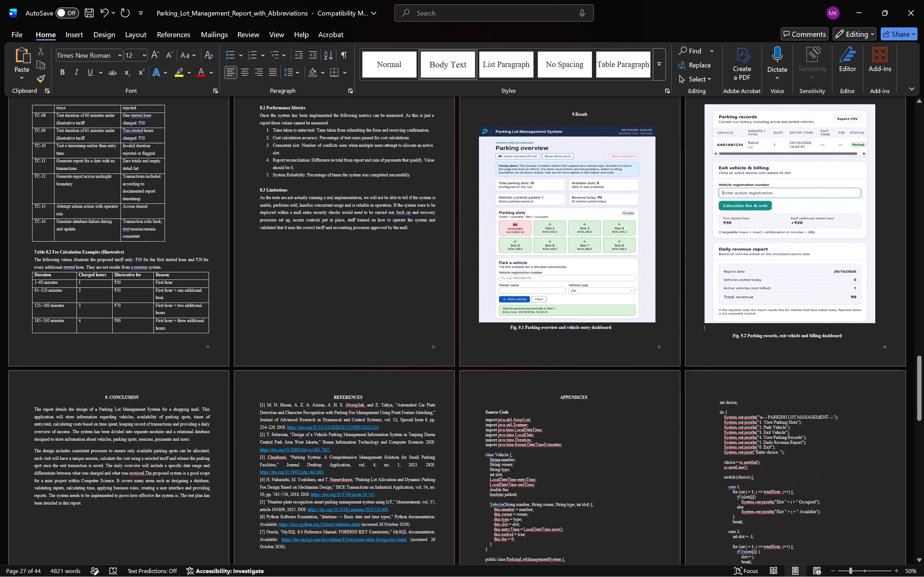
pyautogui.click(858, 334)
pyautogui.press('Return')
# Cut the after-exit Parking records screenshot from the Google Docs document, paste it after Fig. 9.2 in Word, and remove the blank page before it.
pyautogui.hotkey('alt', 'Tab')
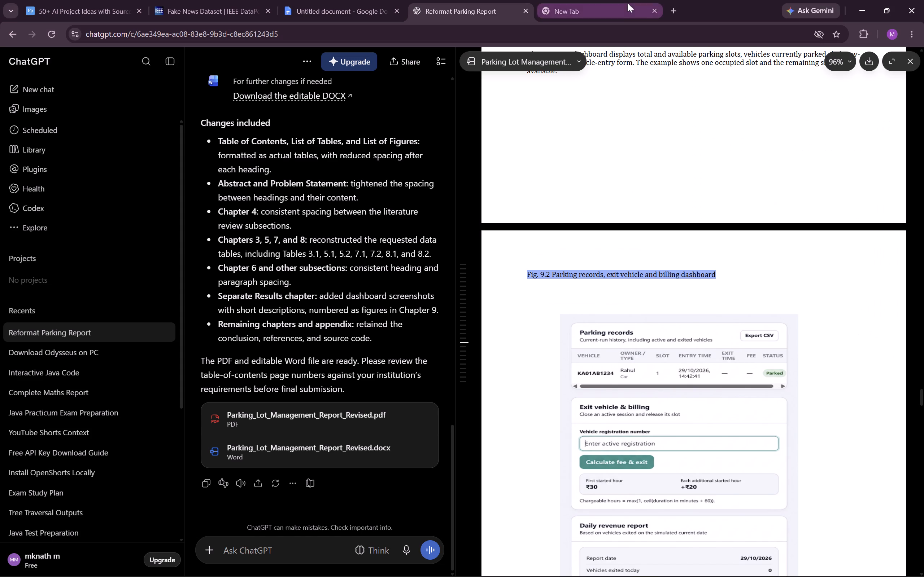
pyautogui.click(330, 0)
pyautogui.click(562, 307)
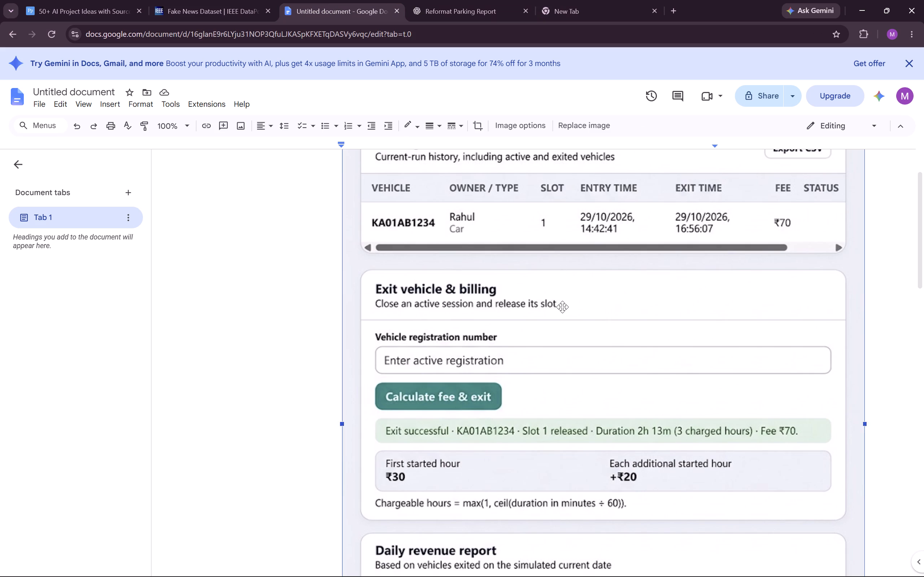
pyautogui.scroll(4, 562, 307)
pyautogui.hotkey('ctrl', 'c')
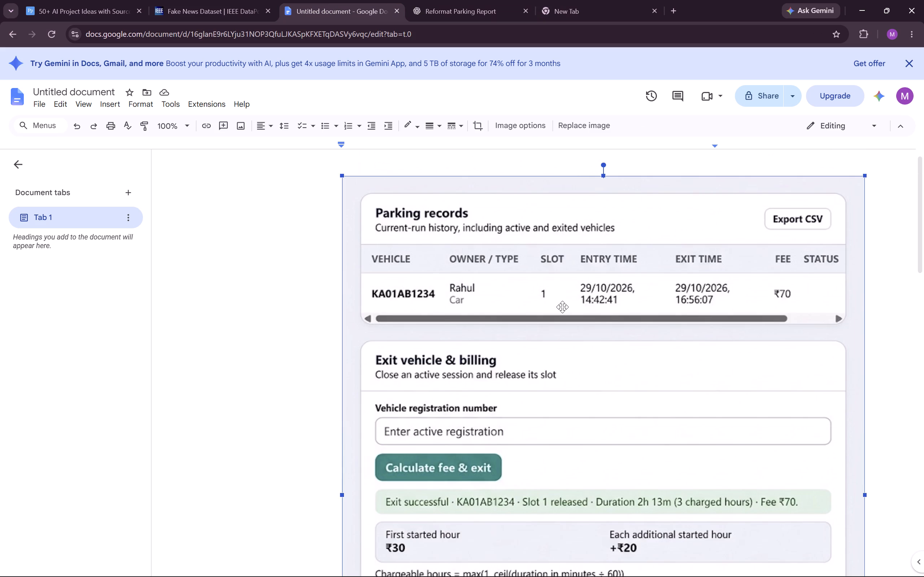
pyautogui.hotkey('ctrl', 'c')
pyautogui.hotkey('ctrl', 'x')
pyautogui.hotkey('alt', 'Tab')
pyautogui.hotkey('ctrl', 'v')
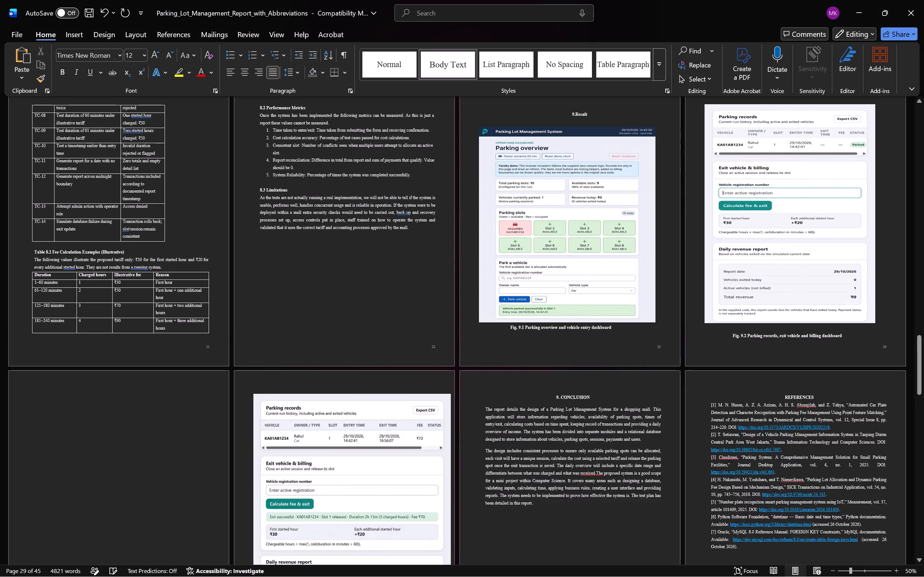
pyautogui.scroll(-1, 86, 459)
pyautogui.click(154, 395)
pyautogui.press('BackSpace')
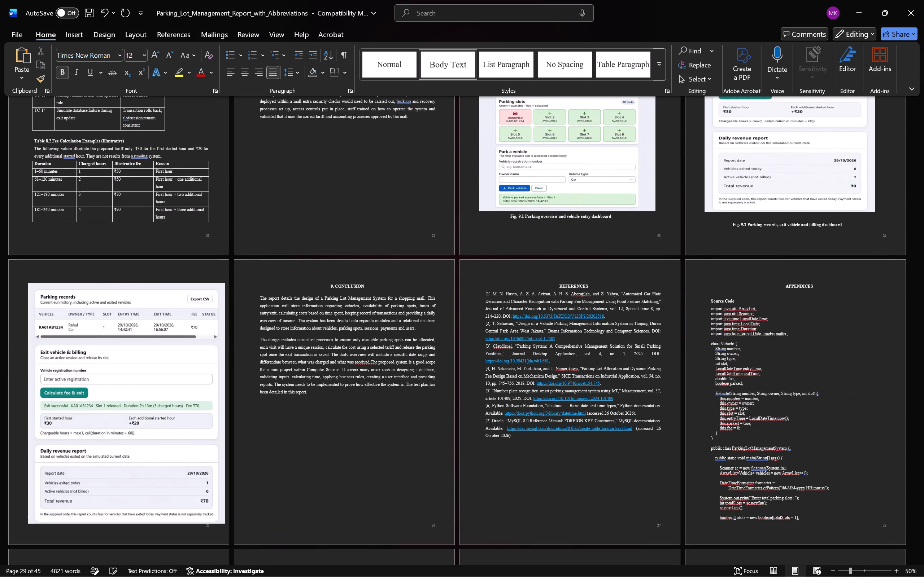
# Shrink the after-exit Parking records screenshot to about the text width, leaving caption space below it.
pyautogui.click(83, 461)
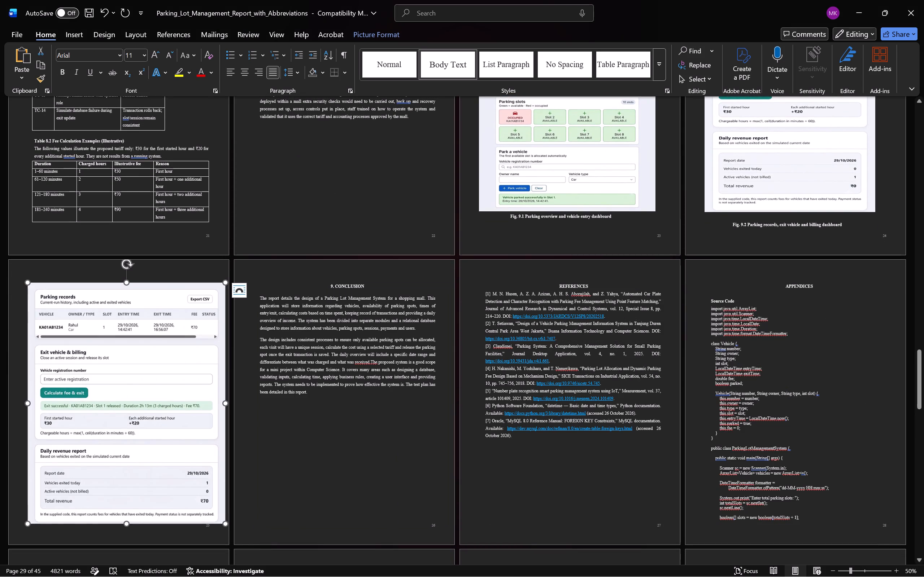
pyautogui.moveTo(226, 525); pyautogui.dragTo(187, 498)
pyautogui.moveTo(206, 389); pyautogui.dragTo(194, 389)
pyautogui.moveTo(204, 498); pyautogui.dragTo(198, 498)
pyautogui.click(179, 528)
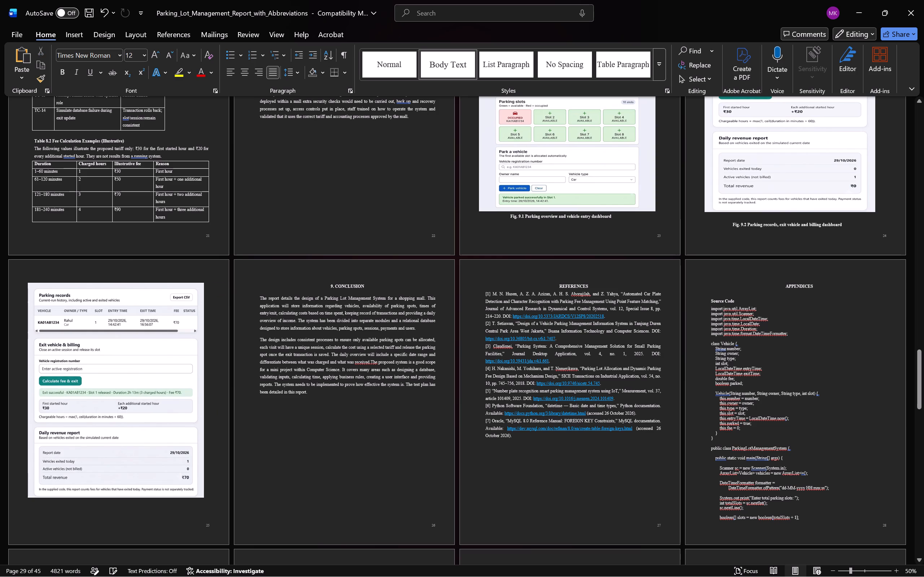
# Add a caption line below the after-exit screenshot, try pasting the clipboard content there, and undo the paste.
pyautogui.click(208, 499)
pyautogui.press('Return')
pyautogui.press('Return')
pyautogui.press('space')
pyautogui.hotkey('ctrl', 'v')
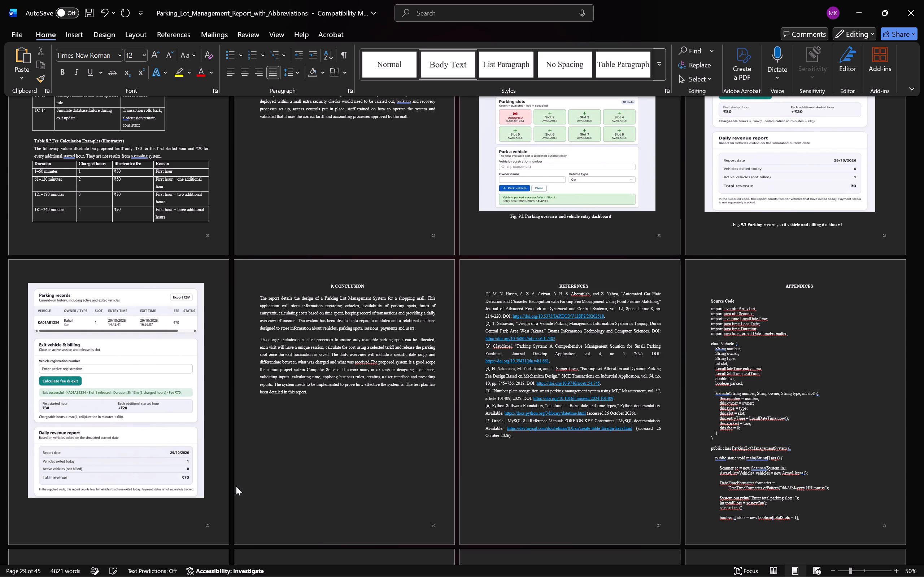
pyautogui.hotkey('ctrl', 'z')
# Copy the caption "Fig. 9.3 Parking records and billing after vehicle exit" from the ChatGPT report preview in Chrome as plain text.
pyautogui.hotkey('alt', 'Tab')
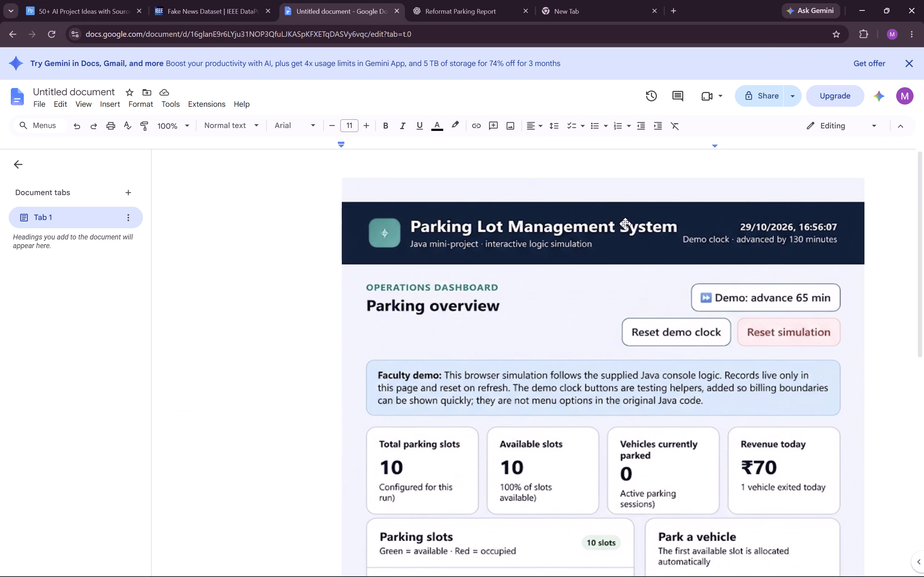
pyautogui.click(475, 0)
pyautogui.scroll(-2, 687, 296)
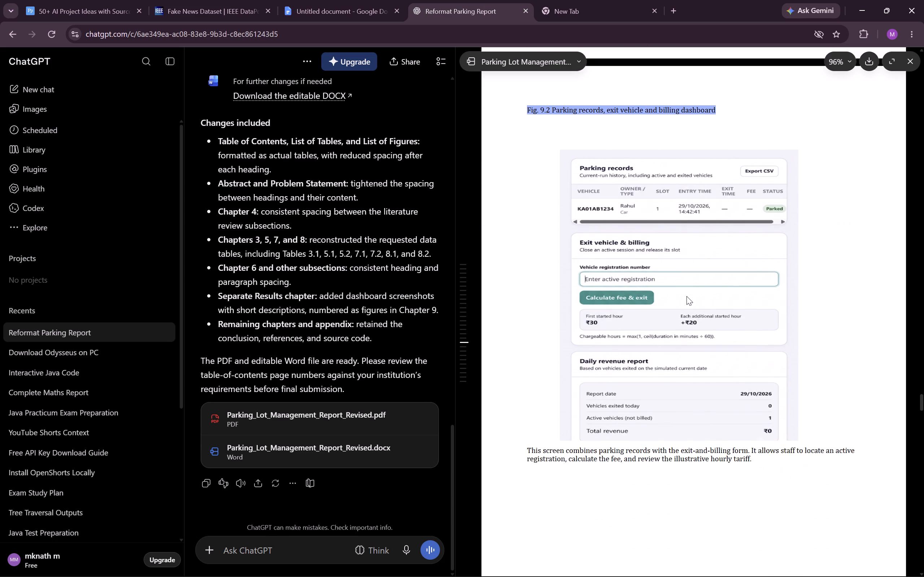
pyautogui.scroll(-5, 687, 296)
pyautogui.tripleClick(588, 227)
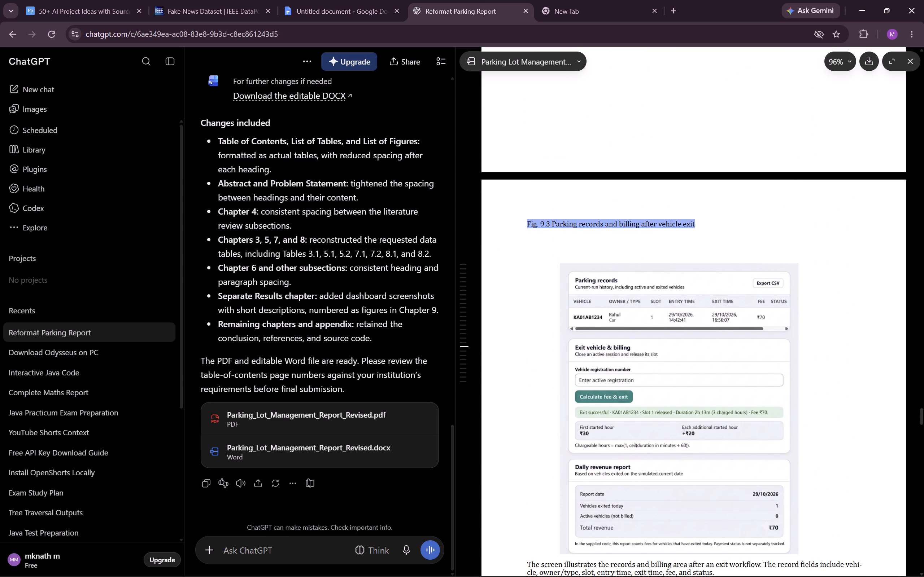
pyautogui.hotkey('ctrl', 'c')
pyautogui.click(548, 0)
pyautogui.hotkey('ctrl', 'v')
pyautogui.hotkey('ctrl', 'a')
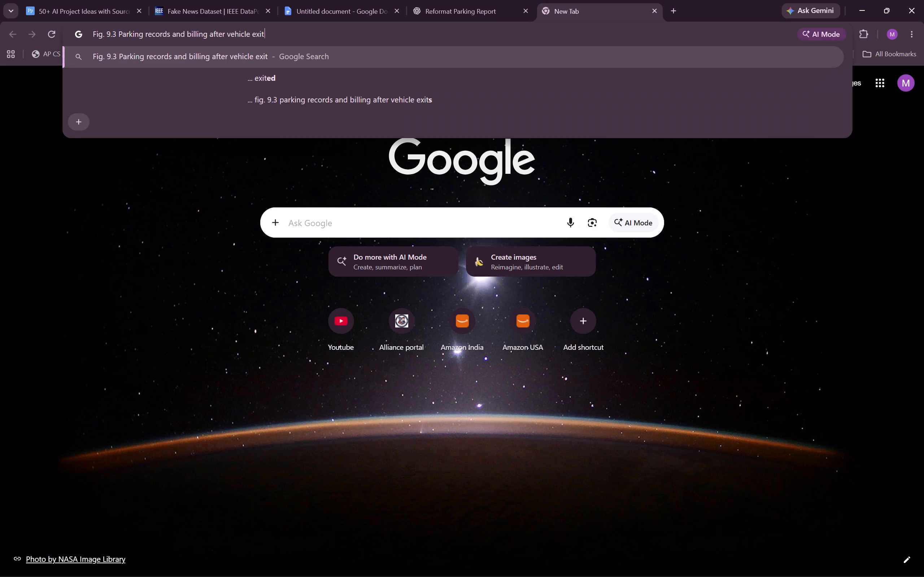
pyautogui.hotkey('ctrl', 'x')
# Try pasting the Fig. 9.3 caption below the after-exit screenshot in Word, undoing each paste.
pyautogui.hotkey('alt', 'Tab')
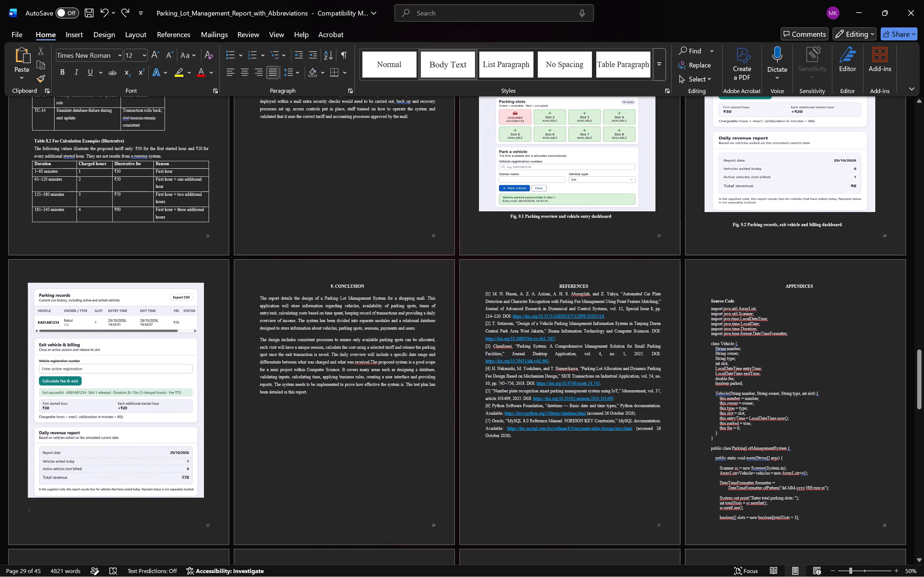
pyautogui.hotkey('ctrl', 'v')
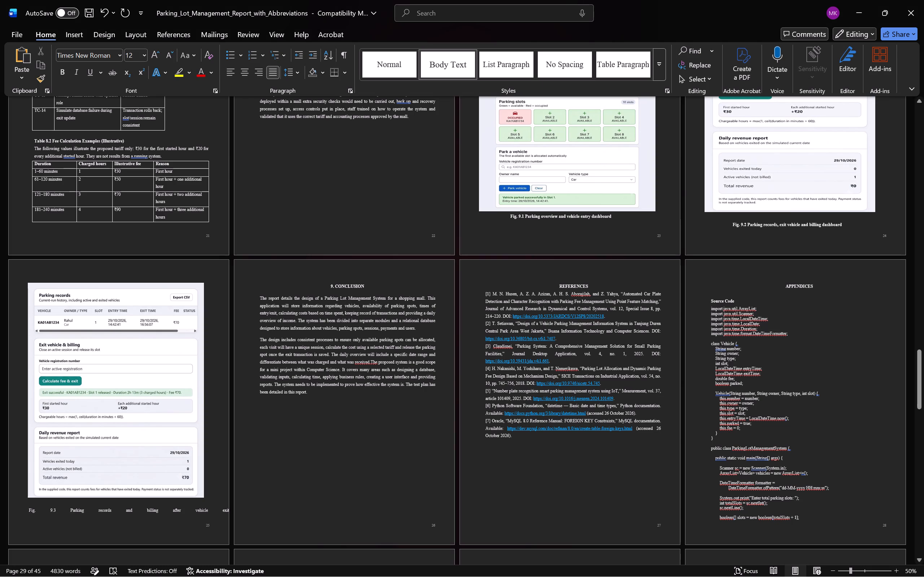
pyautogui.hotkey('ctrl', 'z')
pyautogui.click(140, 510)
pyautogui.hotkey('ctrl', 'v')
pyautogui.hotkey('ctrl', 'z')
# Copy the formatted Fig. 9.2 caption and paste it below the after-exit Parking records screenshot.
pyautogui.tripleClick(746, 226)
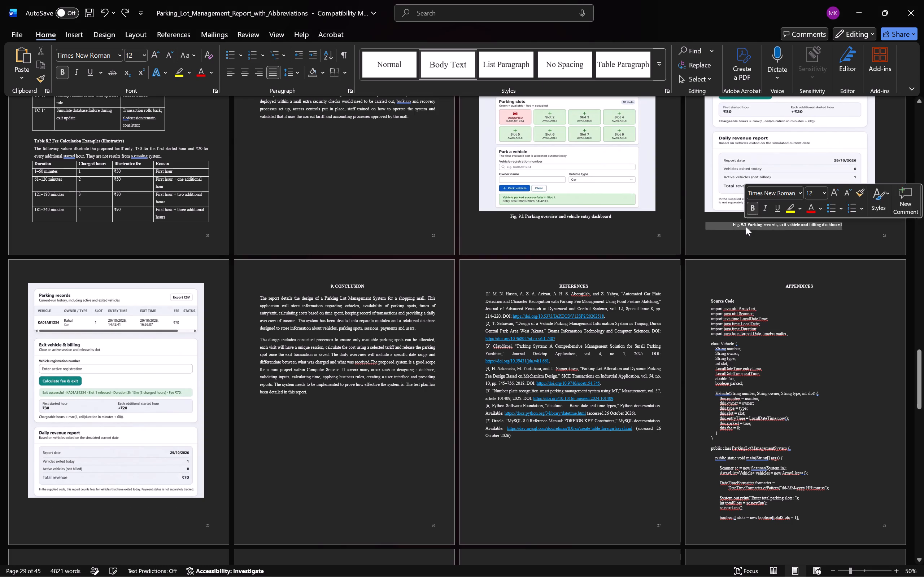
pyautogui.hotkey('ctrl', 'c')
pyautogui.click(163, 516)
pyautogui.hotkey('ctrl', 'v')
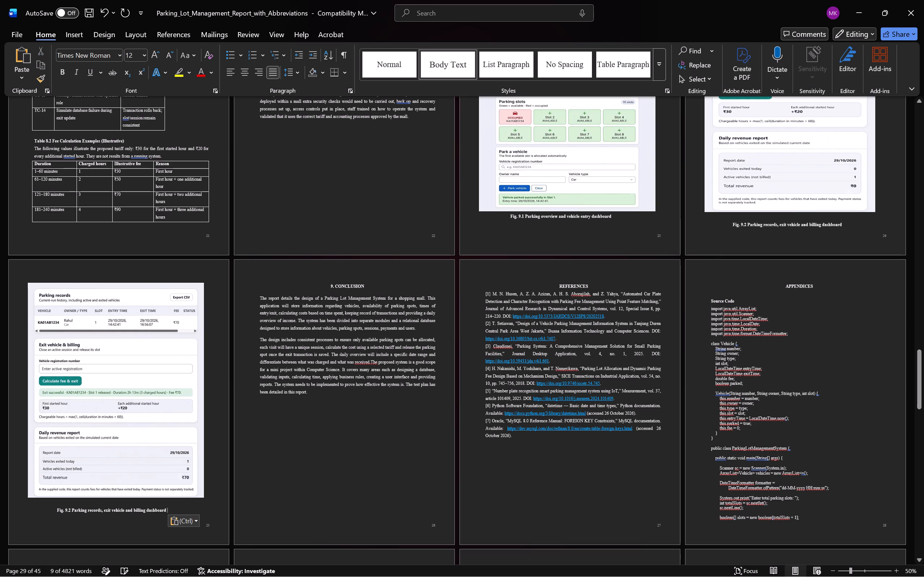
# Copy the caption "Fig. 9.3 Parking records and billing after vehicle exit" from the ChatGPT report preview in Chrome, stripping its formatting.
pyautogui.tripleClick(140, 513)
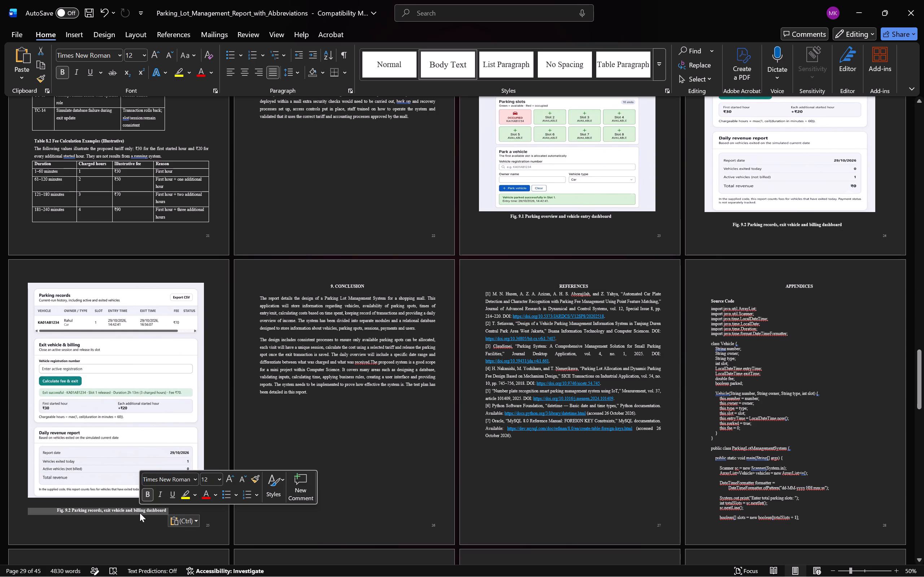
pyautogui.hotkey('alt', 'Tab')
pyautogui.click(521, 0)
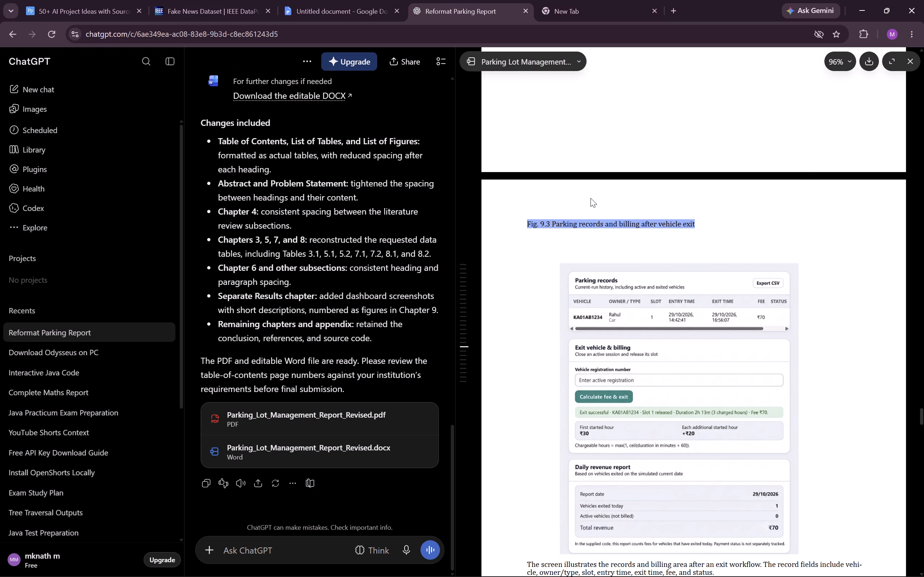
pyautogui.hotkey('ctrl', 'c')
pyautogui.click(589, 0)
pyautogui.hotkey('ctrl', 'v')
pyautogui.hotkey('ctrl', 'a')
pyautogui.hotkey('ctrl', 'x')
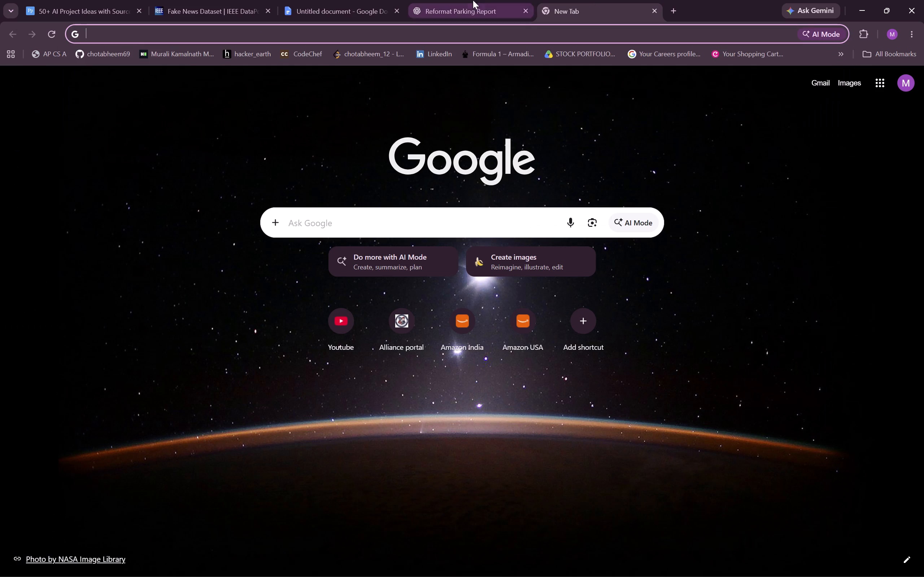
pyautogui.click(471, 0)
pyautogui.click(329, 0)
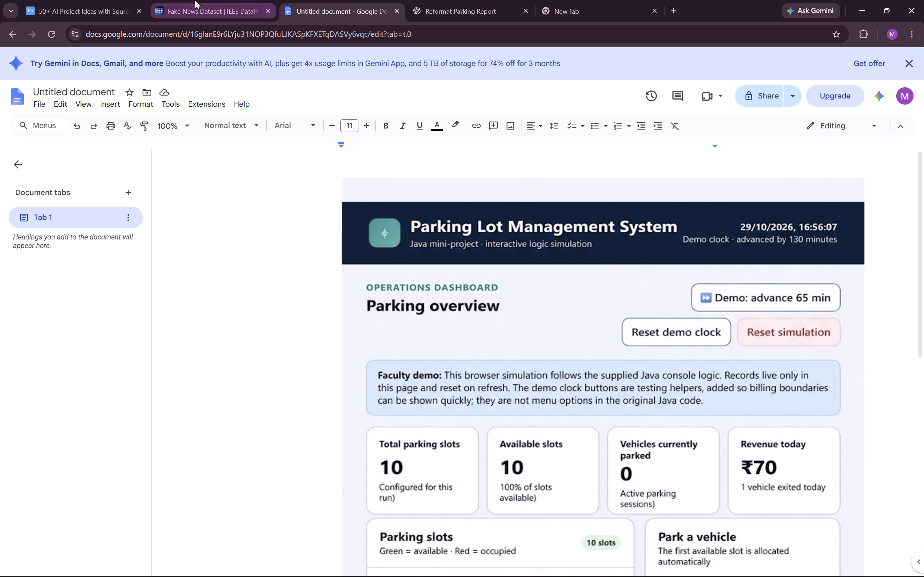
pyautogui.click(193, 1)
pyautogui.click(483, 1)
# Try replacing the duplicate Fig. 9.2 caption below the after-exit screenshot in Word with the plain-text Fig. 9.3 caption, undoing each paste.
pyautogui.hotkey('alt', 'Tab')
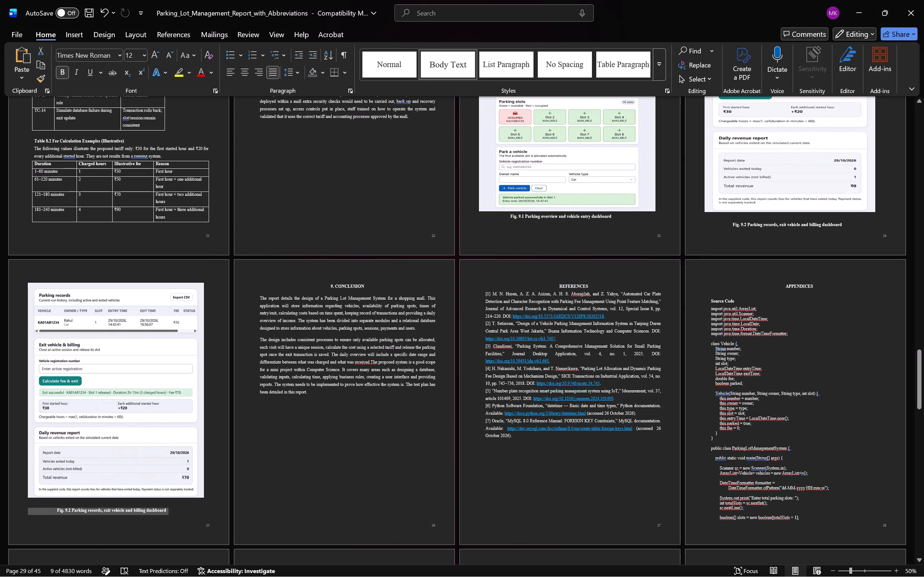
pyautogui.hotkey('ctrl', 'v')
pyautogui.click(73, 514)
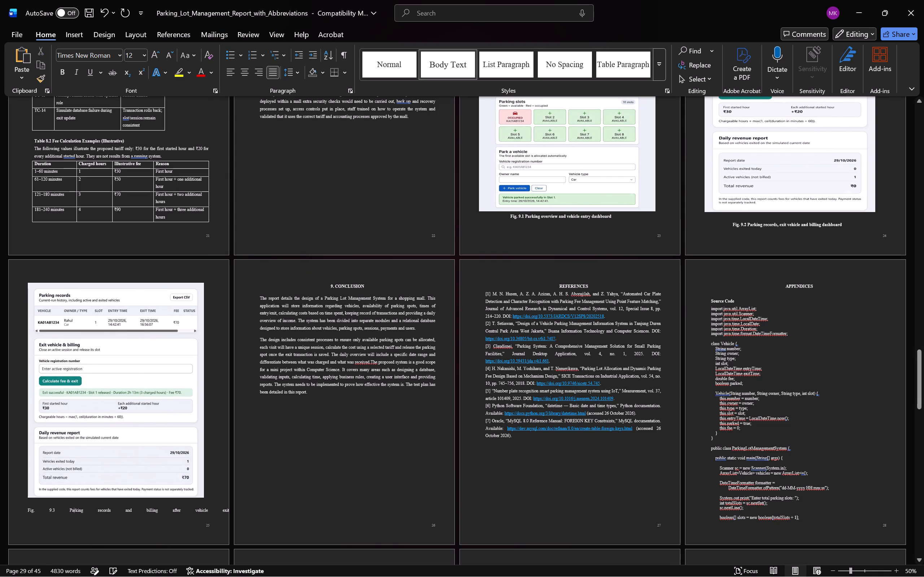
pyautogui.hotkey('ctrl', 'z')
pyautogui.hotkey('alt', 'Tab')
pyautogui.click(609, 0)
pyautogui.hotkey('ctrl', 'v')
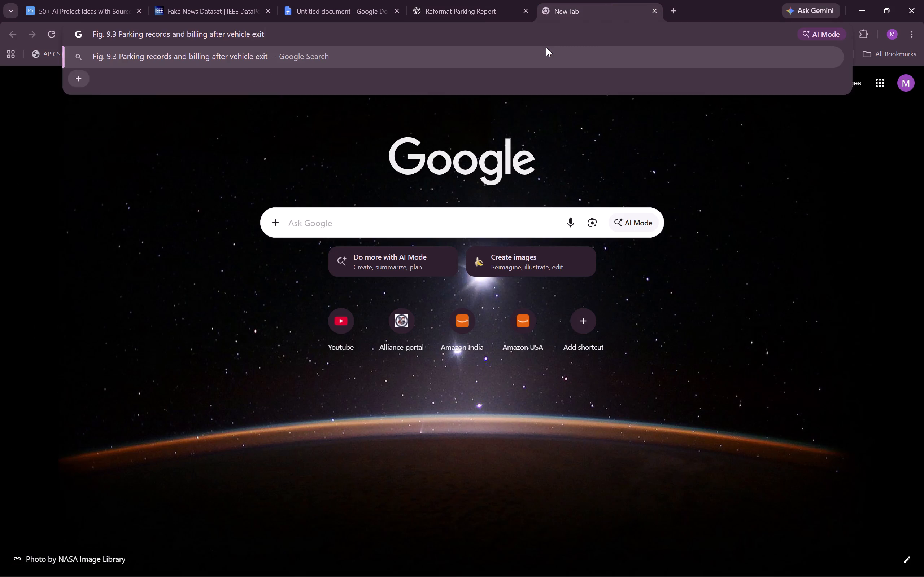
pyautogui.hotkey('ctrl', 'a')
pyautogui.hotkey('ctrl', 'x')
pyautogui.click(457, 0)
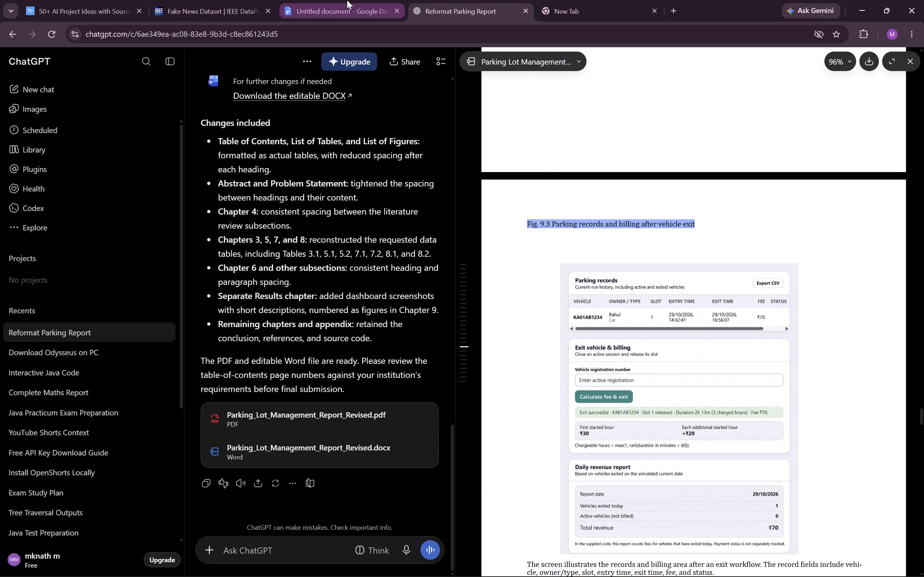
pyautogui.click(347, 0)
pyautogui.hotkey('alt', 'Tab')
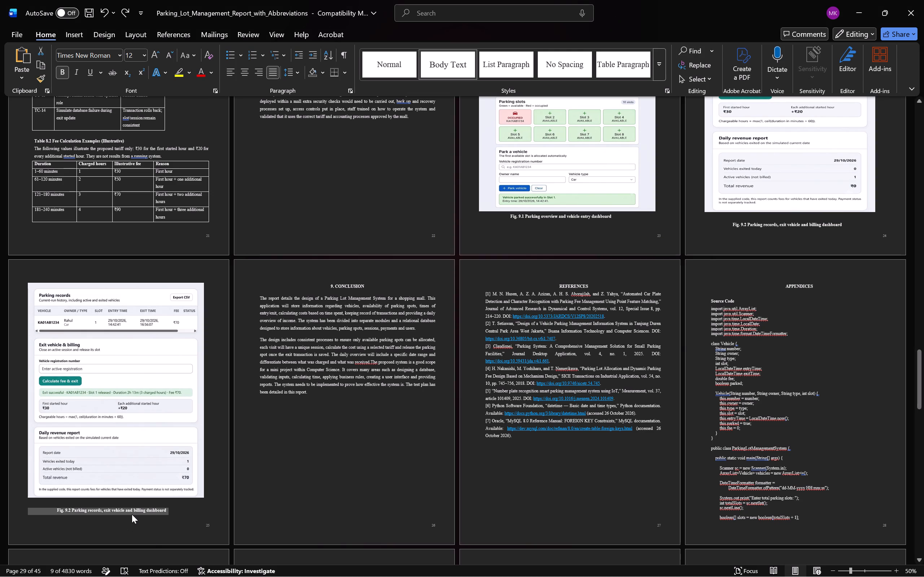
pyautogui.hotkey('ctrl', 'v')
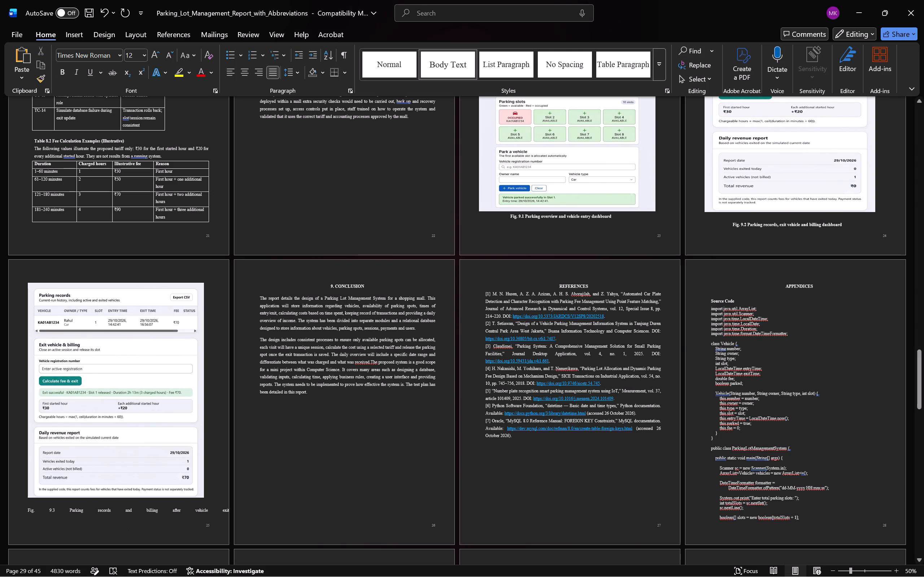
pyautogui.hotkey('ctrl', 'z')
# Paste "Fig. 9.3 Parking records and billing after vehicle exit" directly below the after-exit screenshot and delete the duplicate Fig. 9.2 caption.
pyautogui.click(191, 505)
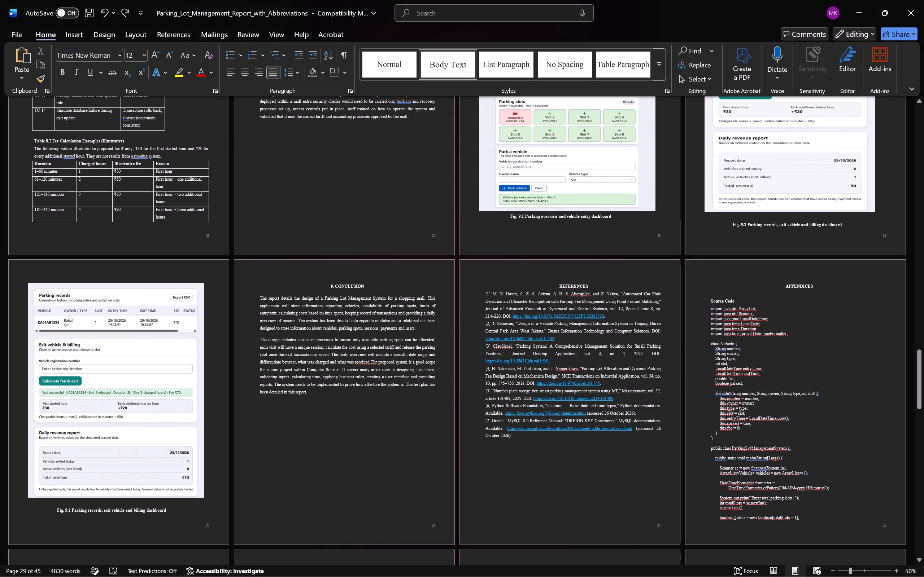
pyautogui.hotkey('ctrl', 'v')
pyautogui.tripleClick(166, 510)
pyautogui.press('BackSpace')
# Make the Fig. 9.3 caption bold and pad it with leading spaces so it sits centred below the screenshot.
pyautogui.tripleClick(110, 503)
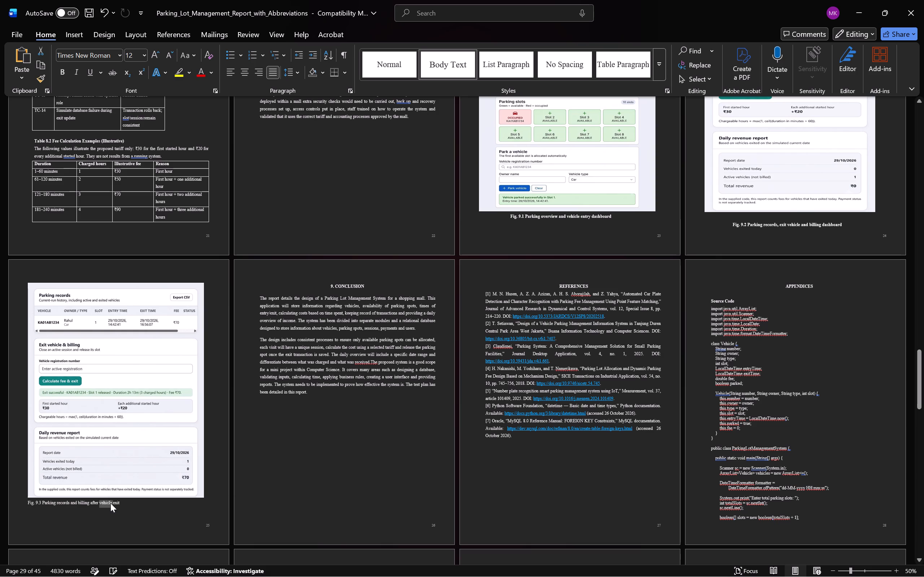
pyautogui.click(64, 70)
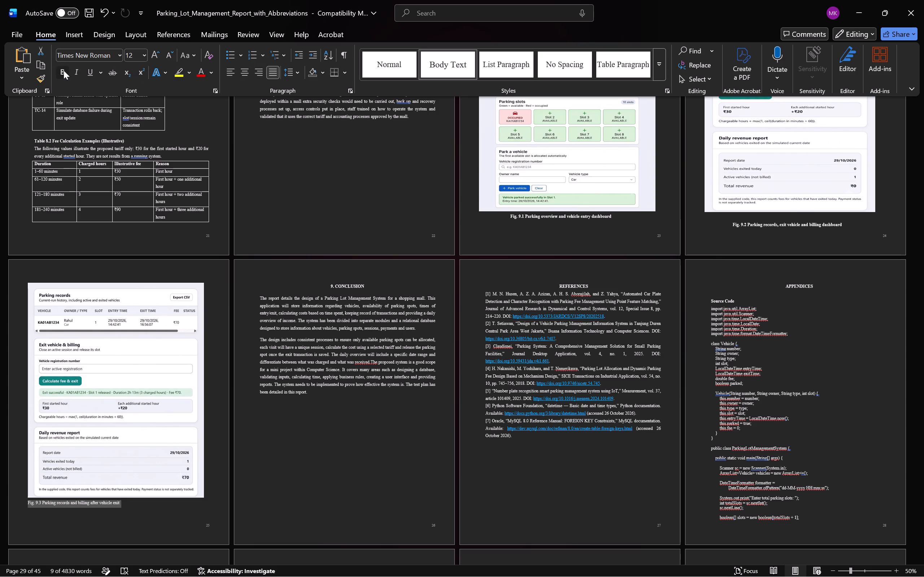
pyautogui.click(29, 507)
pyautogui.press('space')
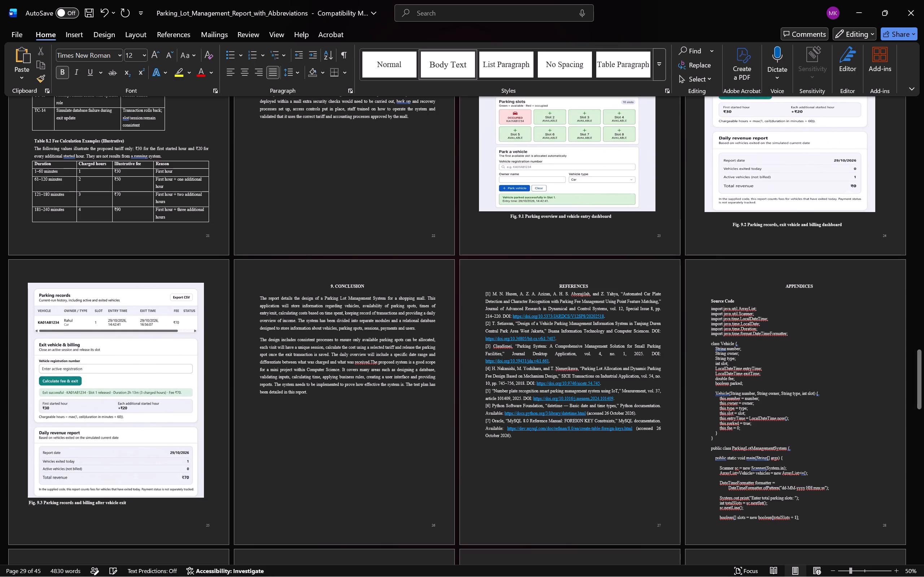
pyautogui.press('space')
pyautogui.press('space')
pyautogui.press('space')
pyautogui.press('space')
pyautogui.press('space')
pyautogui.press('space')
pyautogui.press('space')
pyautogui.press('space')
pyautogui.press('space')
pyautogui.press('space')
pyautogui.press('space')
pyautogui.press('space')
pyautogui.press('space')
pyautogui.press('space')
pyautogui.press('space')
pyautogui.press('space')
pyautogui.press('space')
pyautogui.press('space')
pyautogui.press('space')
pyautogui.press('space')
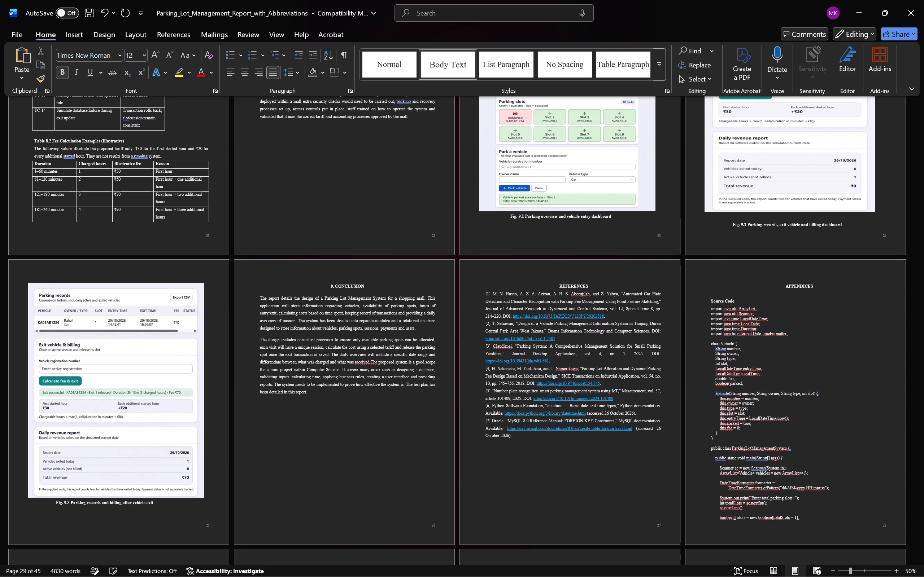
pyautogui.press('space')
pyautogui.press('space')
pyautogui.press('space')
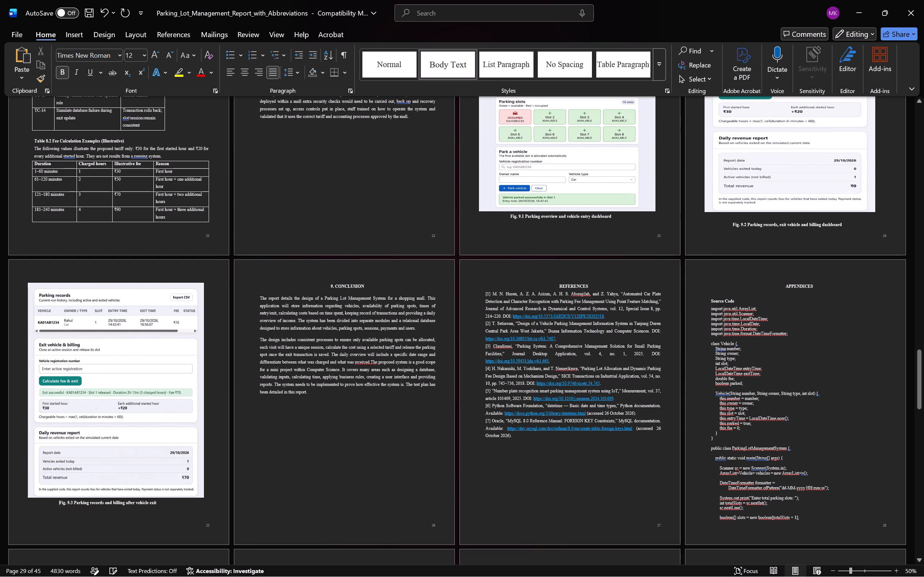
# Add blank lines after the Fig. 9.3 caption to open a new page before the Conclusion.
pyautogui.scroll(-1, 276, 499)
pyautogui.click(219, 395)
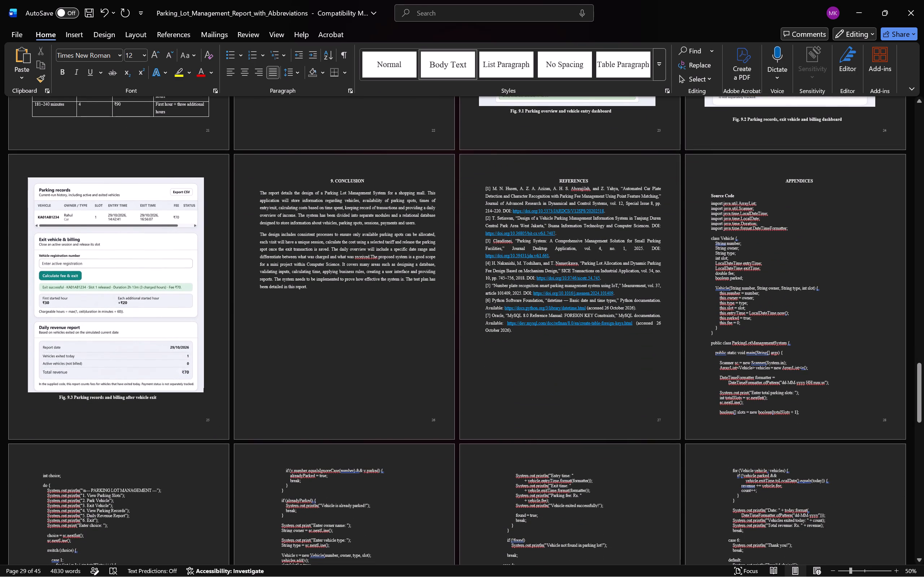
pyautogui.press('Down')
pyautogui.press('Return')
pyautogui.press('Return')
pyautogui.press('Return')
pyautogui.click(361, 223)
# Cut the Parking overview dashboard image from Google Docs, paste it onto the new page in Word, and remove the extra blank line before it.
pyautogui.hotkey('alt', 'Tab')
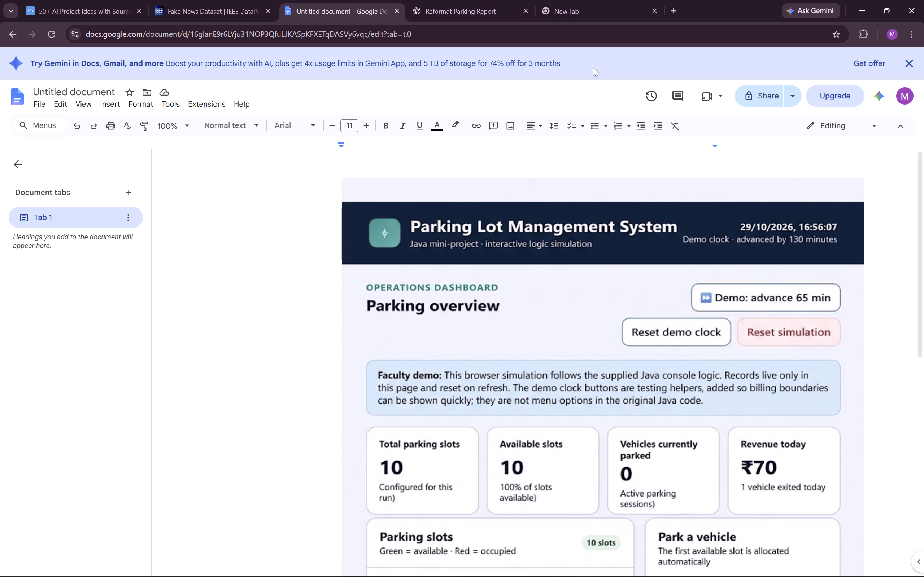
pyautogui.click(568, 283)
pyautogui.hotkey('ctrl', 'x')
pyautogui.hotkey('alt', 'Tab')
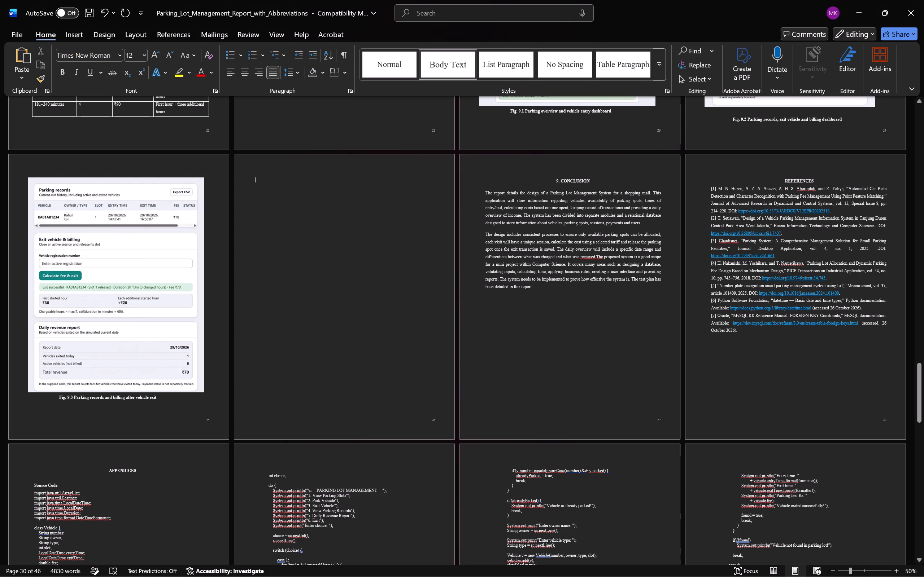
pyautogui.hotkey('ctrl', 'v')
pyautogui.click(425, 375)
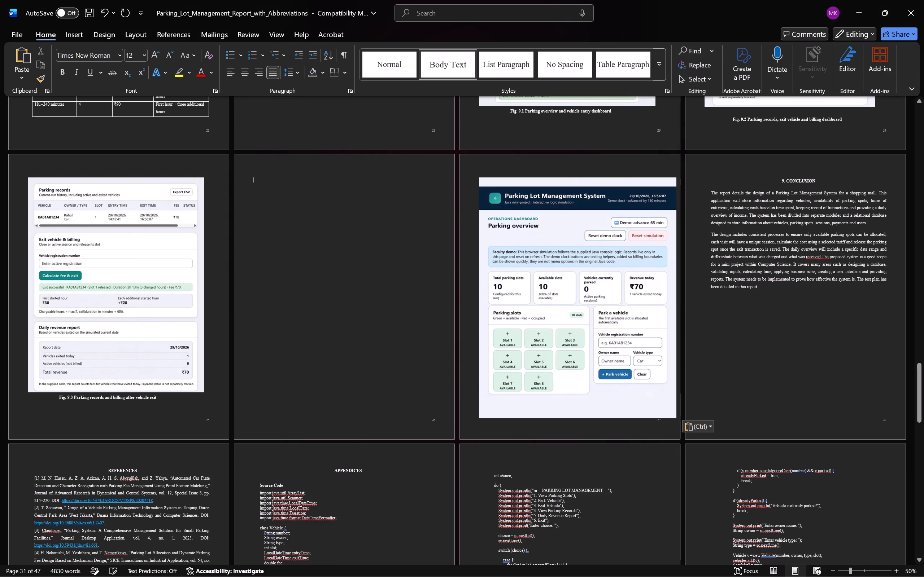
pyautogui.press('BackSpace')
# Shrink the pasted dashboard screenshot proportionally so it fits within the page margins with room for a caption.
pyautogui.click(423, 411)
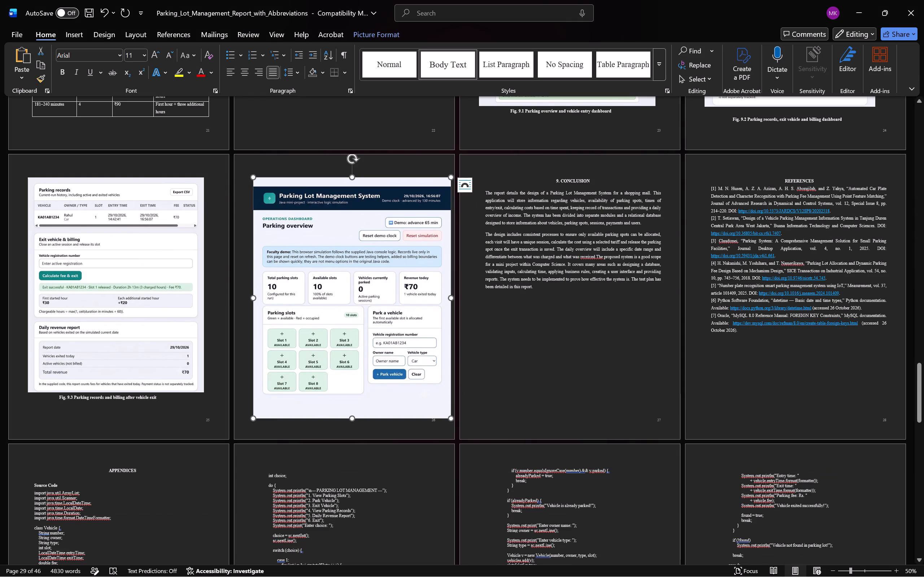
pyautogui.moveTo(450, 417); pyautogui.dragTo(408, 395)
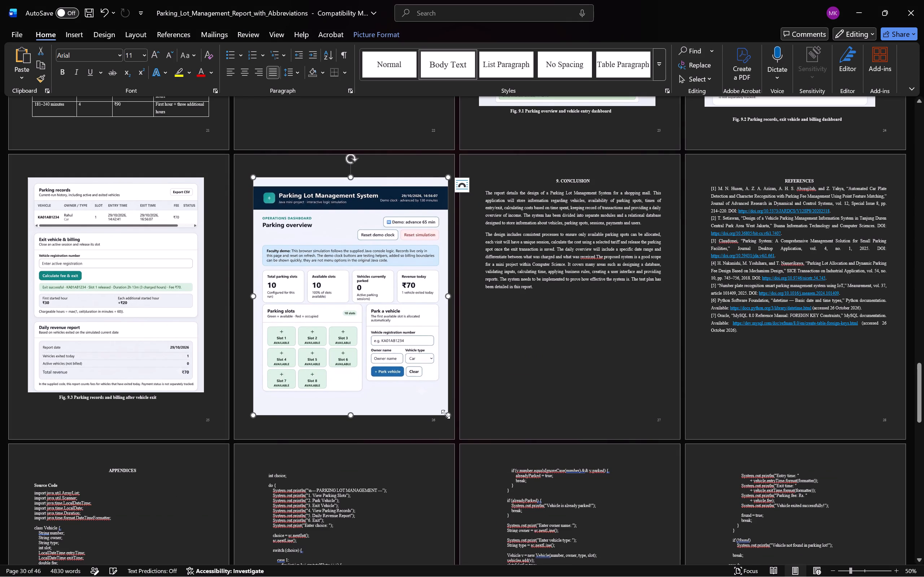
pyautogui.moveTo(446, 415); pyautogui.dragTo(427, 401)
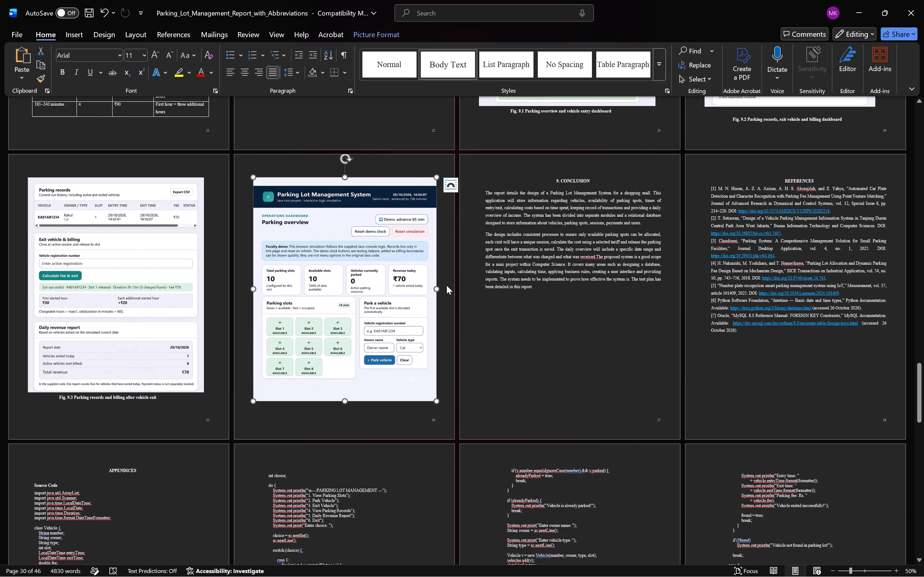
pyautogui.click(335, 404)
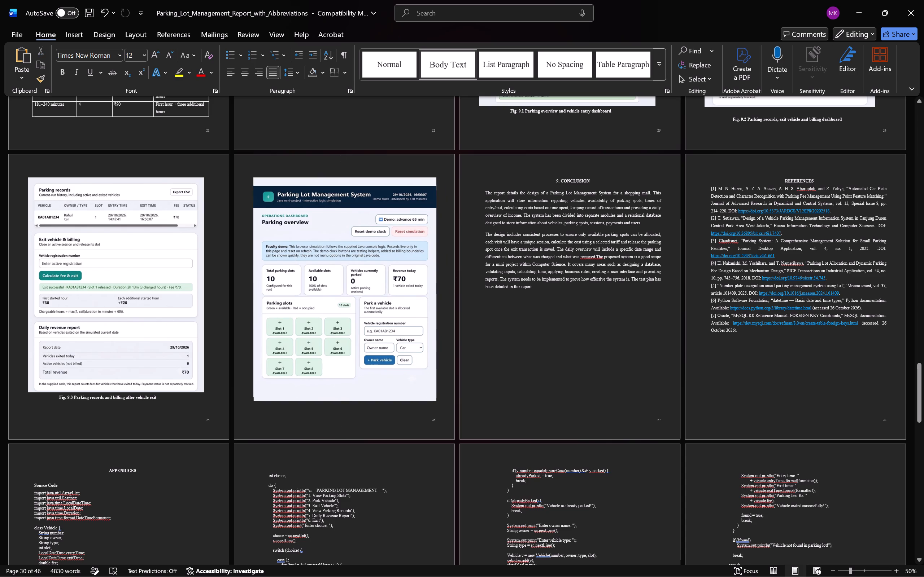
pyautogui.click(327, 406)
pyautogui.click(427, 381)
pyautogui.moveTo(437, 403); pyautogui.dragTo(422, 388)
pyautogui.click(436, 384)
pyautogui.press('Return')
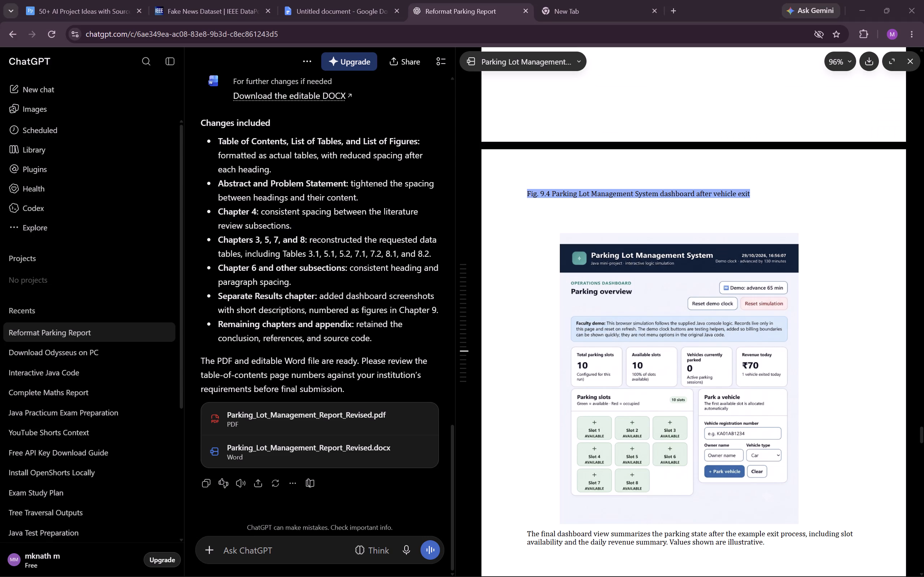
pyautogui.click(576, 0)
pyautogui.hotkey('ctrl', 'v')
pyautogui.hotkey('ctrl', 'a')
pyautogui.hotkey('ctrl', 'x')
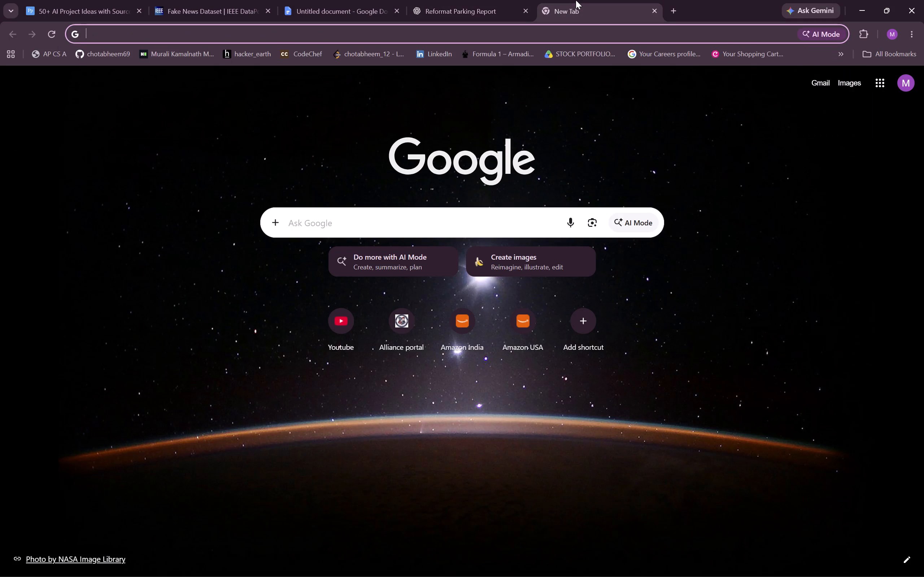
pyautogui.hotkey('alt', 'Tab')
pyautogui.hotkey('ctrl', 'v')
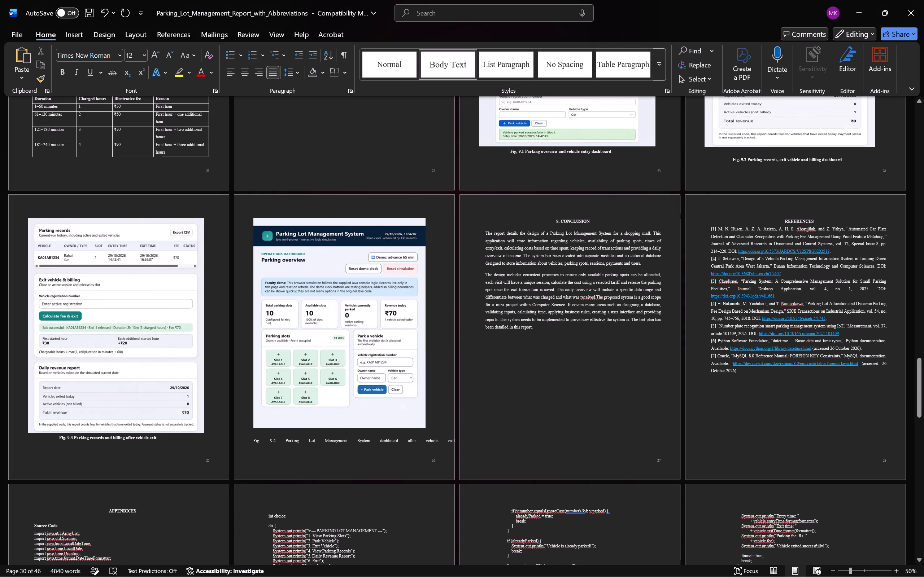
# Undo the justified paste, left-align the caption line below the dashboard screenshot, and paste the Fig. 9.4 caption again.
pyautogui.hotkey('ctrl', 'z')
pyautogui.press('BackSpace')
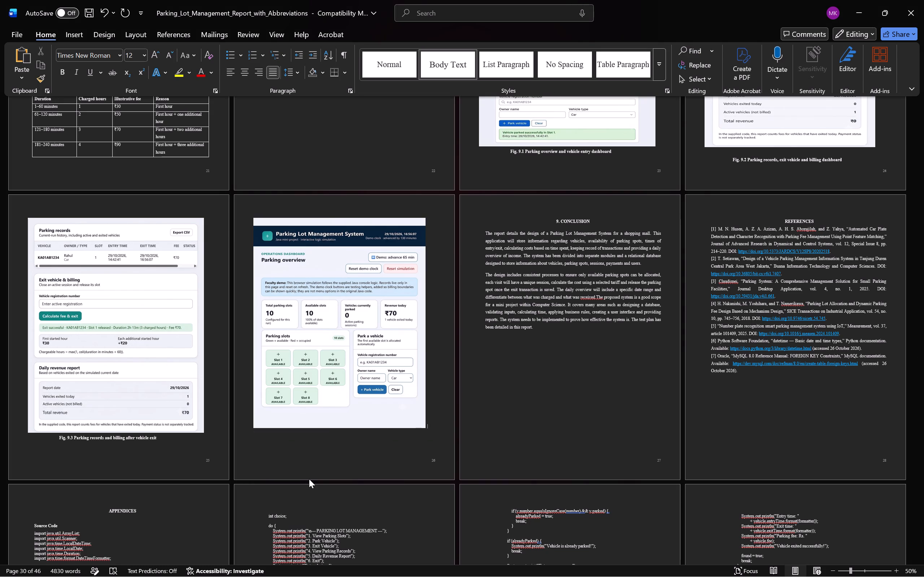
pyautogui.press('Return')
pyautogui.hotkey('ctrl', 'v')
pyautogui.hotkey('ctrl', 'z')
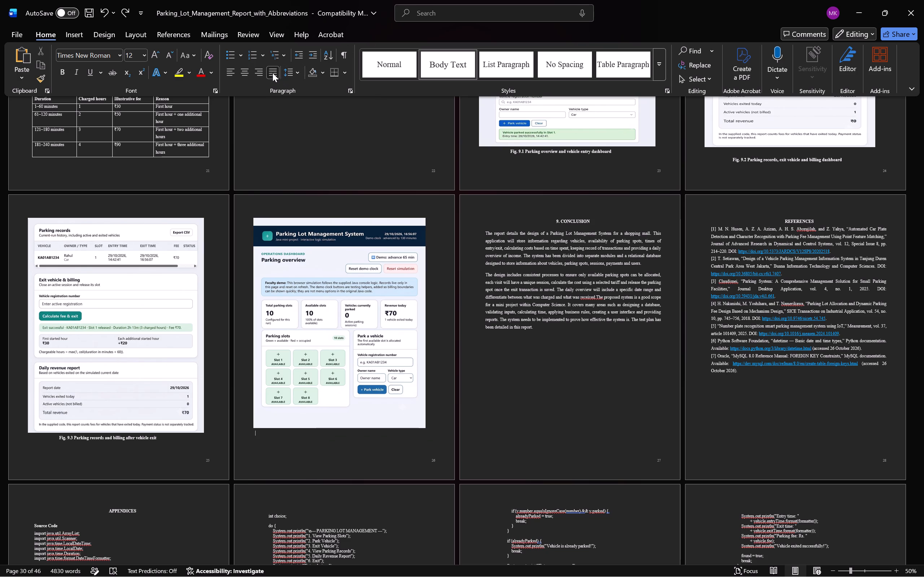
pyautogui.click(273, 73)
pyautogui.hotkey('ctrl', 'v')
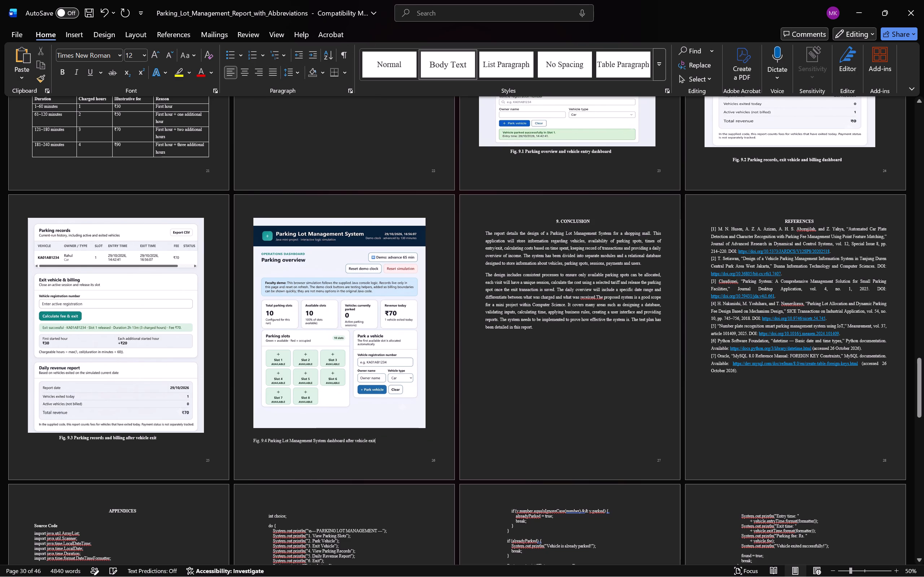
# Make the Fig. 9.4 caption below the dashboard screenshot bold.
pyautogui.tripleClick(305, 440)
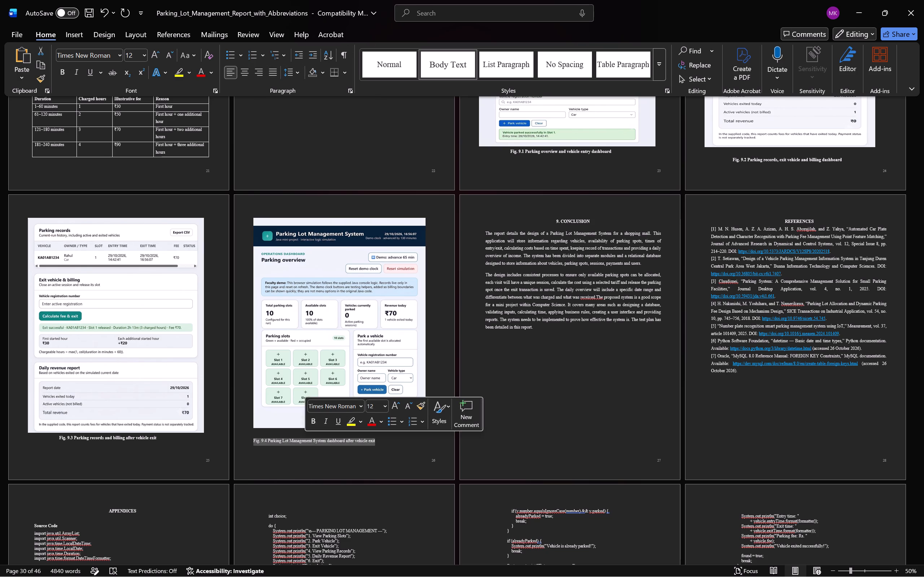
pyautogui.click(62, 70)
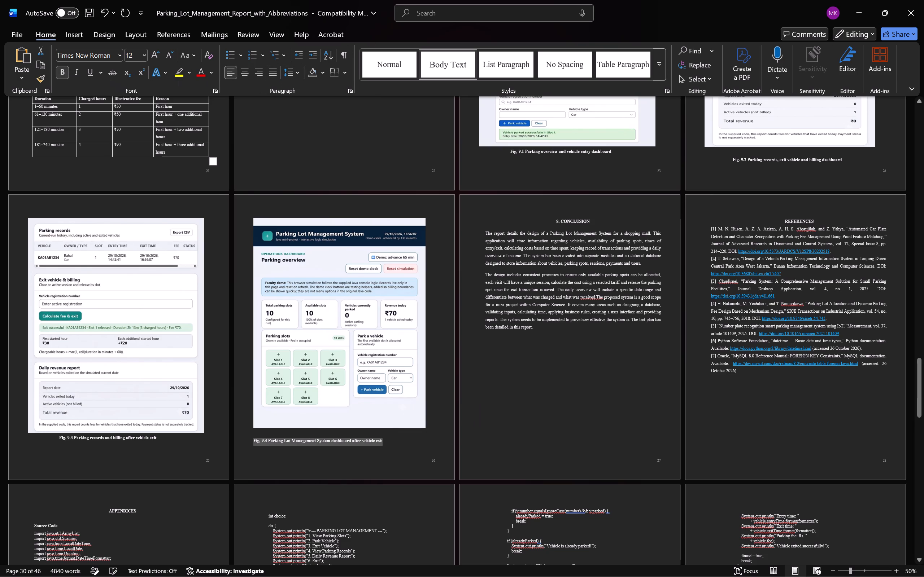
pyautogui.click(352, 437)
pyautogui.tripleClick(270, 442)
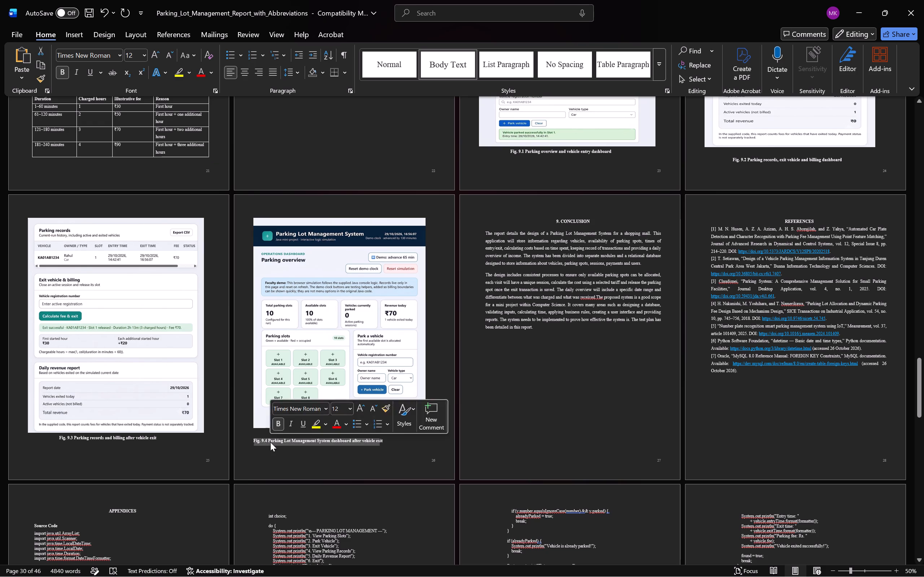
pyautogui.press('space')
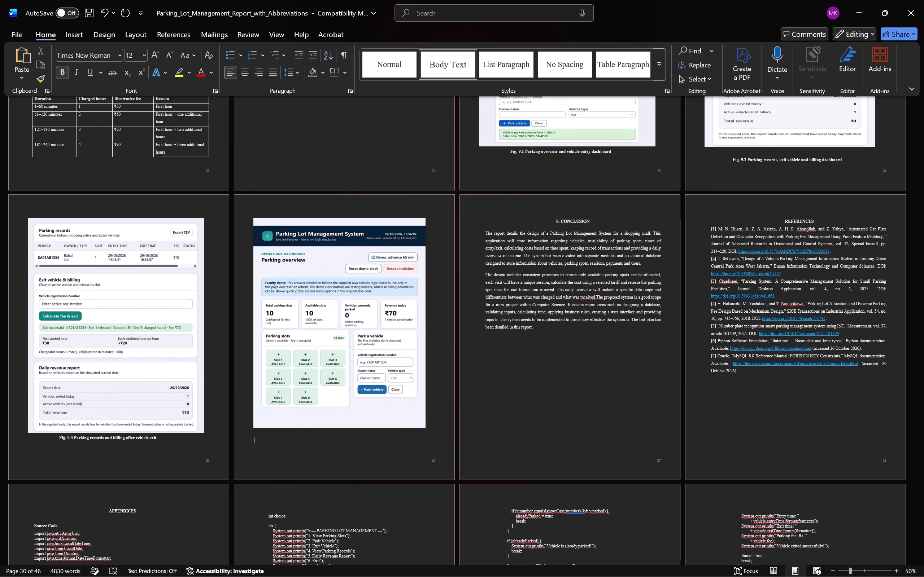
pyautogui.hotkey('ctrl', 'z')
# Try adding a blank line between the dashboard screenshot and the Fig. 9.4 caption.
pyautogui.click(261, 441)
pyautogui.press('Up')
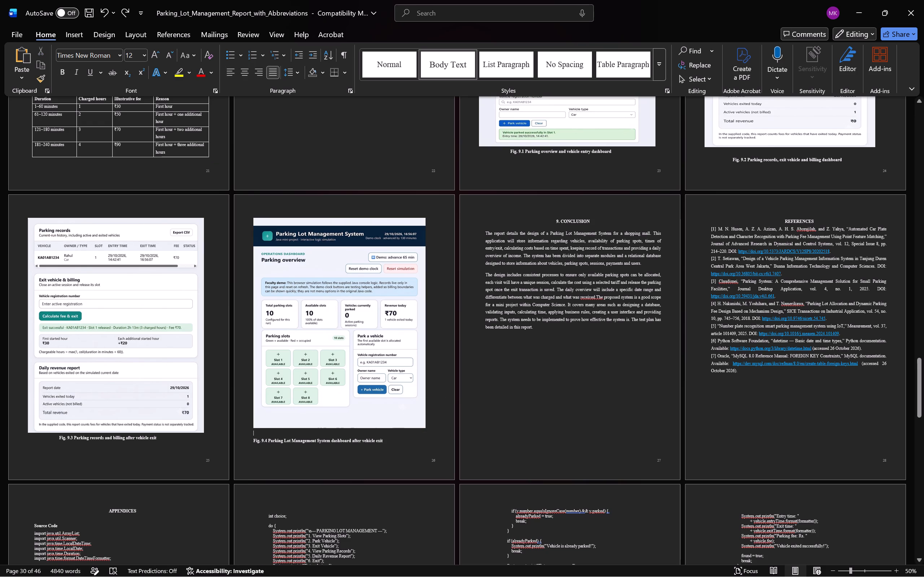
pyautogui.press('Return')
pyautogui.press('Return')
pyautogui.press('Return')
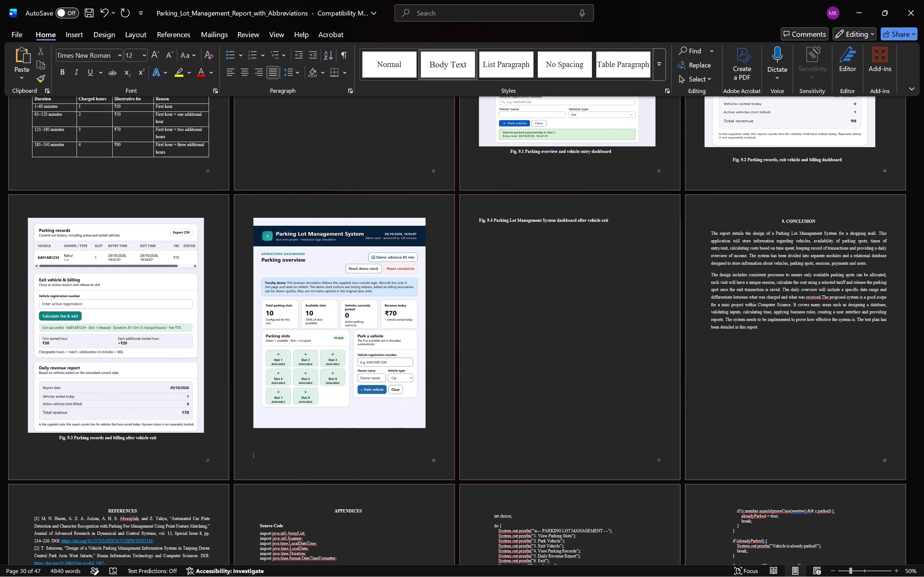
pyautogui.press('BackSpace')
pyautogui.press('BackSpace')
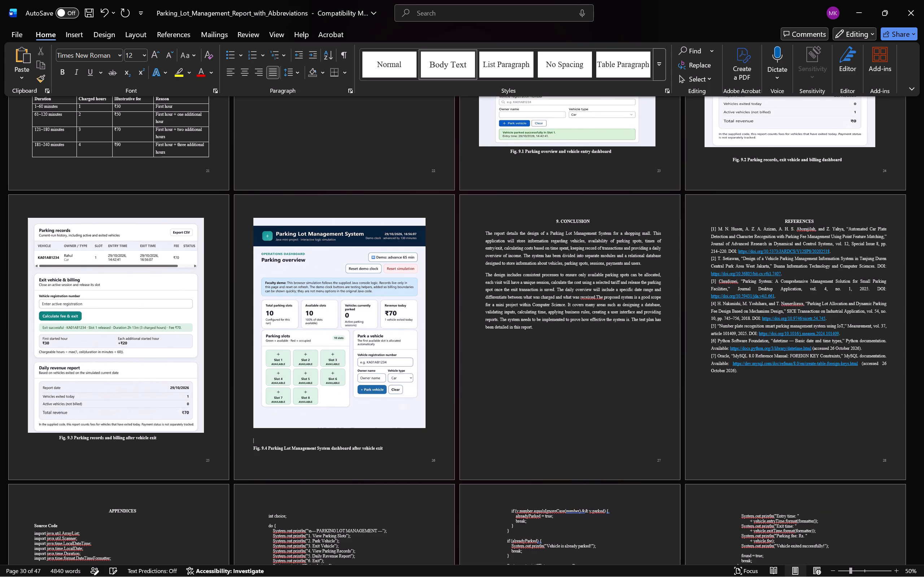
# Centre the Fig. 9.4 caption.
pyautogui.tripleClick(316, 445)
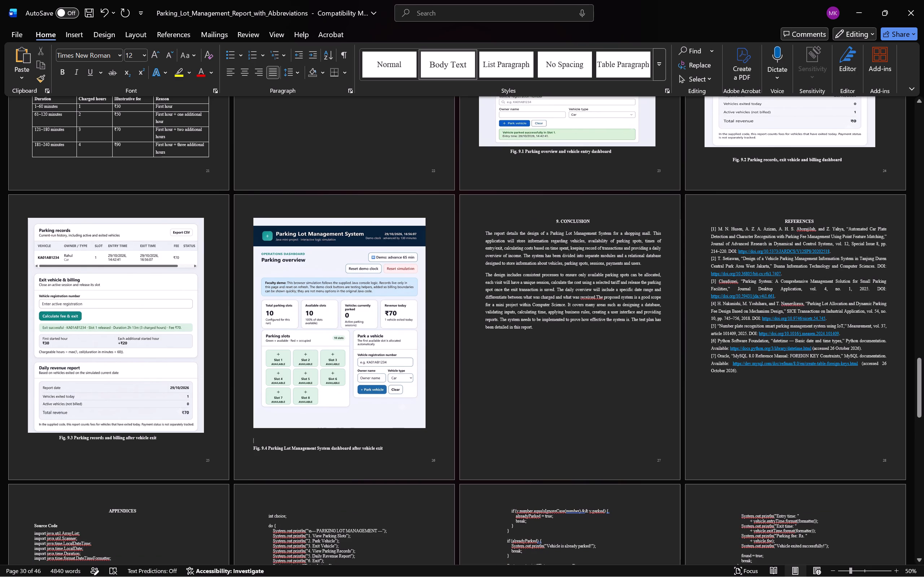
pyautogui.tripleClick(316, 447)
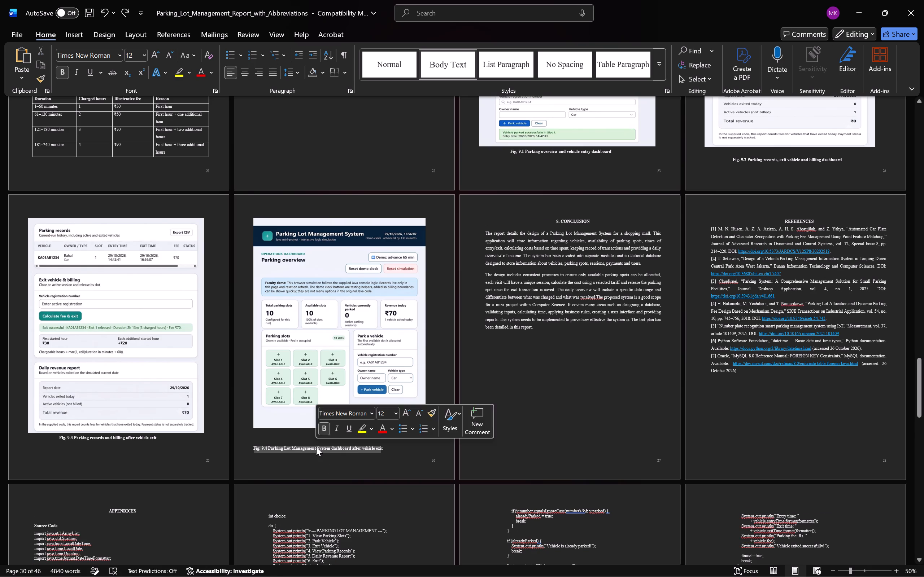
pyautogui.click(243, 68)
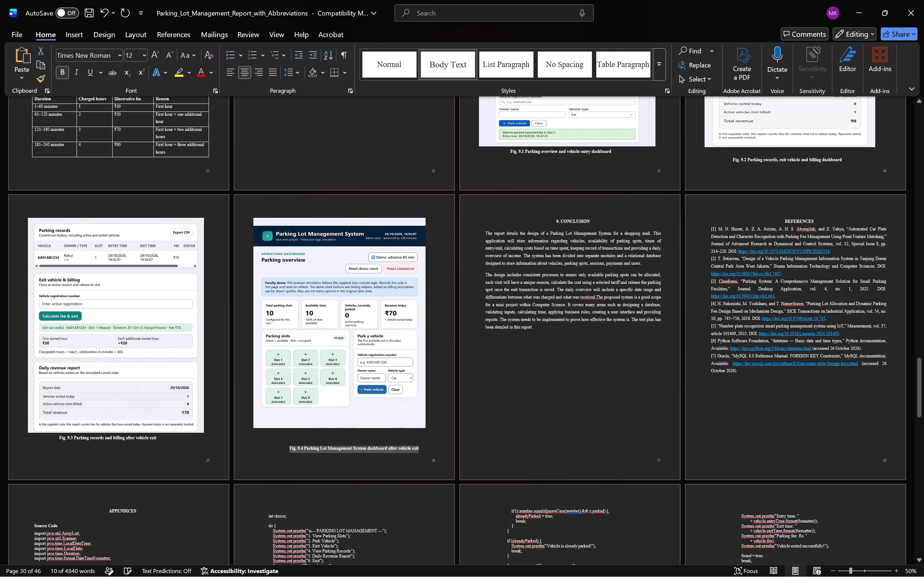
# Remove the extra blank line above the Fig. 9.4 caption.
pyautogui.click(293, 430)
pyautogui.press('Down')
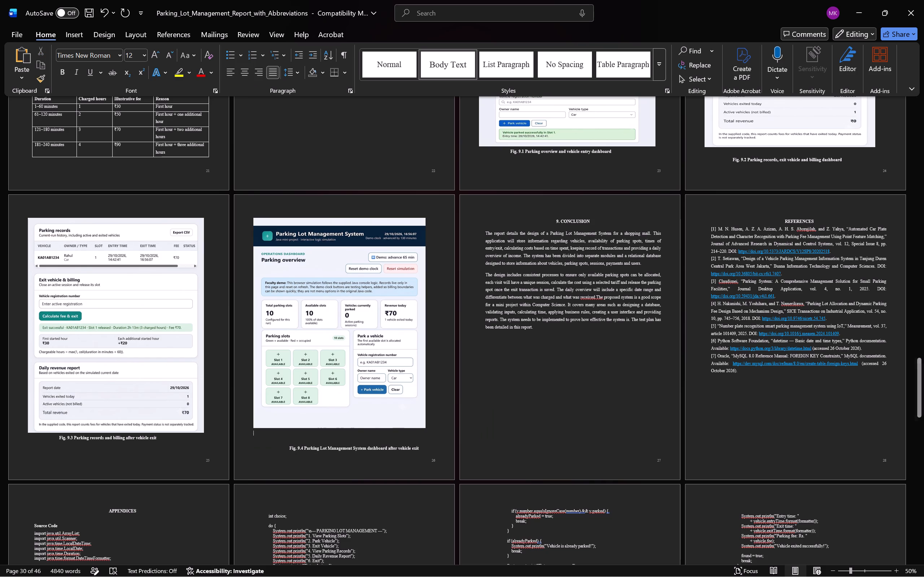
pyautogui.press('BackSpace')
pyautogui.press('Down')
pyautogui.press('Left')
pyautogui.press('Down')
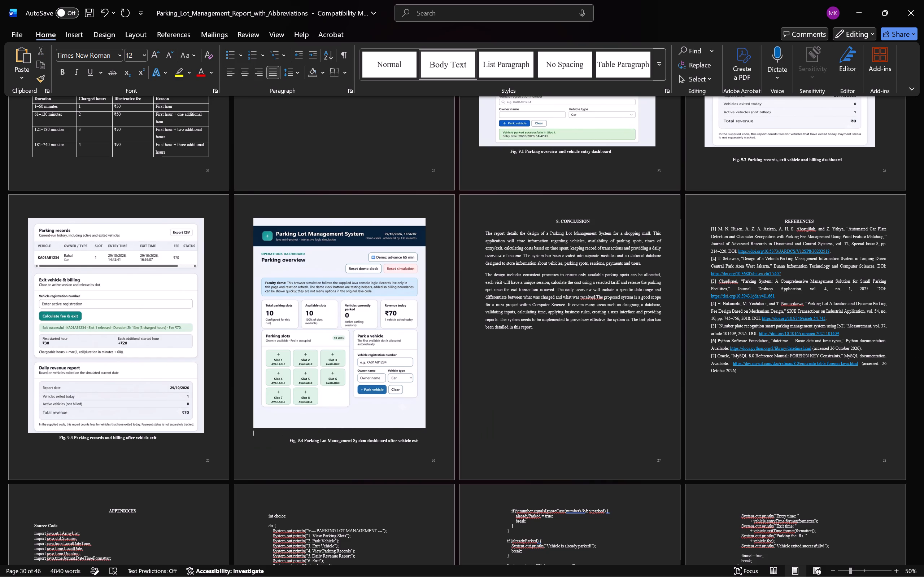
# Left-align the Fig. 9.4 caption and indent it with leading spaces so it sits beneath the dashboard screenshot.
pyautogui.tripleClick(289, 439)
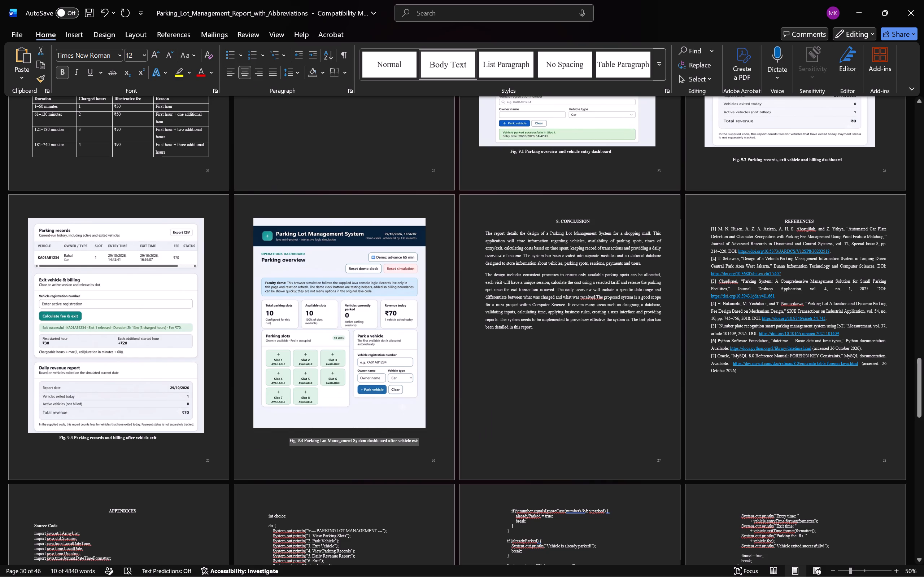
pyautogui.click(232, 69)
pyautogui.click(252, 439)
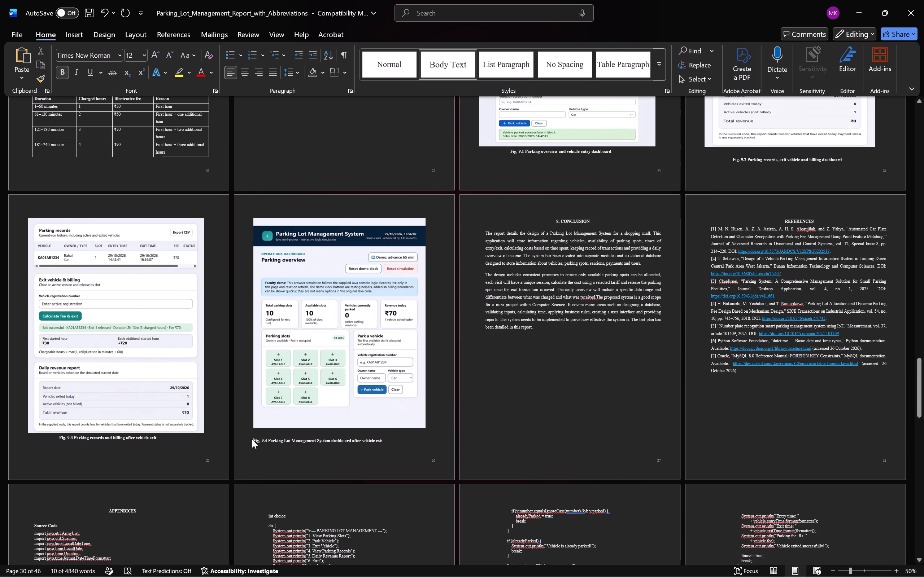
pyautogui.press('space')
pyautogui.press('space')
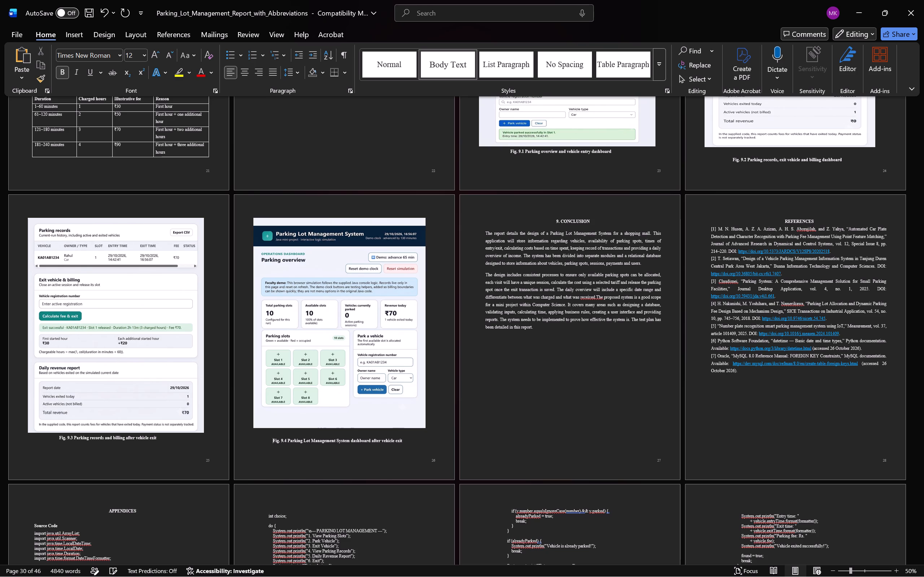
# Renumber the CONCLUSION heading as section 10.
pyautogui.click(558, 351)
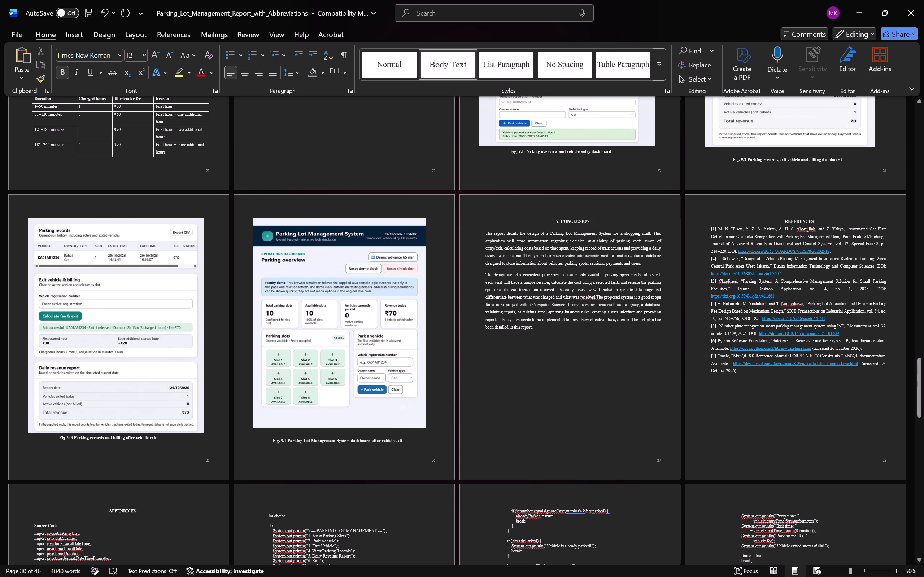
pyautogui.scroll(5, 552, 349)
pyautogui.moveTo(552, 349); pyautogui.dragTo(542, 418)
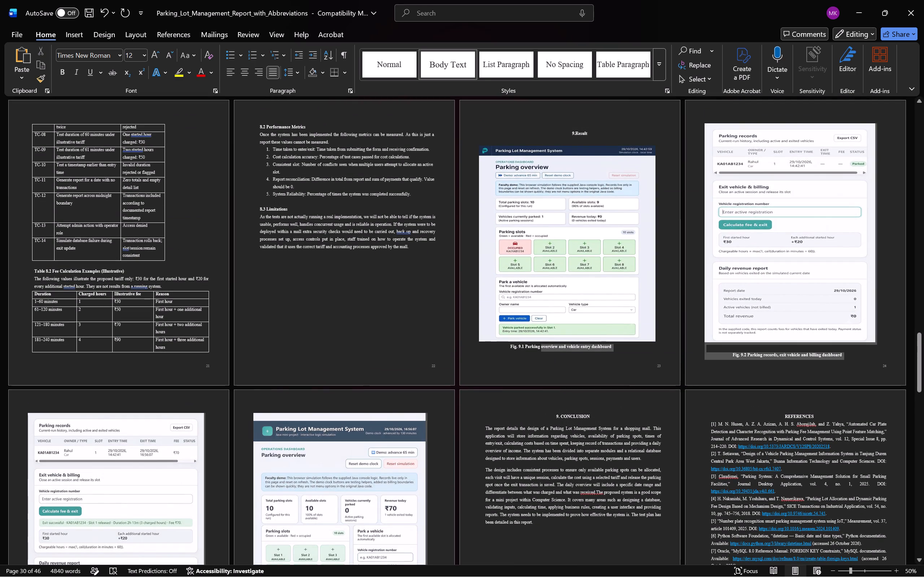
pyautogui.moveTo(542, 418); pyautogui.dragTo(575, 136)
pyautogui.click(575, 136)
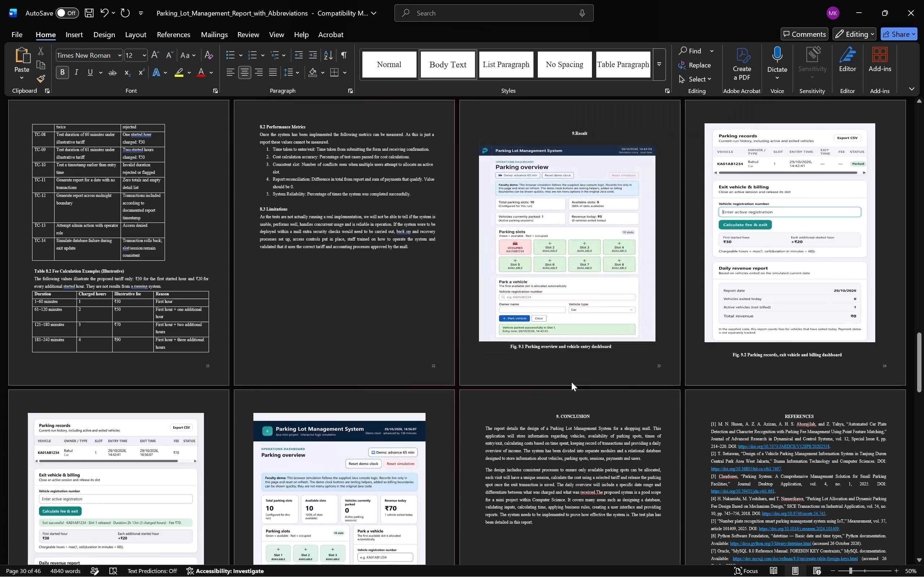
pyautogui.tripleClick(567, 415)
pyautogui.click(557, 415)
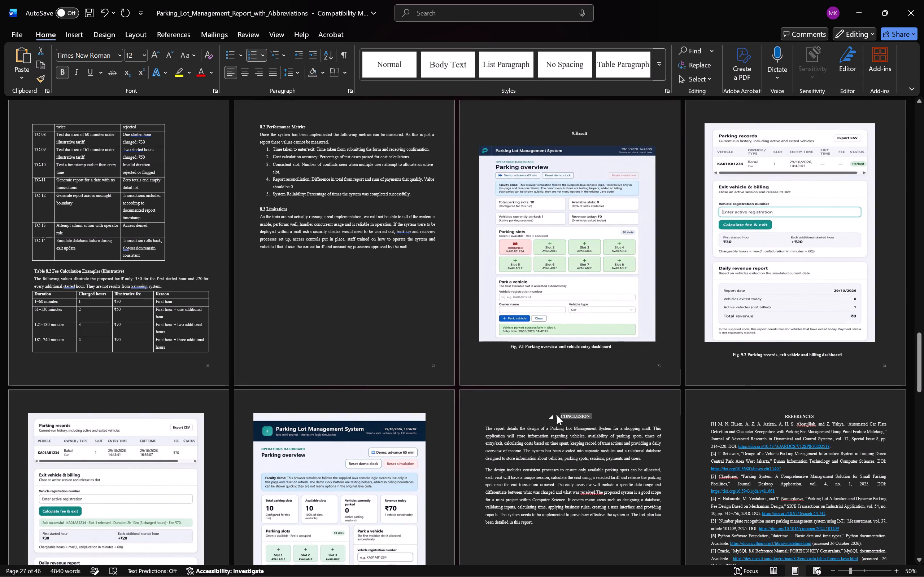
pyautogui.click(558, 416)
pyautogui.press('BackSpace')
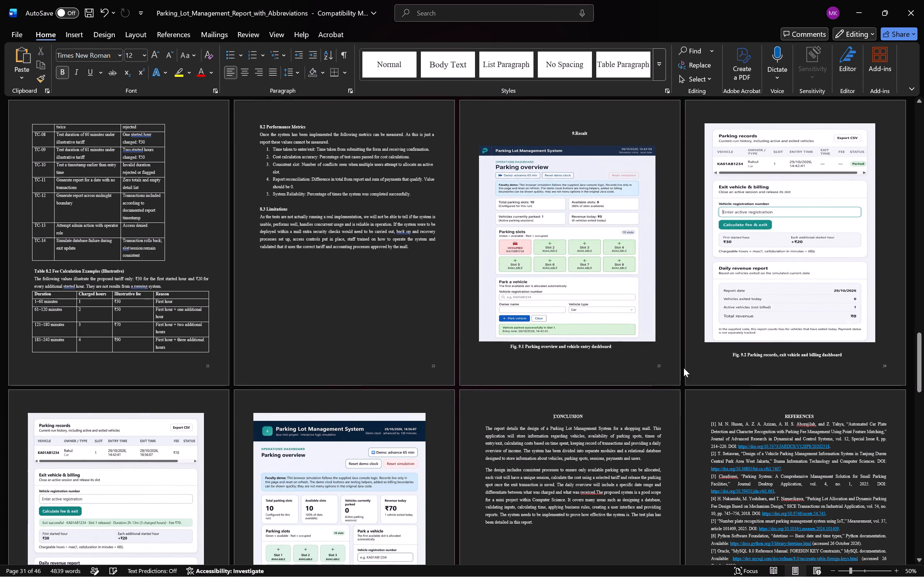
pyautogui.write('10')
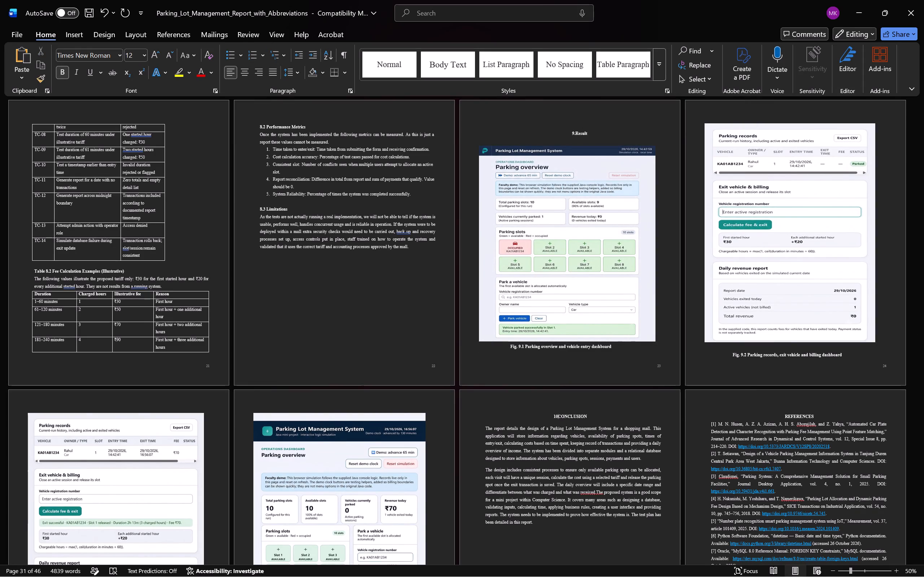
pyautogui.press('.')
# Delete the blank pages at the end of the report after the Appendices source code.
pyautogui.scroll(-2, 831, 496)
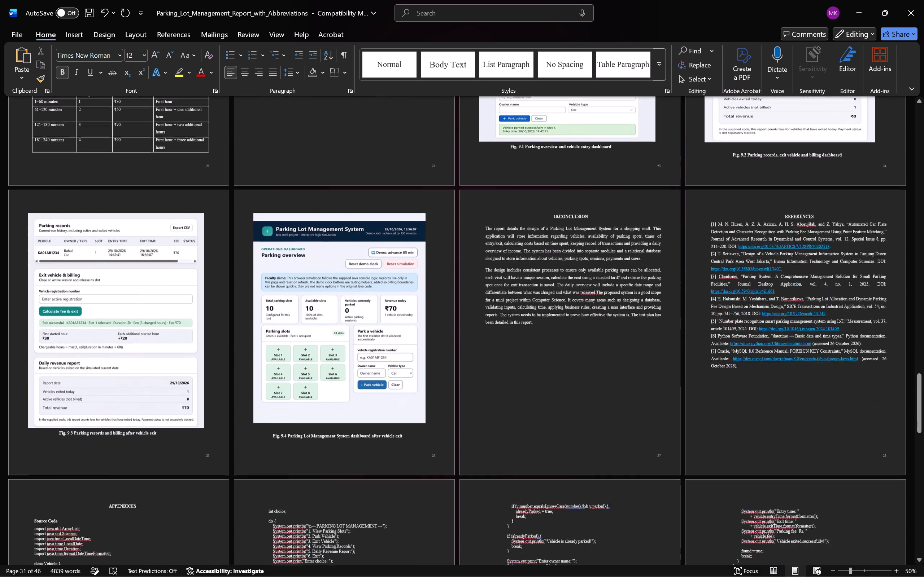
pyautogui.scroll(-6, 831, 496)
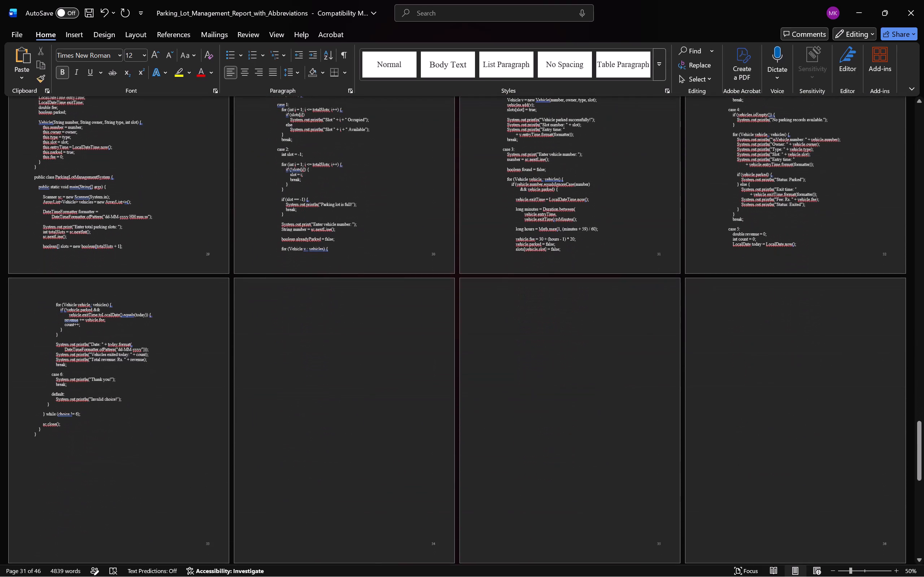
pyautogui.click(341, 360)
pyautogui.press('Delete')
pyautogui.press('Delete')
pyautogui.press('Delete')
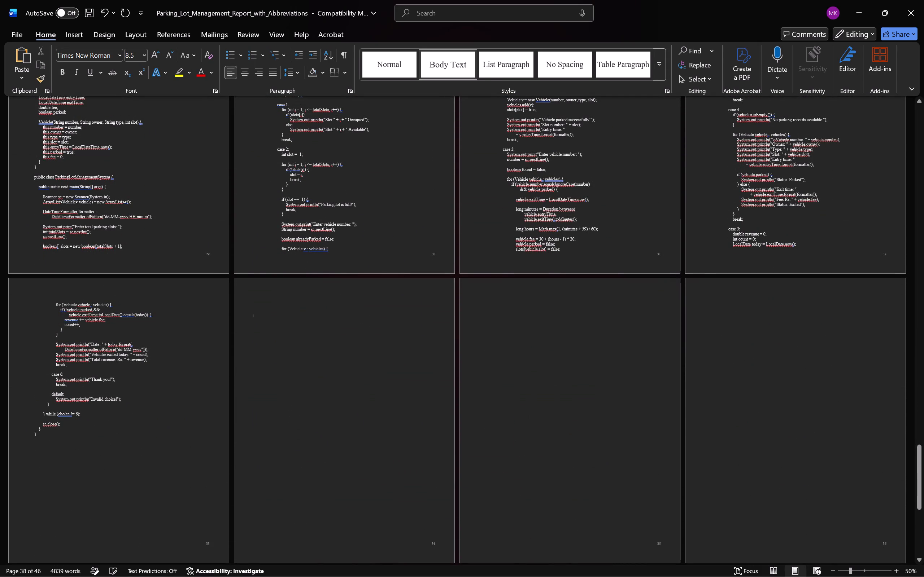
pyautogui.press('Delete')
pyautogui.press('Delete')
pyautogui.press('Delete')
pyautogui.press('Delete')
pyautogui.press('Delete')
pyautogui.press('Delete')
pyautogui.press('Delete')
pyautogui.press('Delete')
pyautogui.press('Delete')
pyautogui.press('Delete')
pyautogui.press('Delete')
pyautogui.press('Delete')
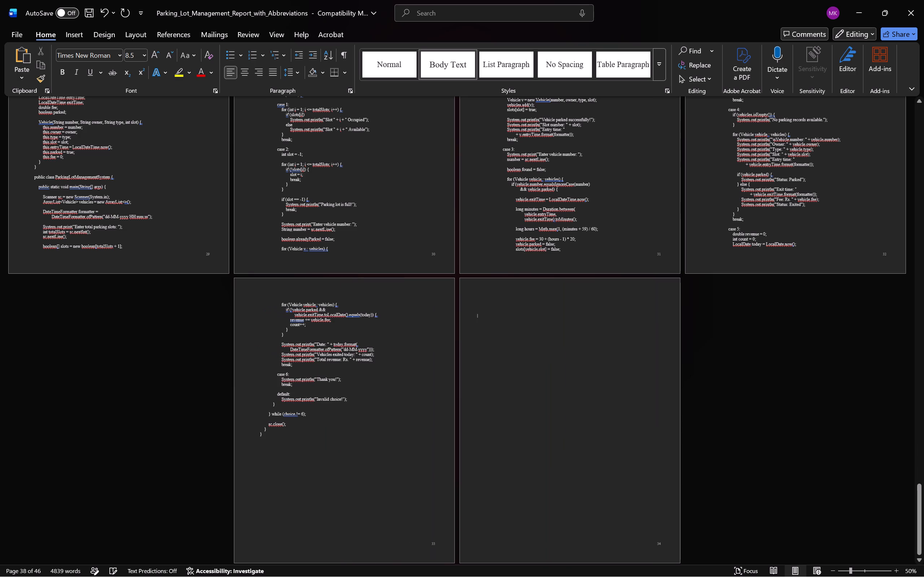
pyautogui.press('Delete')
pyautogui.press('Delete')
pyautogui.press('Delete')
pyautogui.press('Delete')
pyautogui.click(379, 453)
pyautogui.press('Delete')
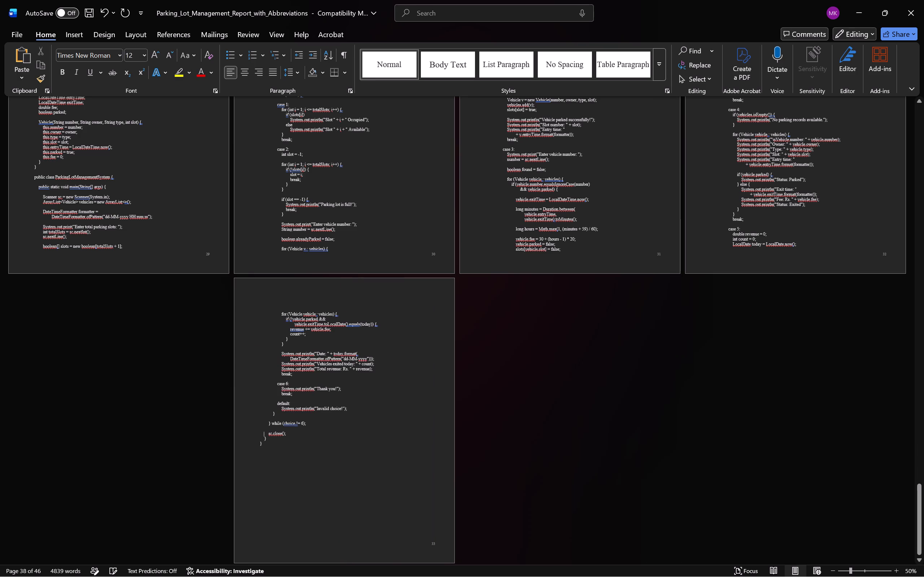
# Review the report's layout at a larger zoom, from the Result pages back through the daily report, flow diagram and test plan sections.
pyautogui.scroll(9, 602, 372)
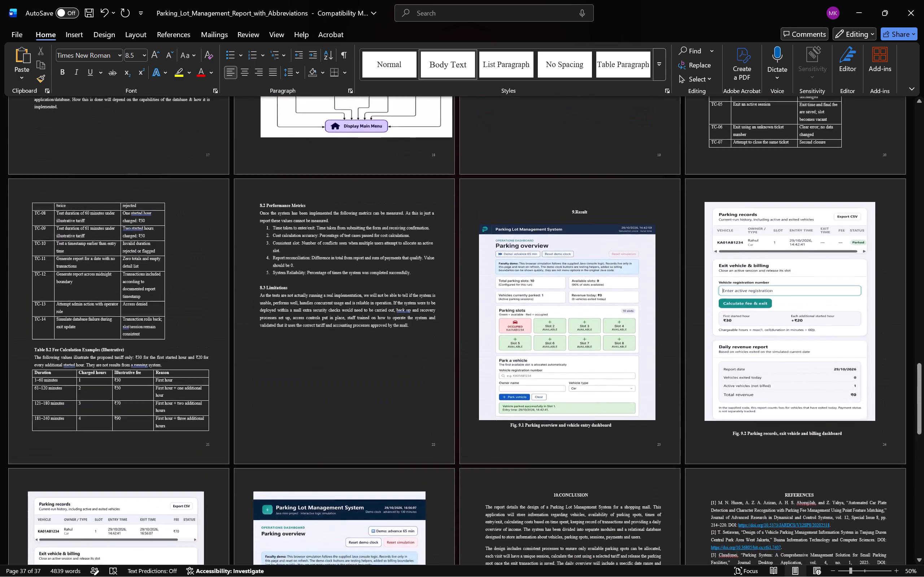
pyautogui.scroll(3, 602, 372)
pyautogui.keyDown('ctrl'); pyautogui.scroll(4, 564, 290); pyautogui.keyUp('ctrl')
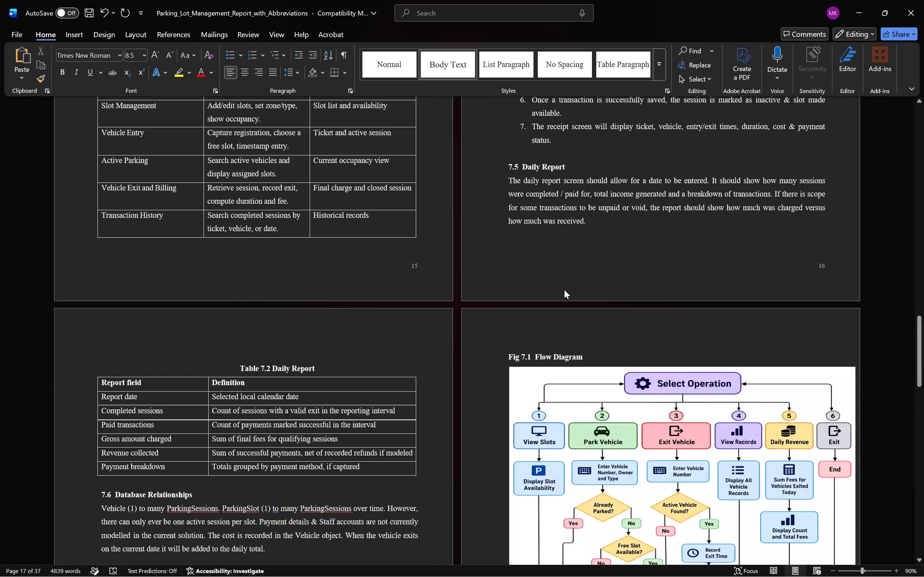
pyautogui.scroll(-9, 564, 290)
pyautogui.scroll(1, 564, 290)
pyautogui.hscroll(1, 564, 290)
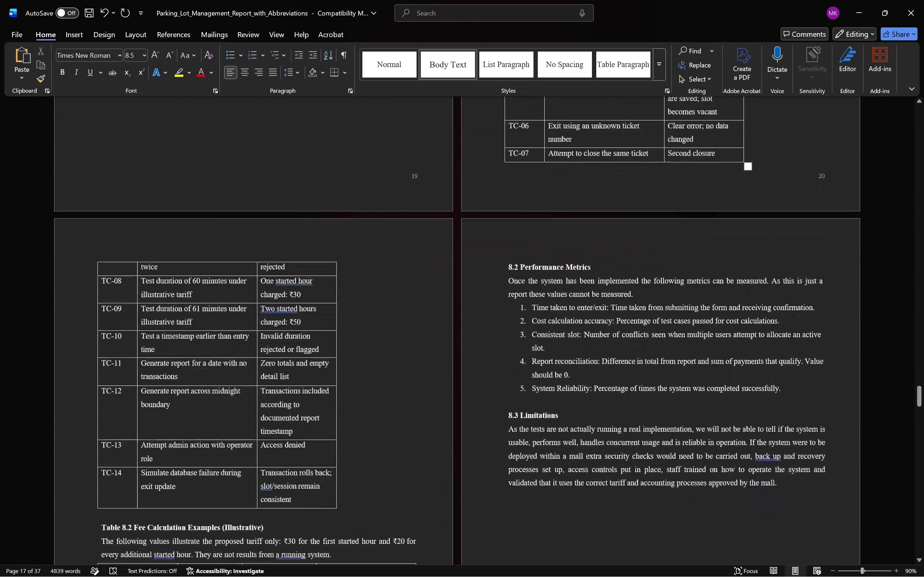
pyautogui.hscroll(1, 564, 290)
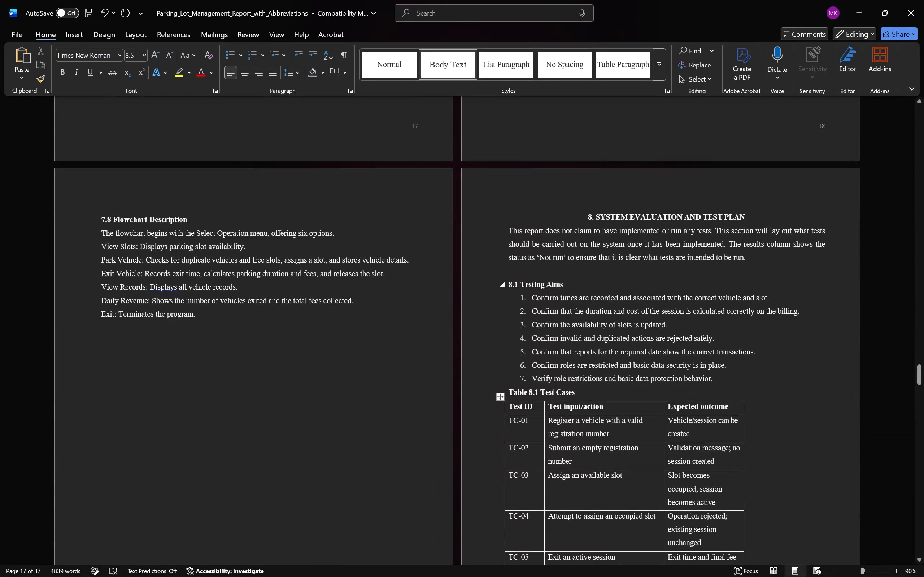
# Insert a blank line between the last item of the 8.1 Testing Aims list and the Table 8.1 caption.
pyautogui.click(597, 274)
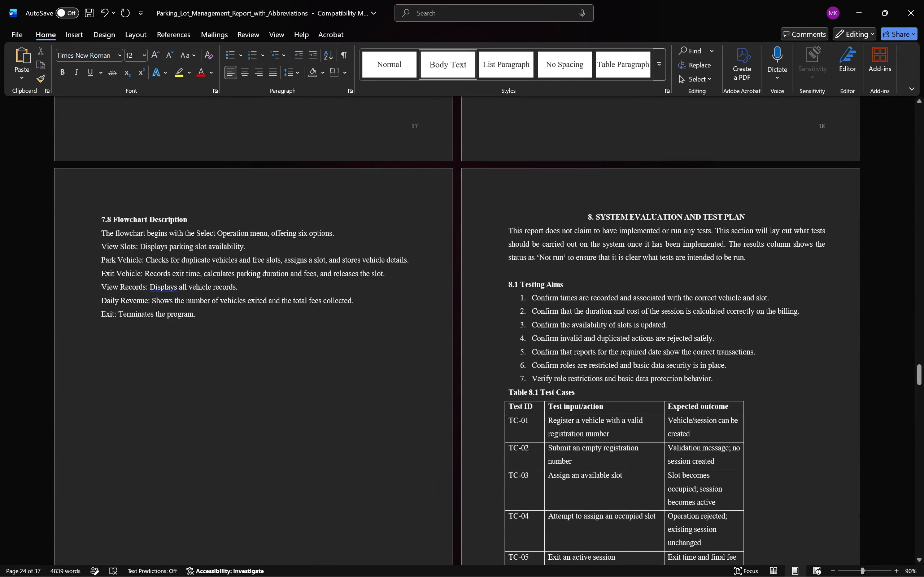
pyautogui.click(727, 378)
pyautogui.press('Return')
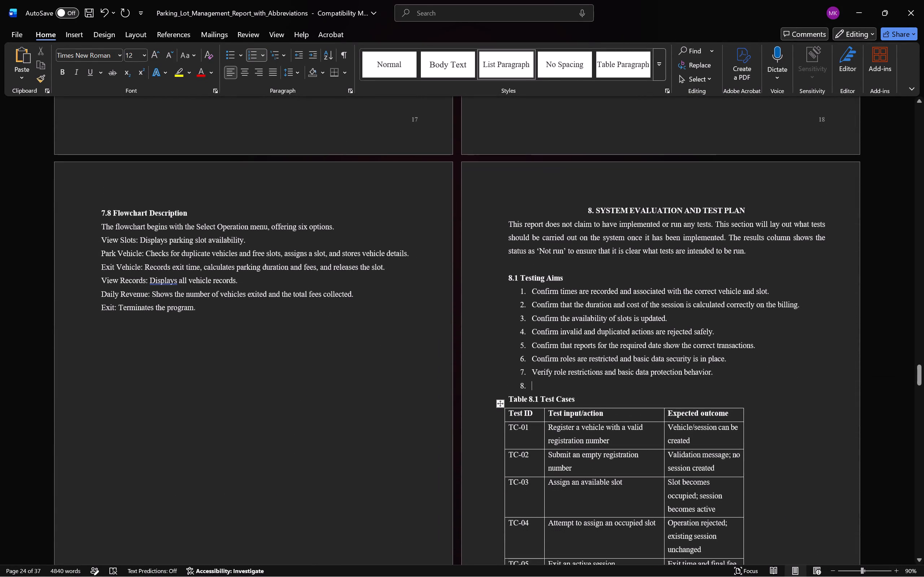
pyautogui.press('BackSpace')
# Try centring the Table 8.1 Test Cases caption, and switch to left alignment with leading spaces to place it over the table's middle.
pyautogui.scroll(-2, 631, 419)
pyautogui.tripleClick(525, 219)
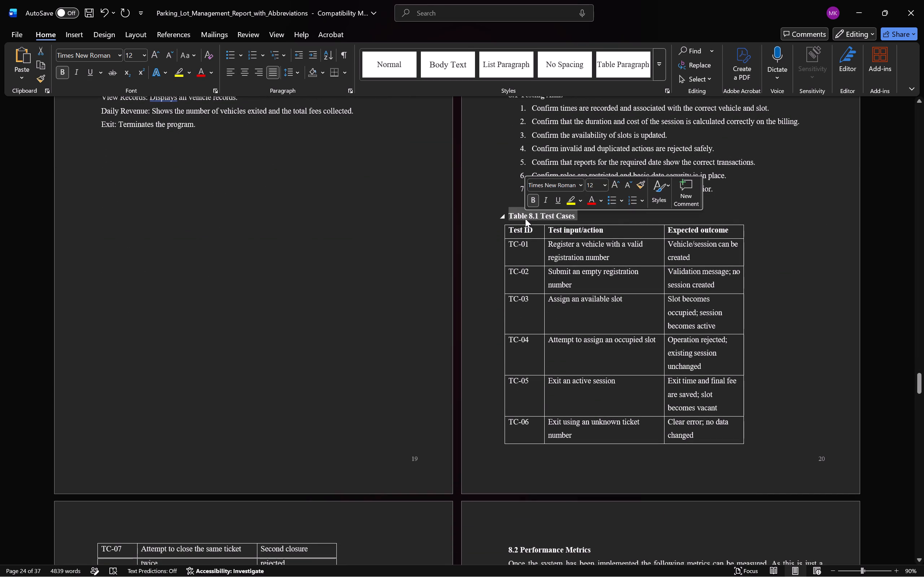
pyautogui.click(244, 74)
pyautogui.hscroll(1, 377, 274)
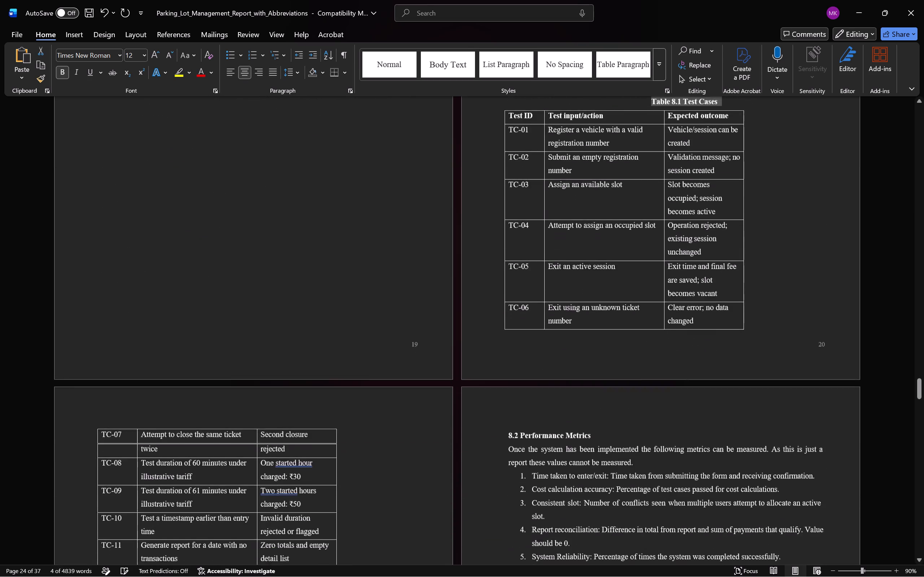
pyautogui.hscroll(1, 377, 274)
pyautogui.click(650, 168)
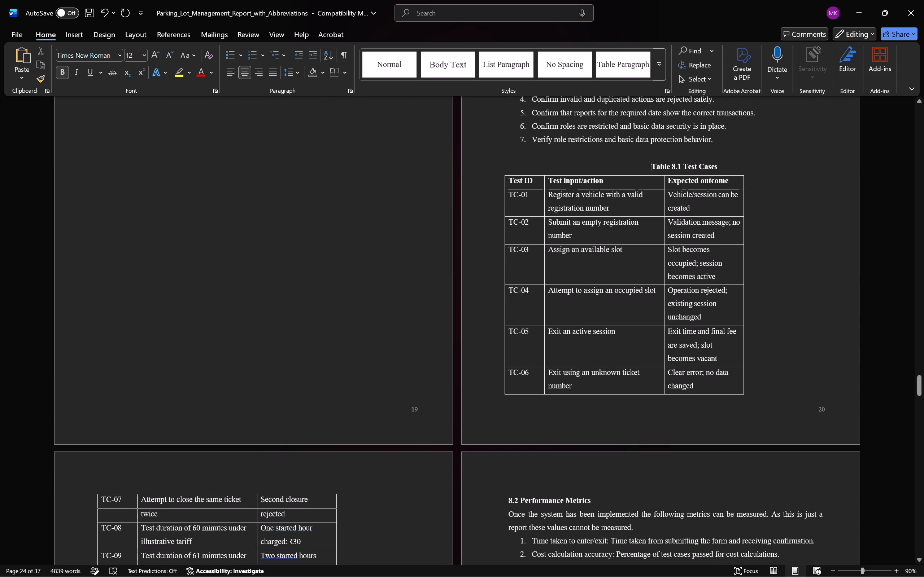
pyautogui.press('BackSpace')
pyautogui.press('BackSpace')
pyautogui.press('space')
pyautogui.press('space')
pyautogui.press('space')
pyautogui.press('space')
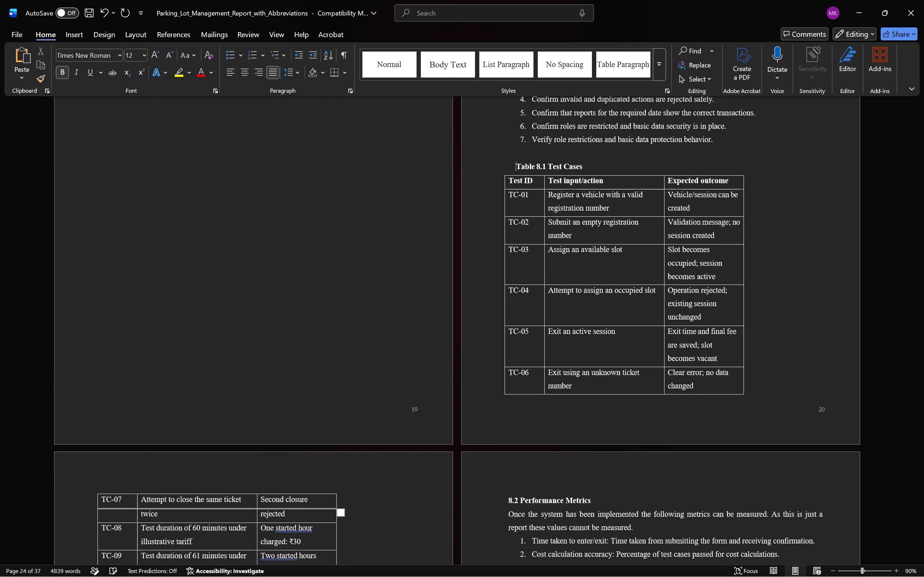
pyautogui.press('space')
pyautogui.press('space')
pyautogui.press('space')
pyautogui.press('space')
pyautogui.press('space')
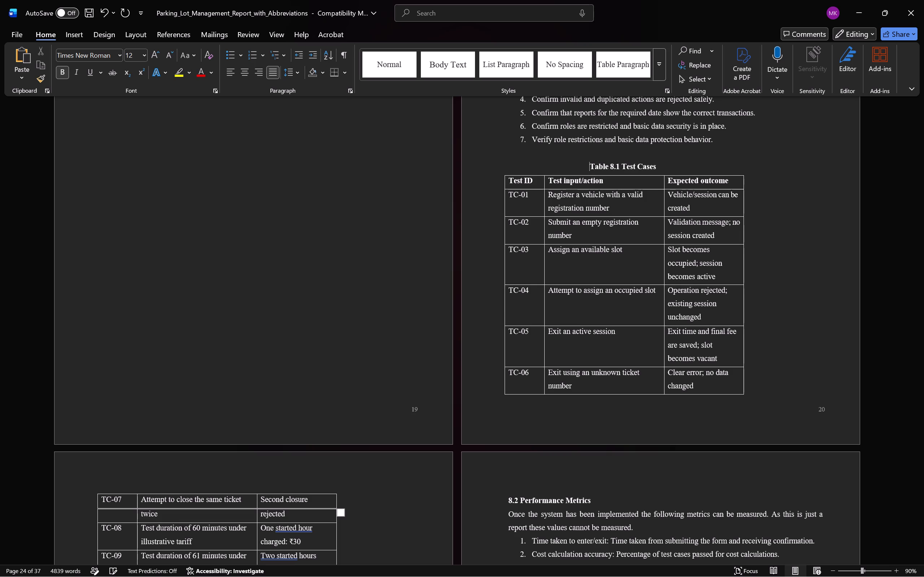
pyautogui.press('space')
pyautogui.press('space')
# Widen the Expected outcome and Test input/action columns of the Table 8.1 test cases table.
pyautogui.click(792, 264)
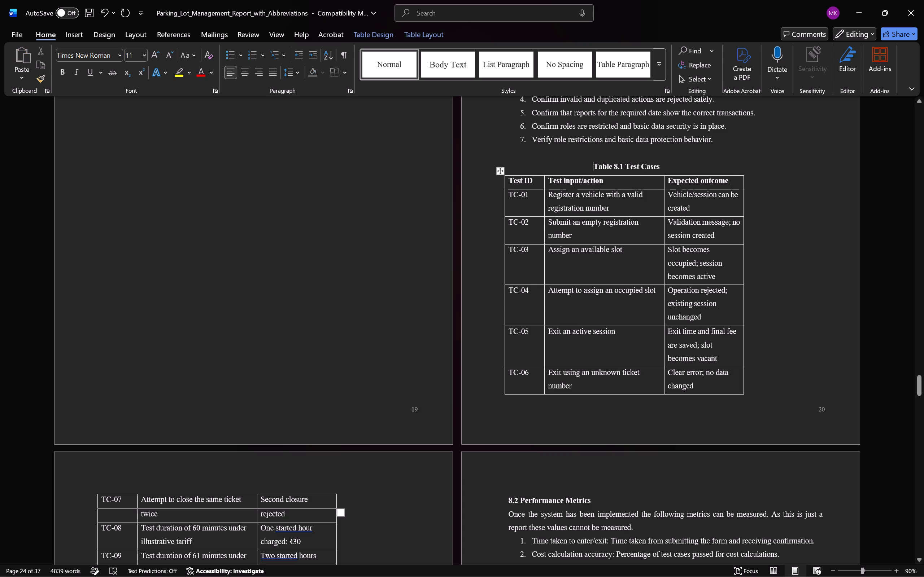
pyautogui.moveTo(742, 265); pyautogui.dragTo(780, 268)
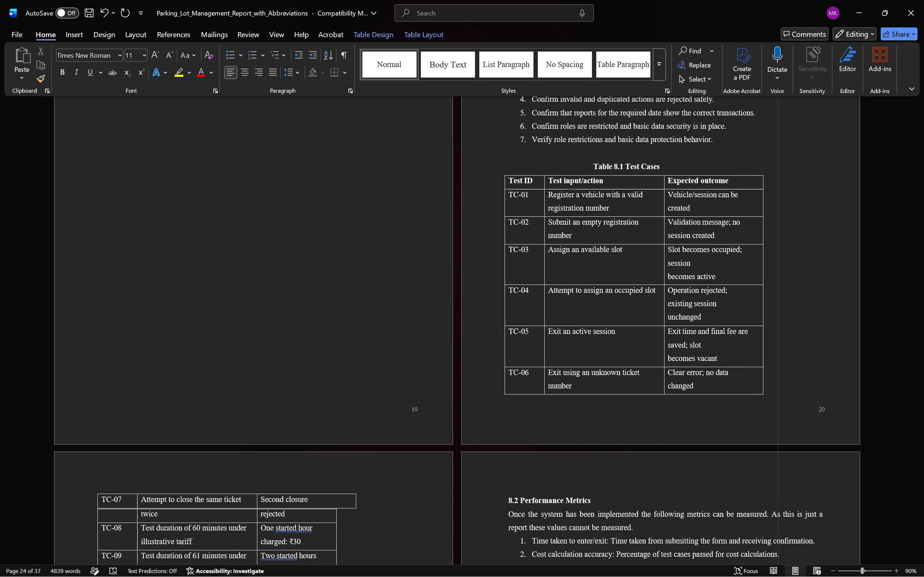
pyautogui.moveTo(780, 268); pyautogui.dragTo(794, 277)
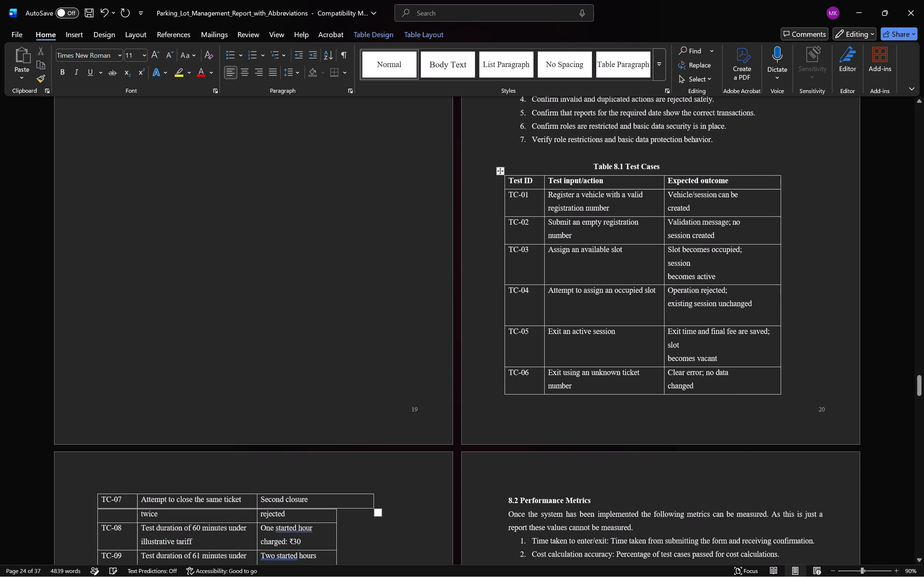
pyautogui.moveTo(781, 283); pyautogui.dragTo(819, 291)
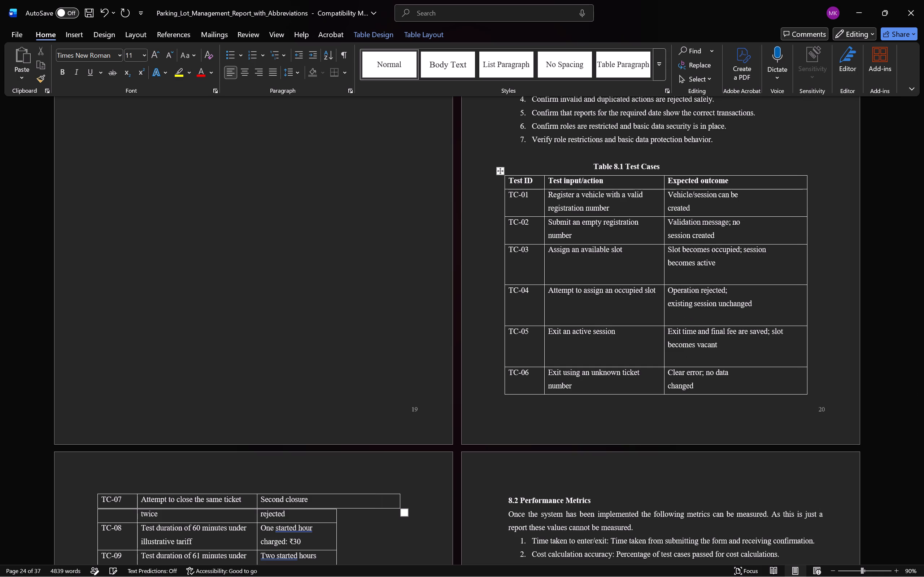
pyautogui.click(664, 243)
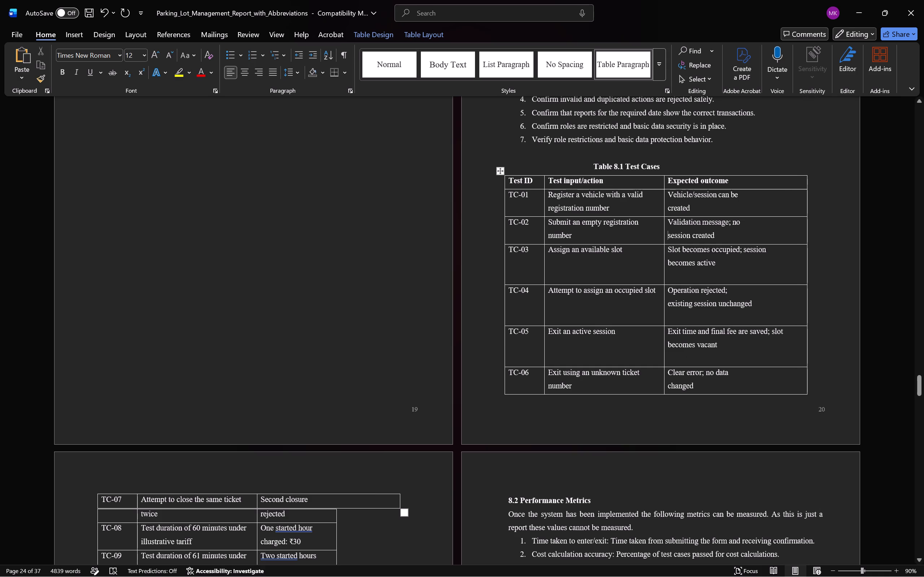
pyautogui.moveTo(664, 251); pyautogui.dragTo(692, 259)
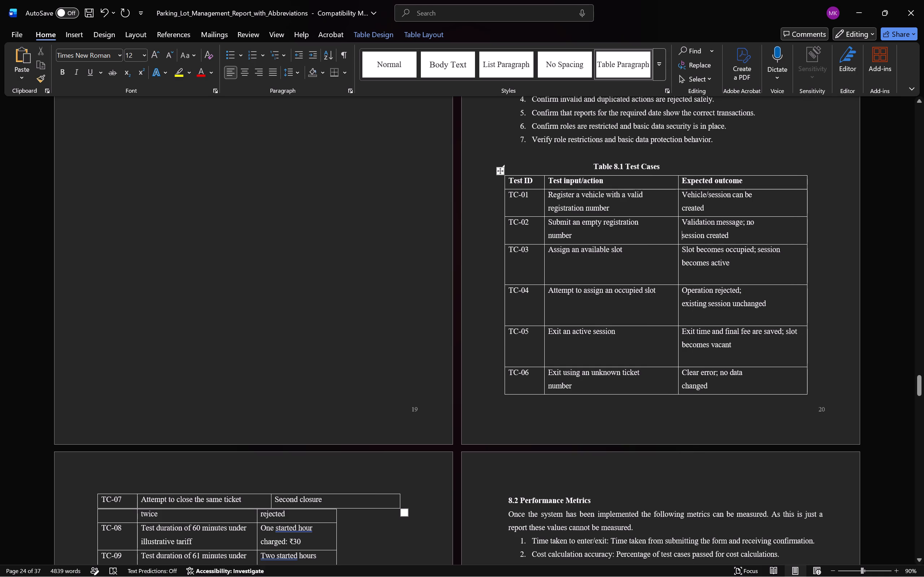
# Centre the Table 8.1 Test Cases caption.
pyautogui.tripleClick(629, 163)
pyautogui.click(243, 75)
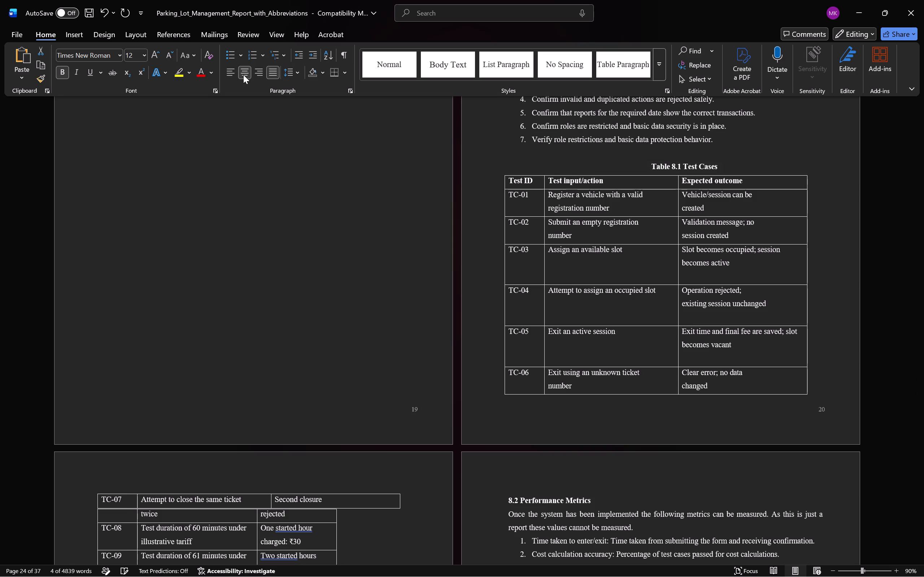
# Extend the outer edge of Table 8.1's Expected outcome column close to the page's text margin.
pyautogui.click(807, 299)
pyautogui.click(851, 302)
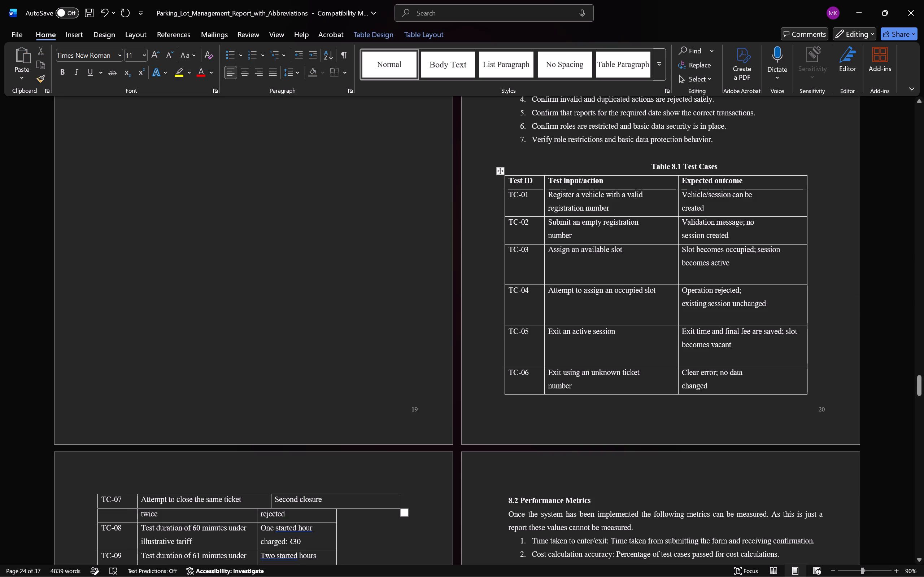
pyautogui.click(806, 285)
pyautogui.moveTo(806, 291); pyautogui.dragTo(811, 291)
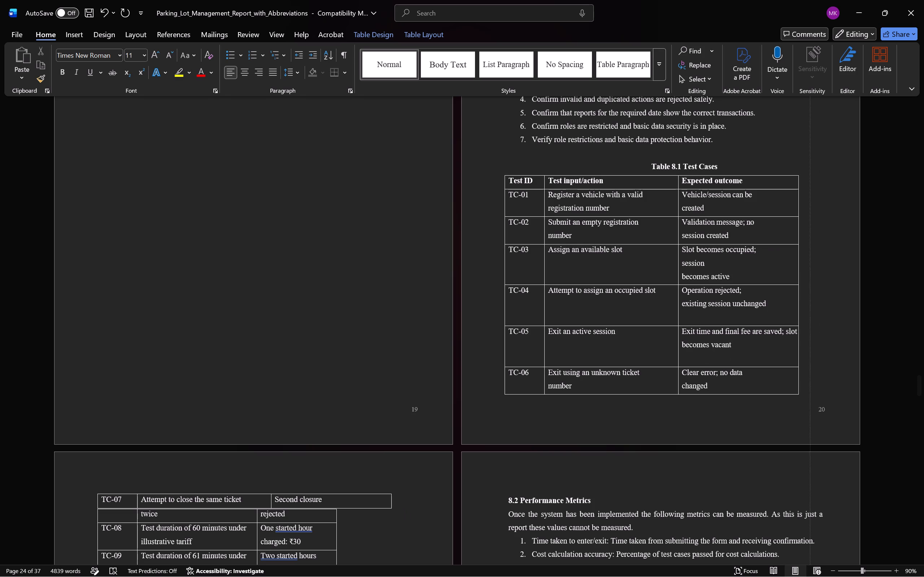
pyautogui.moveTo(811, 291); pyautogui.dragTo(834, 295)
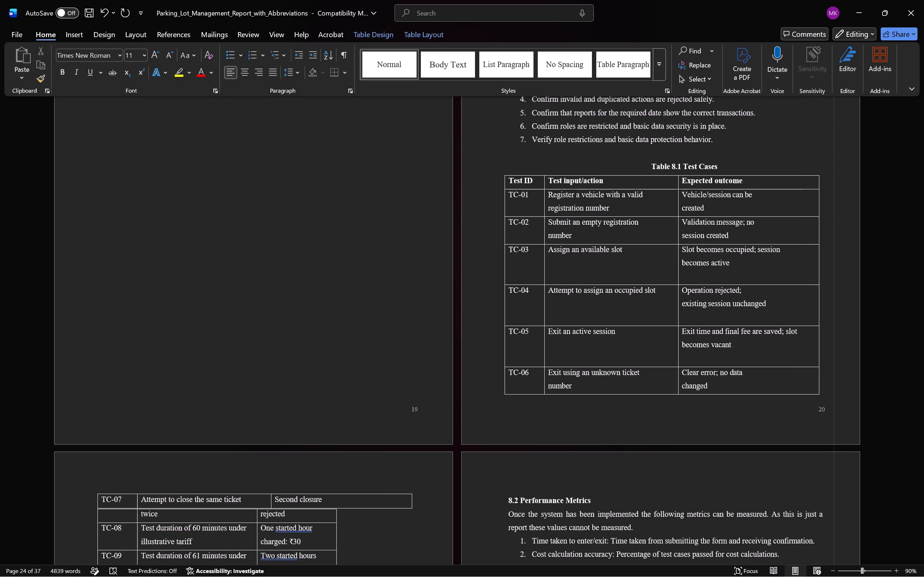
pyautogui.moveTo(834, 295); pyautogui.dragTo(829, 294)
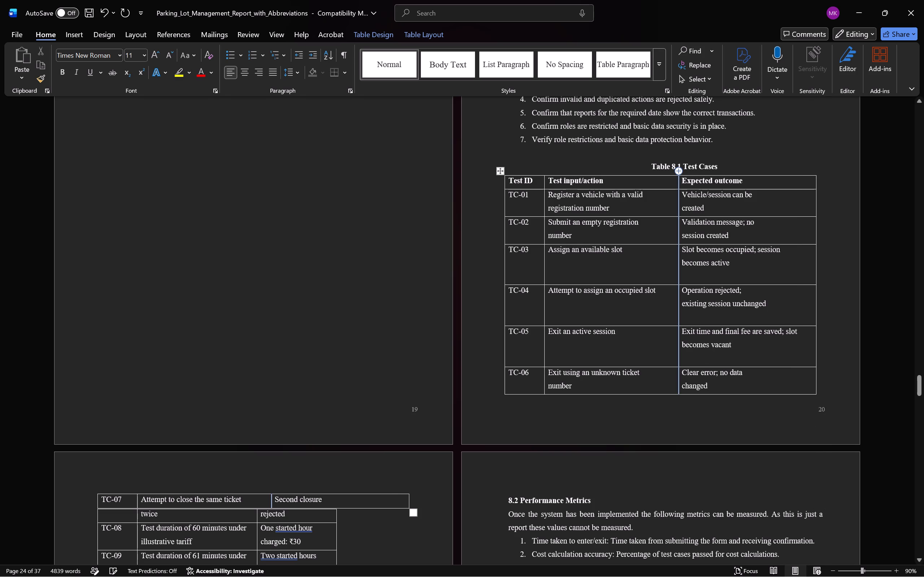
# Remove the centring from the Table 8.1 Test Cases caption and indent it with leading spaces so it sits over the middle of the table.
pyautogui.click(653, 170)
pyautogui.press('BackSpace')
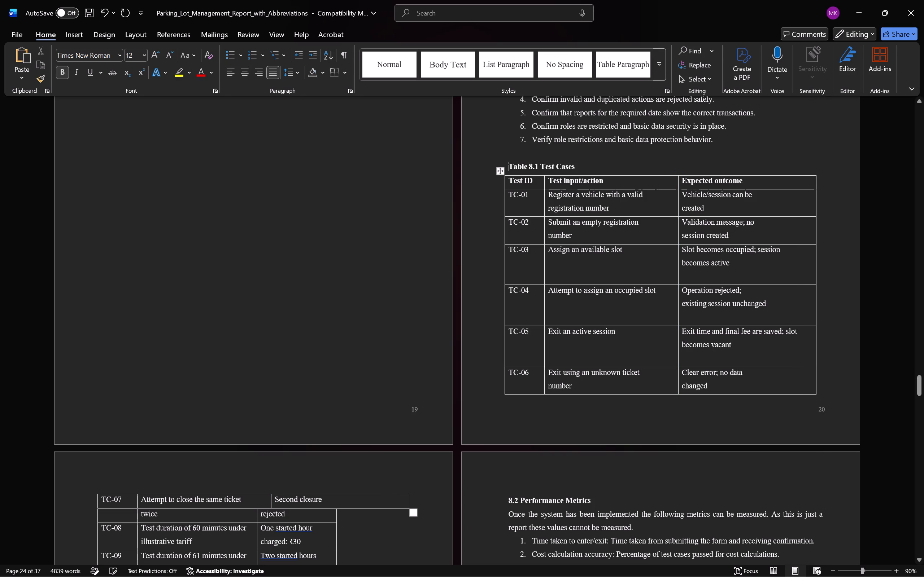
pyautogui.press('space')
pyautogui.press('space')
pyautogui.press('space')
pyautogui.press('space')
pyautogui.press('space')
pyautogui.press('space')
pyautogui.press('space')
pyautogui.press('space')
pyautogui.press('space')
pyautogui.press('space')
pyautogui.press('space')
pyautogui.press('space')
pyautogui.press('space')
pyautogui.press('space')
pyautogui.press('space')
pyautogui.press('space')
pyautogui.press('space')
pyautogui.press('space')
pyautogui.press('space')
pyautogui.press('space')
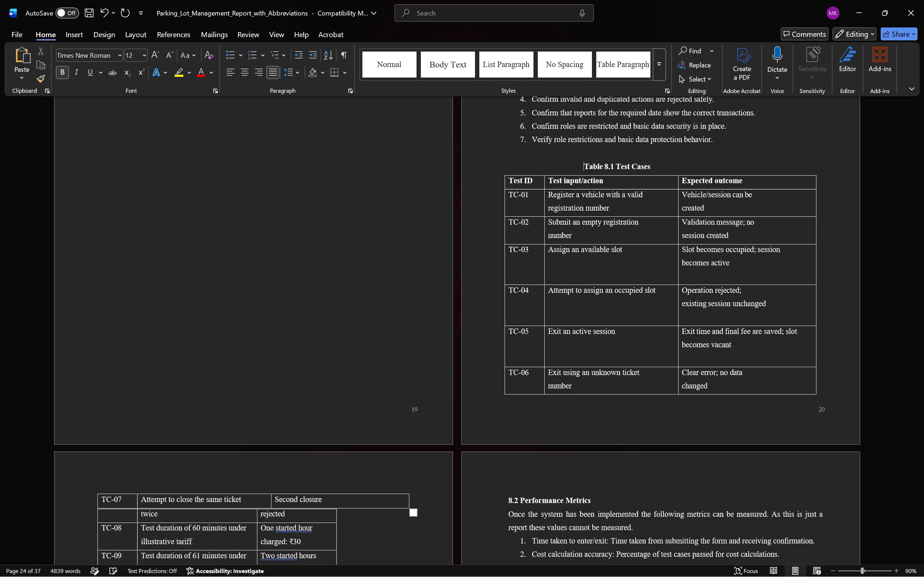
pyautogui.press('space')
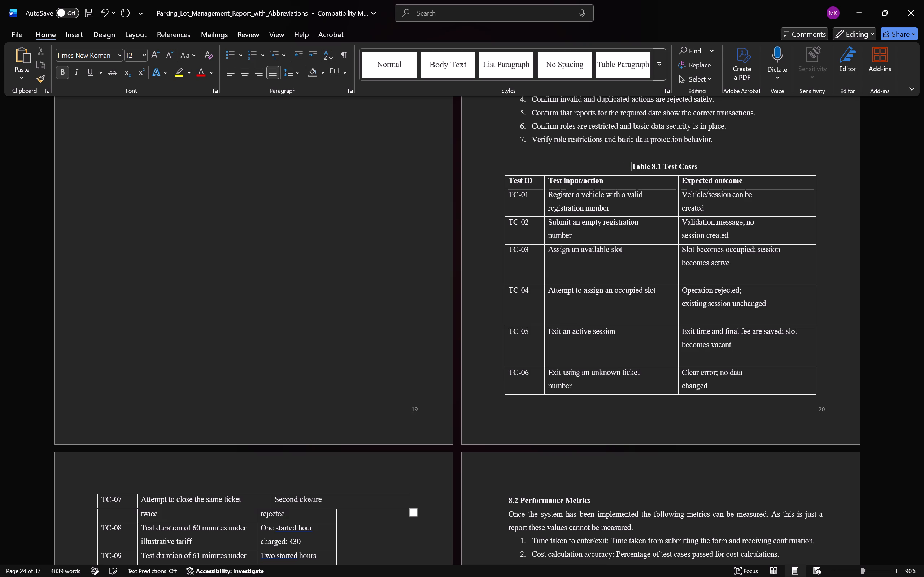
pyautogui.click(609, 444)
pyautogui.scroll(-2, 609, 444)
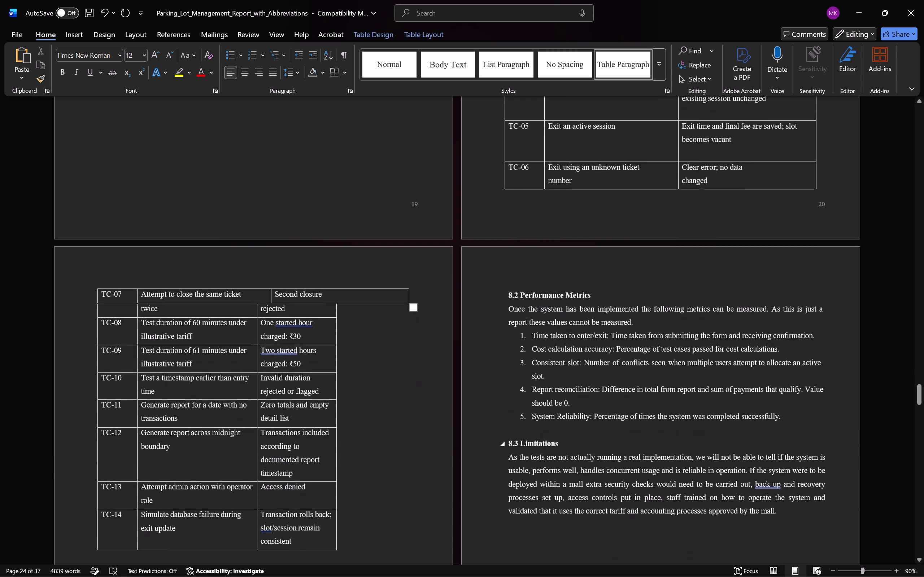
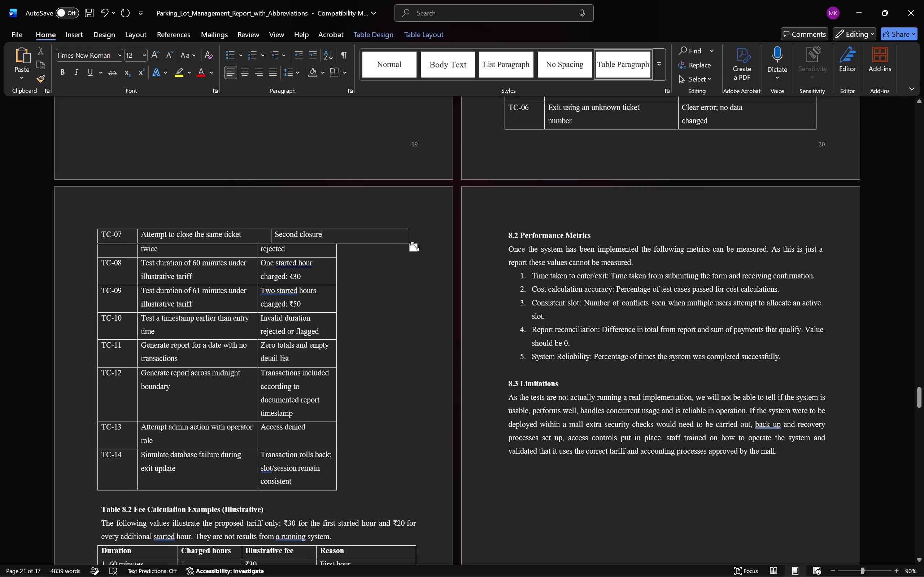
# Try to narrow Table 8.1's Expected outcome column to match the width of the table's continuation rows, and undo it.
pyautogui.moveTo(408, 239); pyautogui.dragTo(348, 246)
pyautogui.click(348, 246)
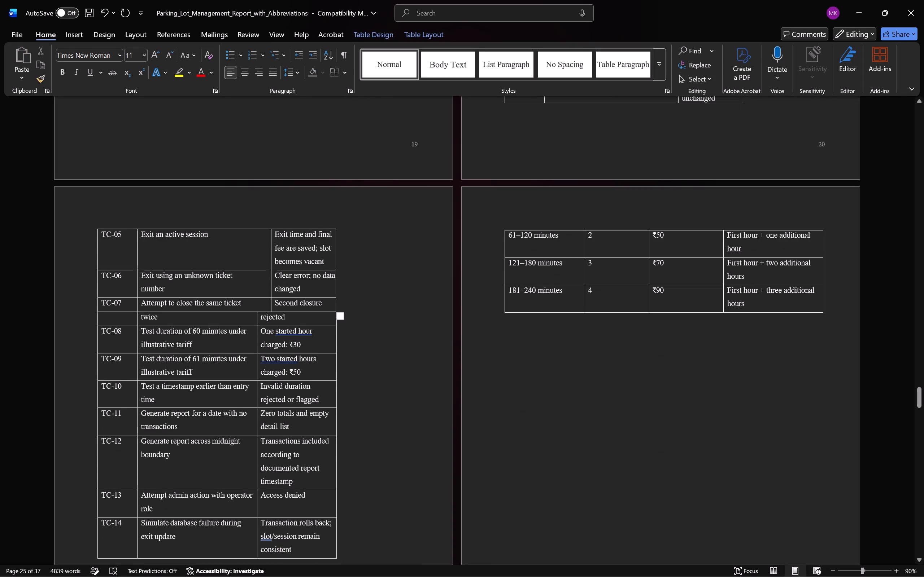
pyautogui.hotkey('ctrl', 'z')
# Adjust the outer edge of the Expected outcome column in Table 8.1's TC-01 to TC-07 part slightly closer to the text margin.
pyautogui.scroll(2, 452, 230)
pyautogui.hscroll(1, 452, 230)
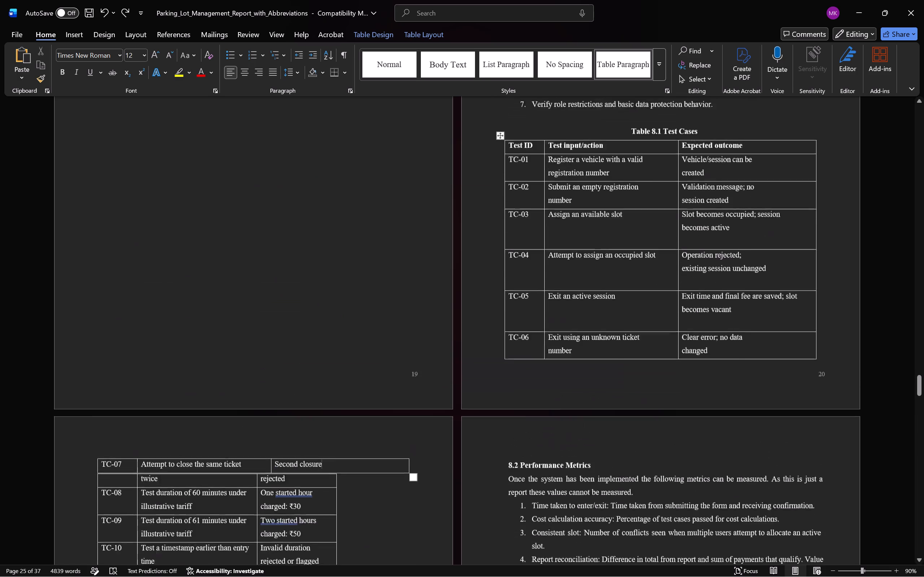
pyautogui.hscroll(3, 452, 230)
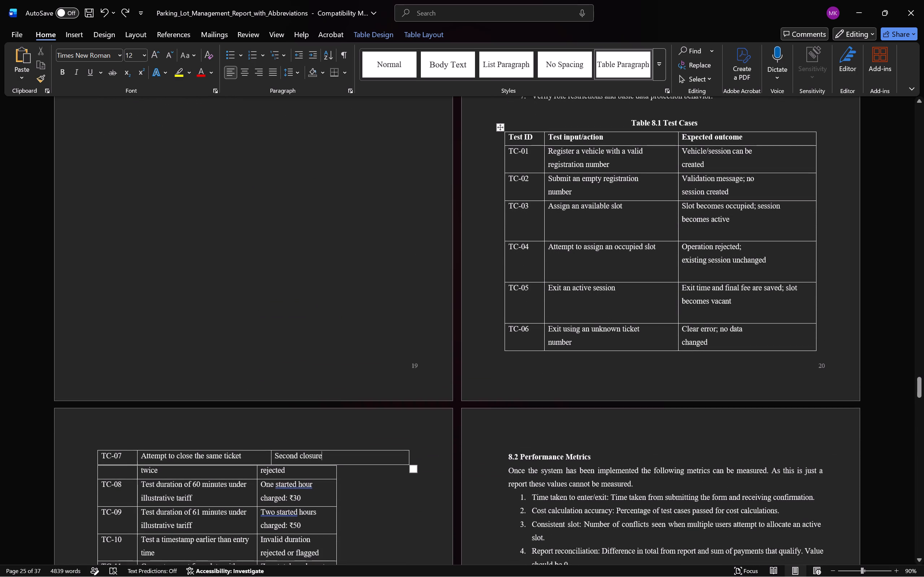
pyautogui.scroll(-2, 452, 230)
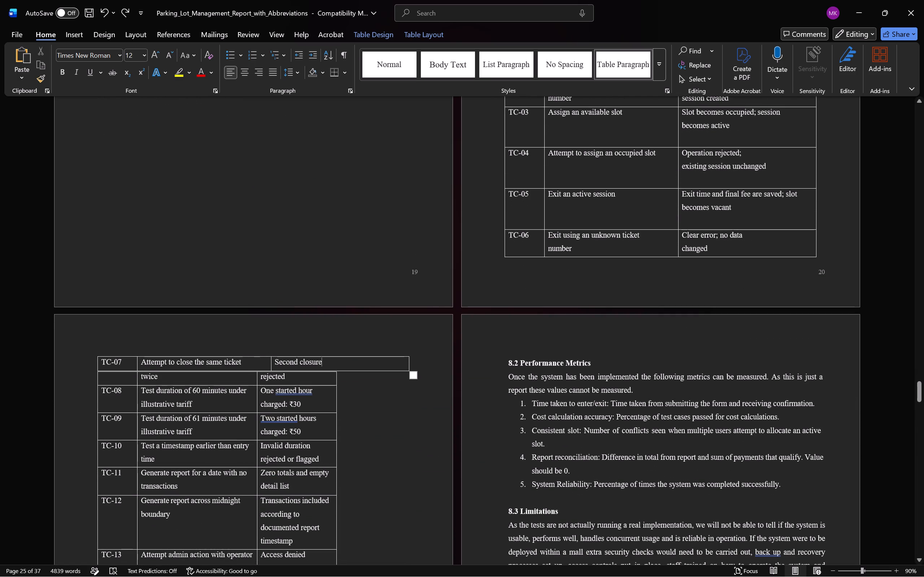
pyautogui.click(419, 343)
pyautogui.moveTo(409, 360); pyautogui.dragTo(359, 370)
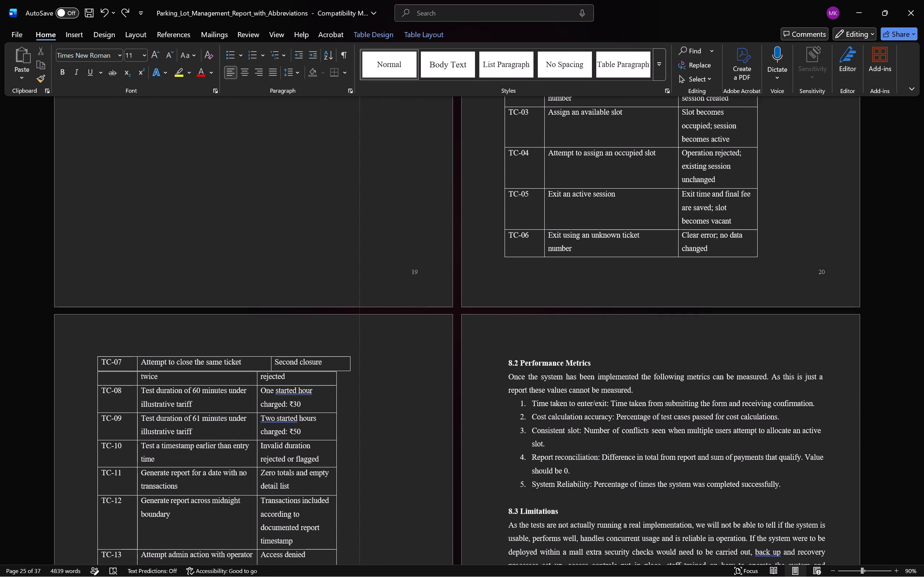
pyautogui.moveTo(359, 370); pyautogui.dragTo(422, 363)
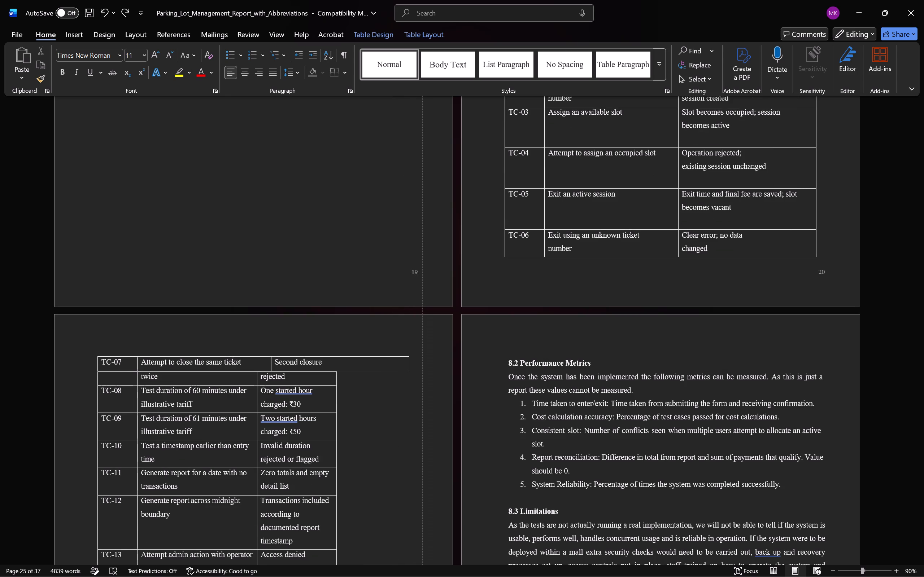
pyautogui.moveTo(422, 363); pyautogui.dragTo(424, 363)
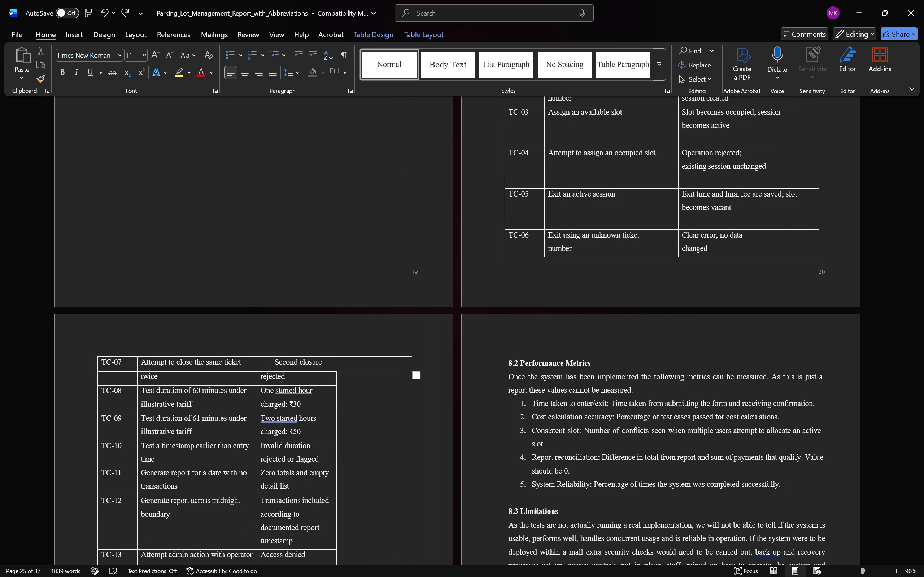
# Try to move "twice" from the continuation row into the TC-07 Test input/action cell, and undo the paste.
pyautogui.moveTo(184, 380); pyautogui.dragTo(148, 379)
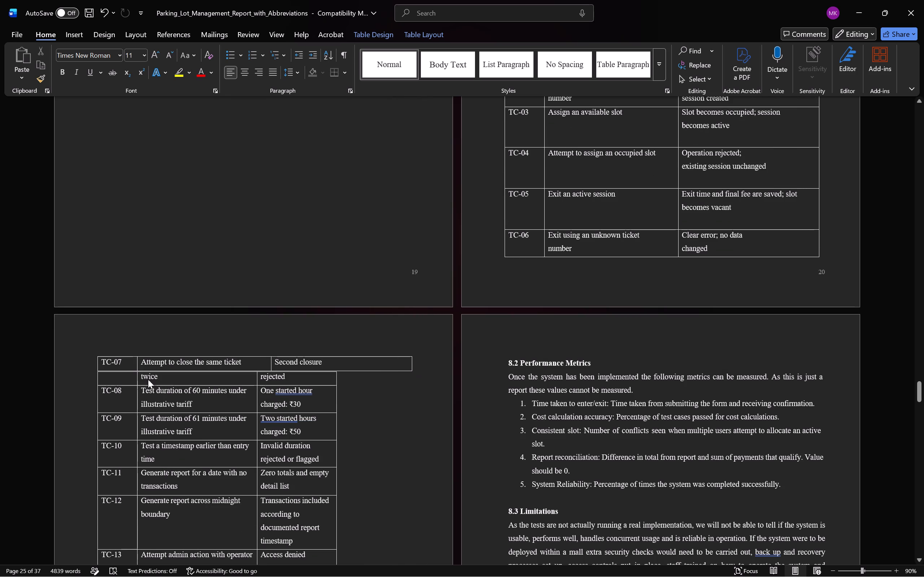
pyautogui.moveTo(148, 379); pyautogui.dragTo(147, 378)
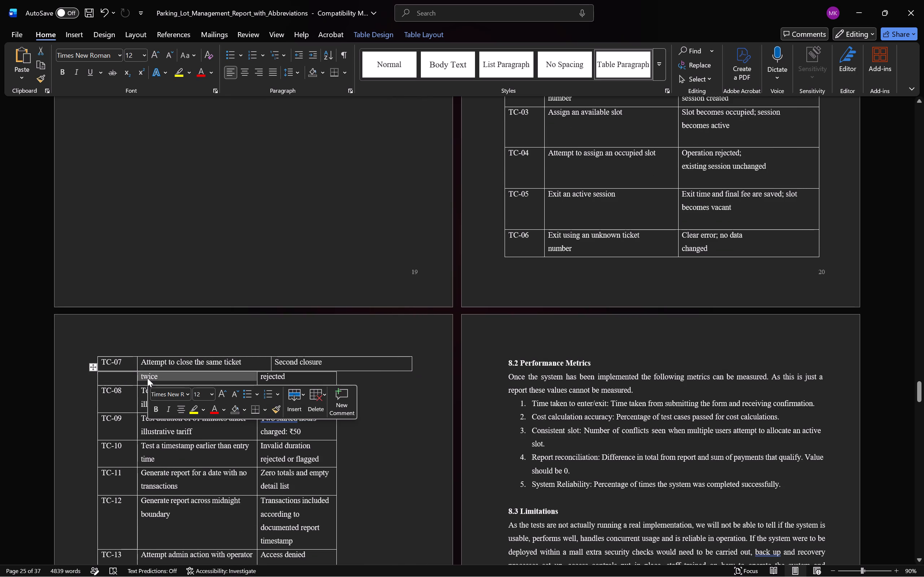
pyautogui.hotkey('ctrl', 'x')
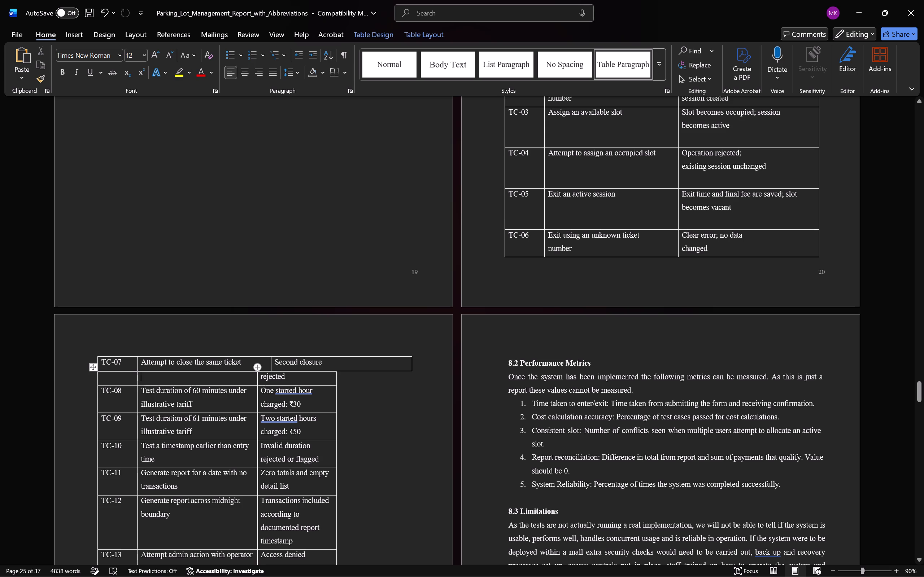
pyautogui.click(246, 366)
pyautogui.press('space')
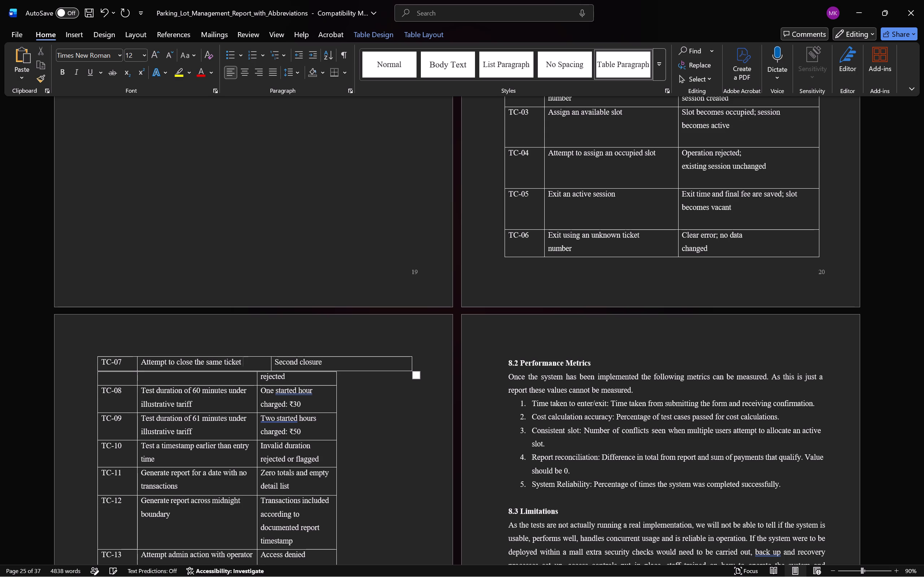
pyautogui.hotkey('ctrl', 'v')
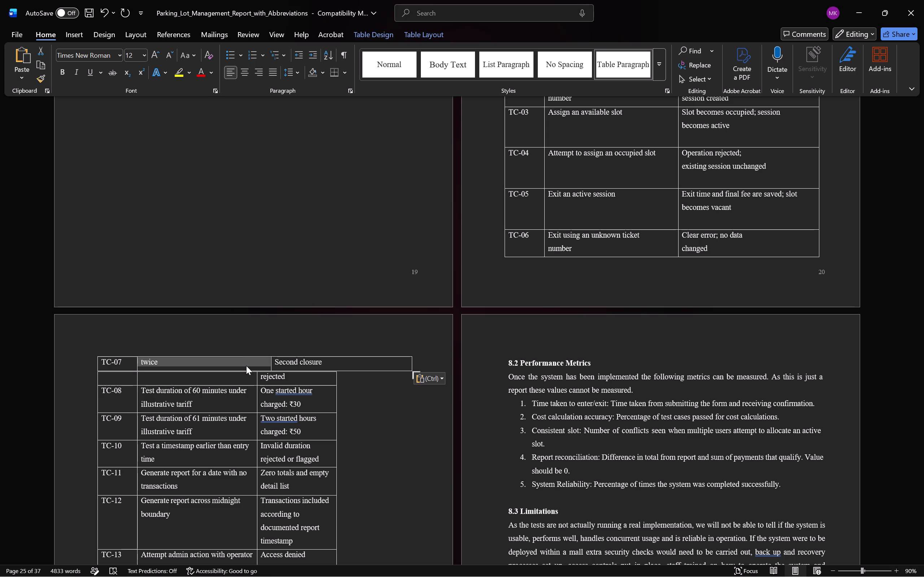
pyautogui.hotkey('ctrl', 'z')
# Copy "Attempt to close the same ticket" from the TC-07 row into the Test input/action cell of the row below.
pyautogui.tripleClick(231, 365)
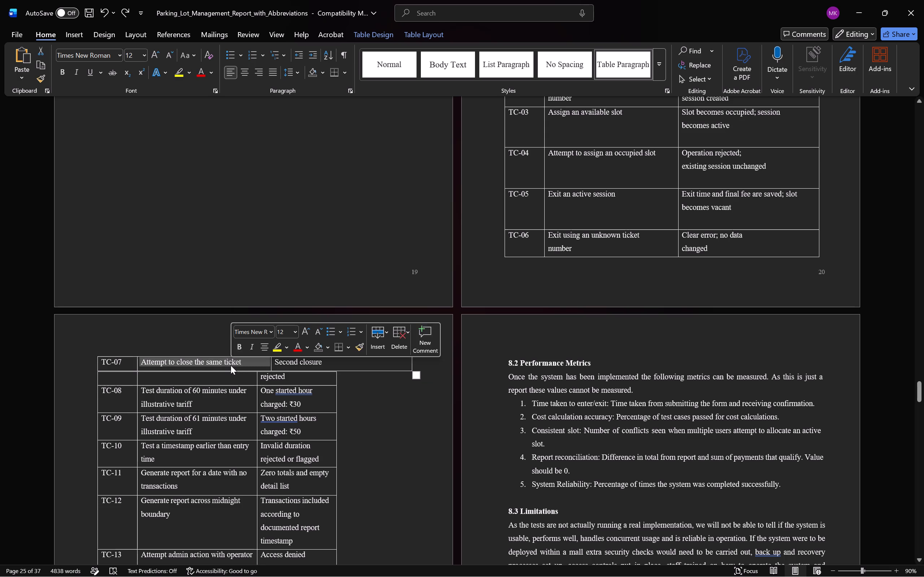
pyautogui.hotkey('ctrl', 'c')
pyautogui.click(202, 376)
pyautogui.hotkey('ctrl', 'v')
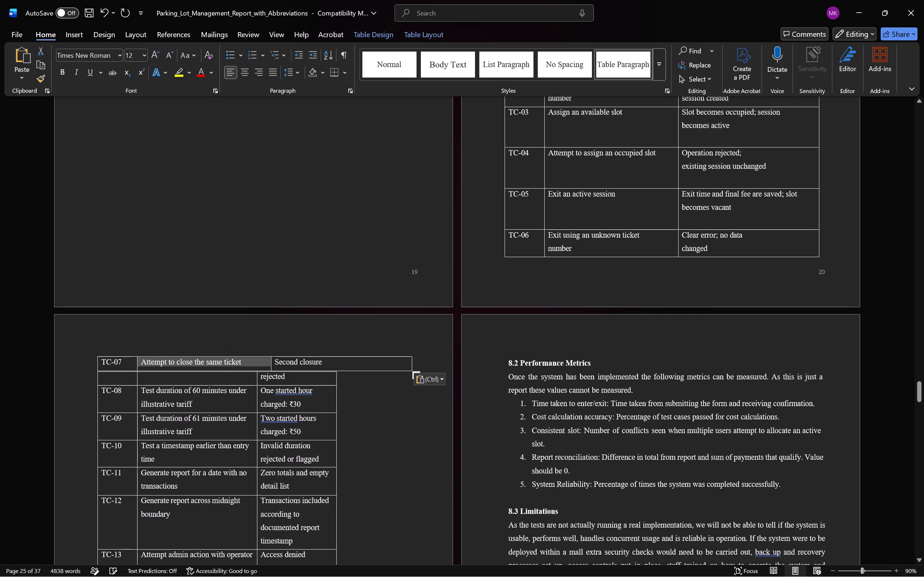
pyautogui.hotkey('ctrl', 'x')
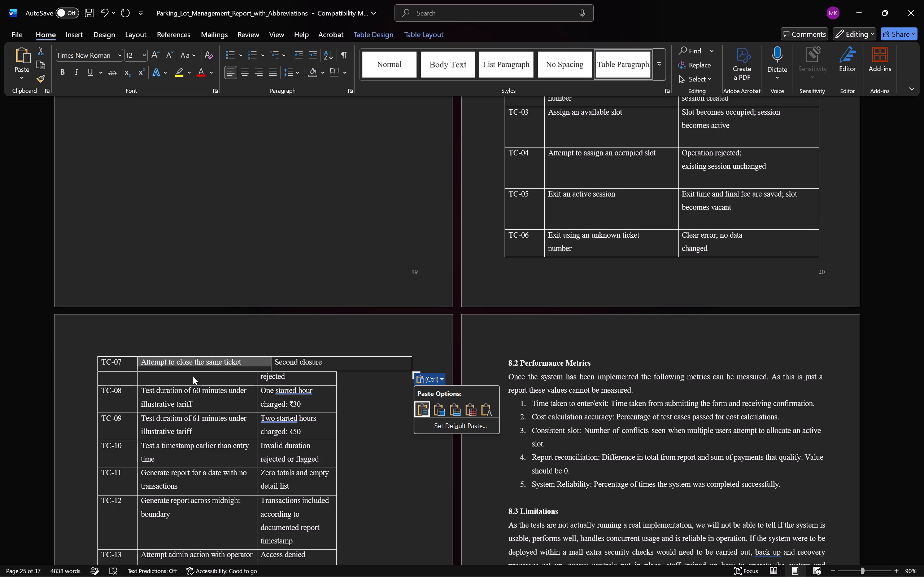
pyautogui.click(184, 376)
pyautogui.click(183, 377)
pyautogui.click(179, 379)
pyautogui.hotkey('ctrl', 'v')
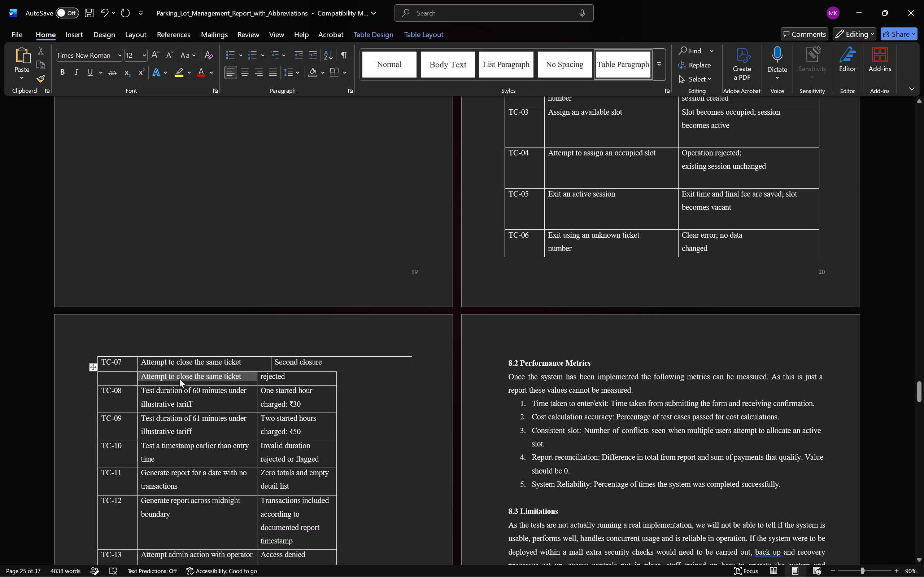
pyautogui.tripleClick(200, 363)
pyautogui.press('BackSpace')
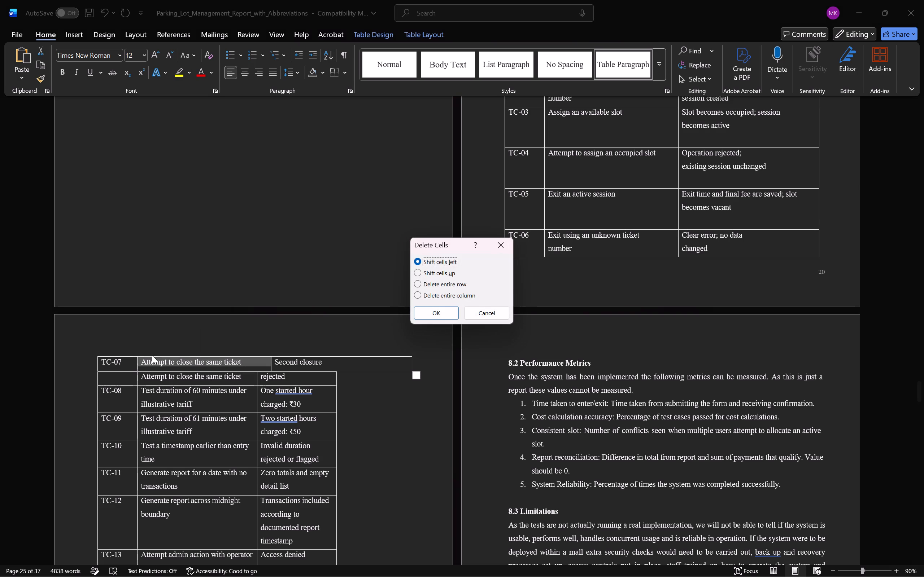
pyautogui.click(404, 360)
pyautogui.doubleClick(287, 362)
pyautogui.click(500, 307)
# Replace "rejected" in the continuation row with a copy of "Second closure" and move the TC-07 ID into that row's Test ID cell.
pyautogui.tripleClick(313, 366)
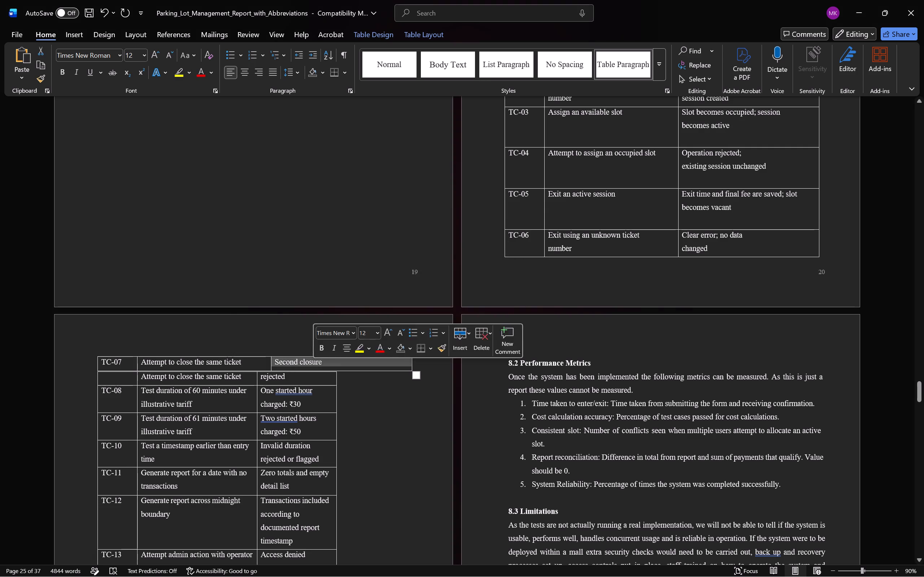
pyautogui.hotkey('ctrl', 'c')
pyautogui.tripleClick(293, 374)
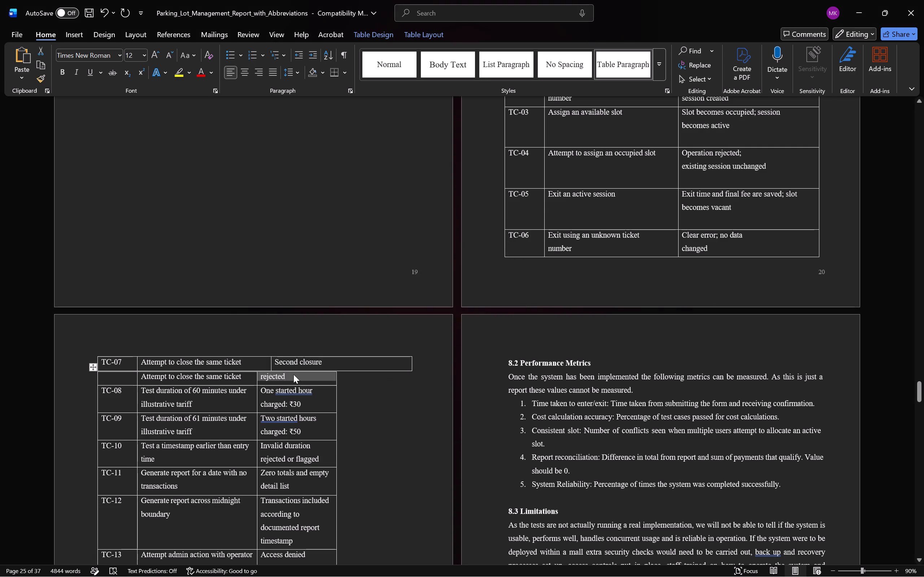
pyautogui.hotkey('ctrl', 'v')
pyautogui.tripleClick(108, 365)
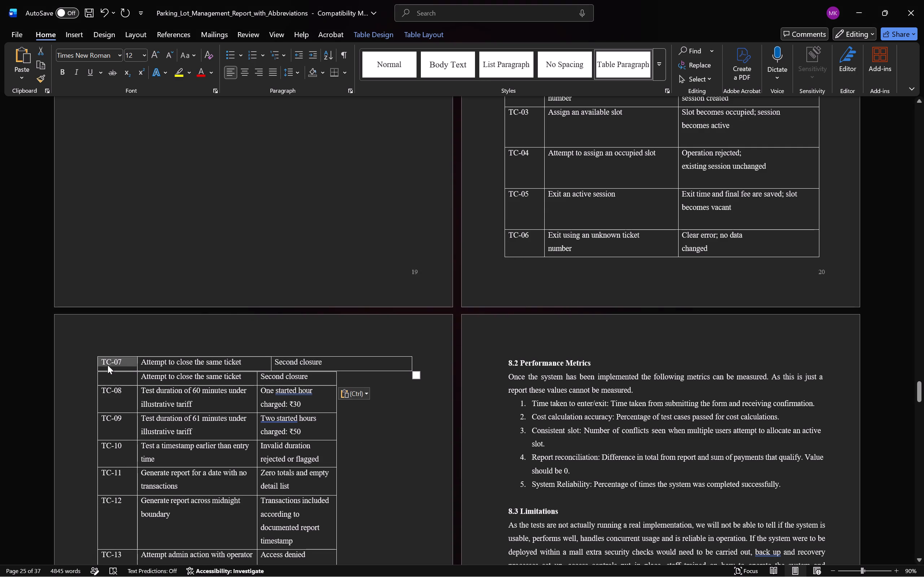
pyautogui.hotkey('ctrl', 'x')
pyautogui.click(108, 379)
pyautogui.hotkey('ctrl', 'v')
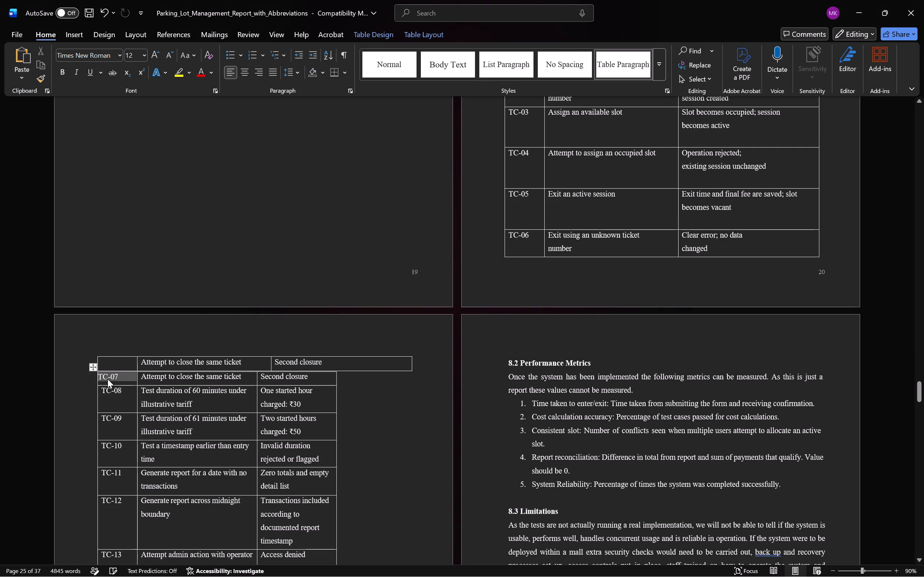
# Delete the leftover wider row with the empty Test ID cell directly above the new TC-07 row.
pyautogui.click(305, 369)
pyautogui.doubleClick(305, 365)
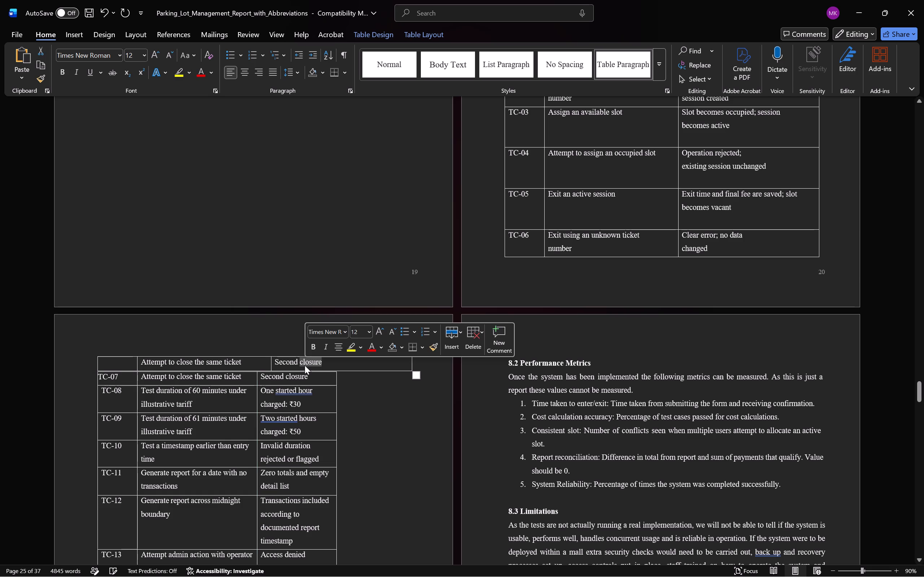
pyautogui.press('BackSpace')
pyautogui.press('Delete')
pyautogui.press('Delete')
pyautogui.rightClick(309, 358)
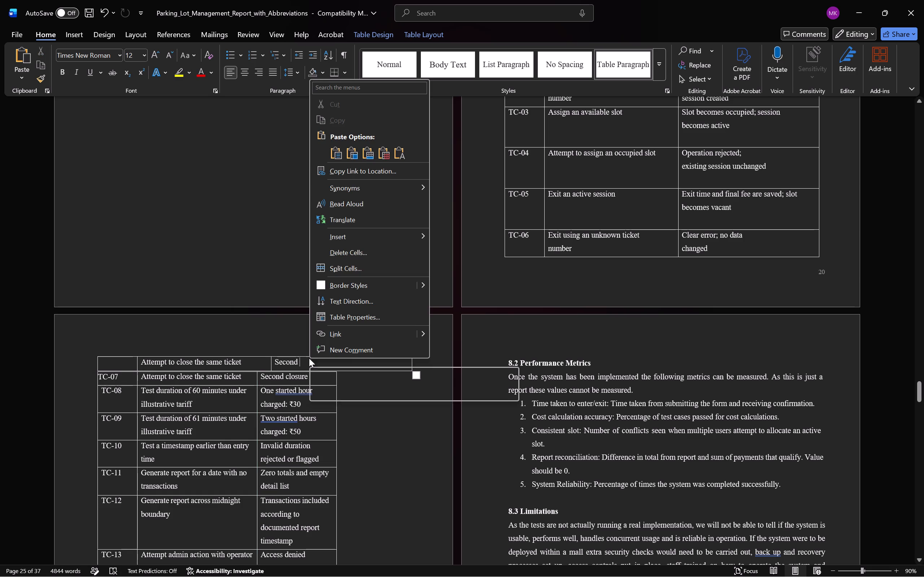
pyautogui.click(270, 361)
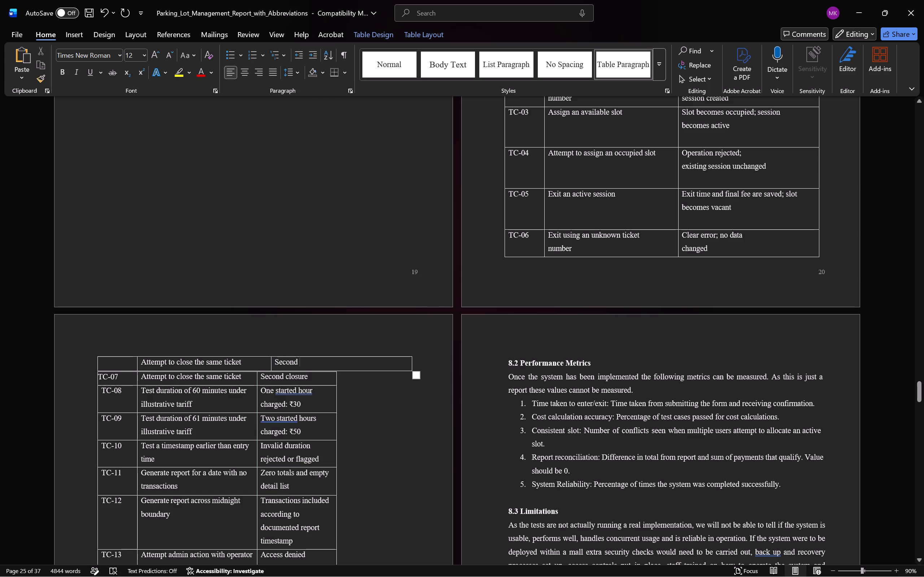
pyautogui.press('Delete')
pyautogui.press('BackSpace')
pyautogui.press('BackSpace')
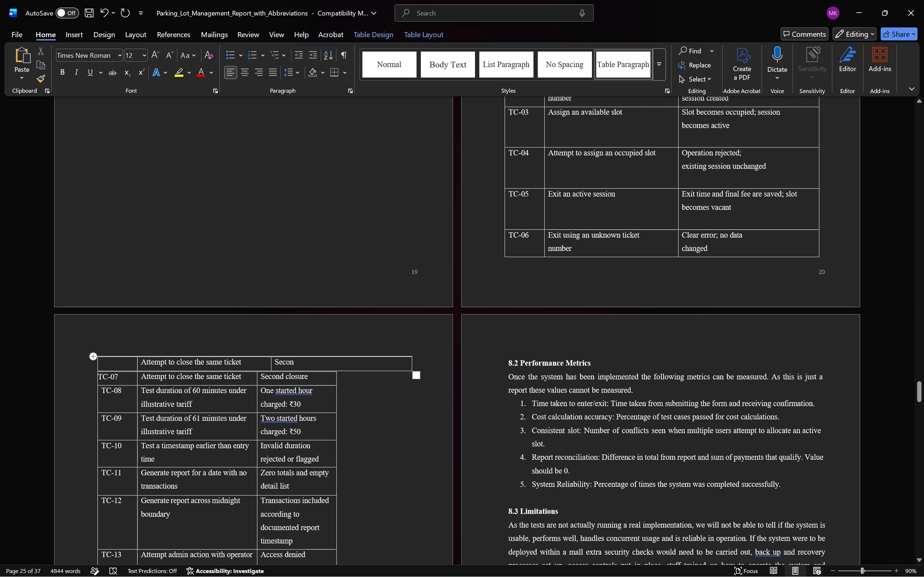
pyautogui.click(92, 366)
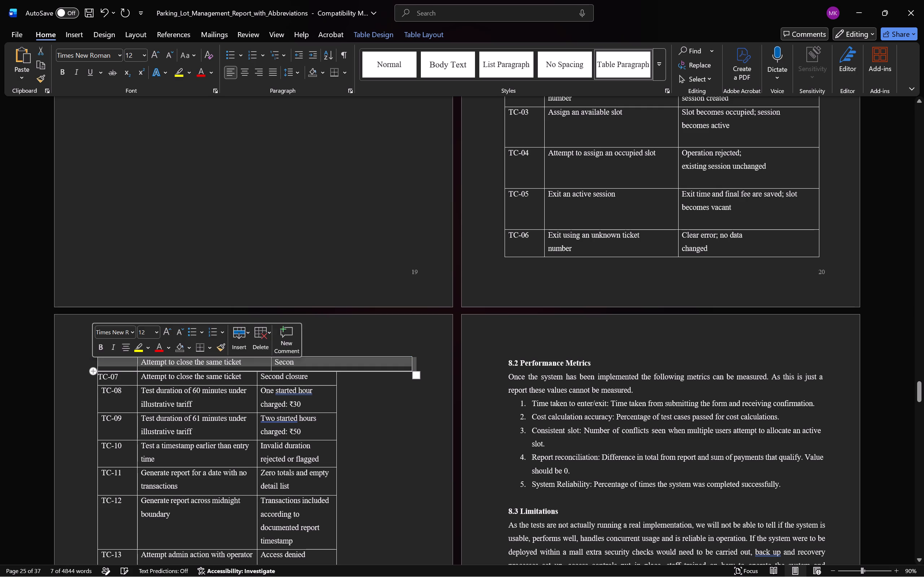
pyautogui.press('BackSpace')
# Widen the Expected outcome column of the TC-07 to TC-14 rows, extending its outer edge towards the page's text margin.
pyautogui.scroll(-2, 92, 366)
pyautogui.scroll(1, 225, 307)
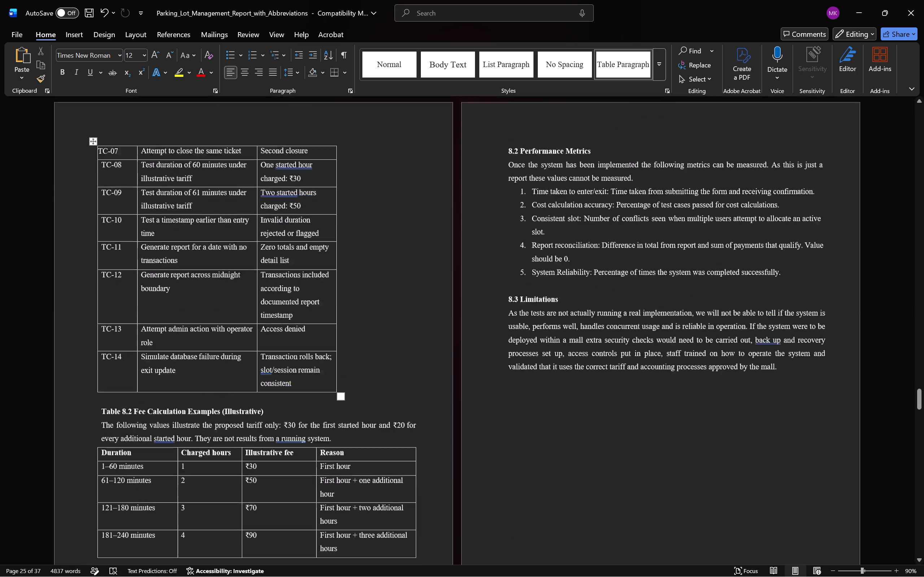
pyautogui.scroll(3, 225, 307)
pyautogui.scroll(1, 512, 367)
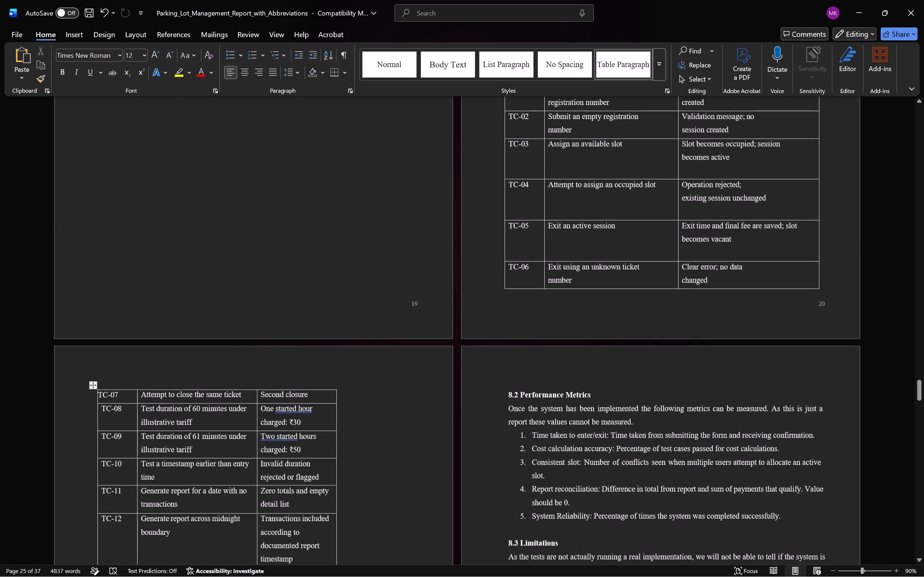
pyautogui.scroll(-3, 512, 367)
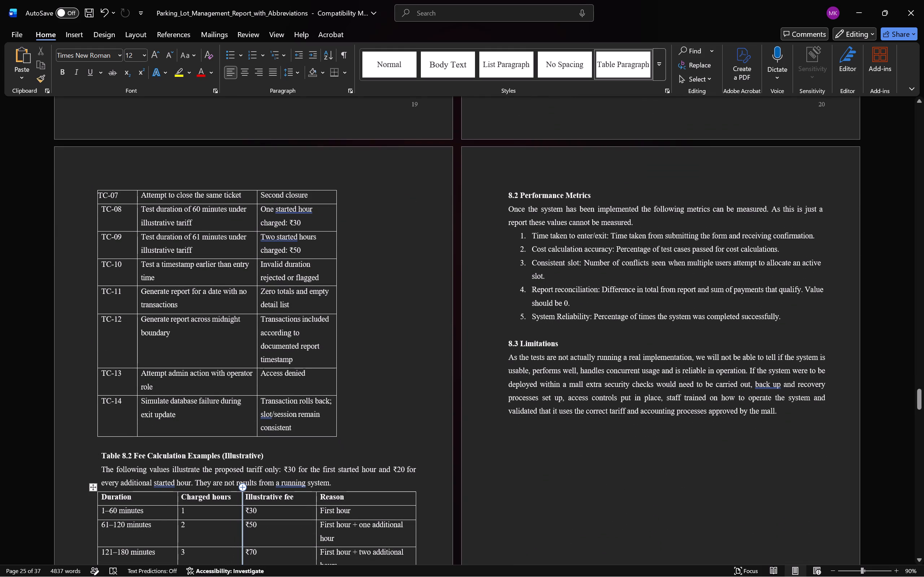
pyautogui.click(335, 277)
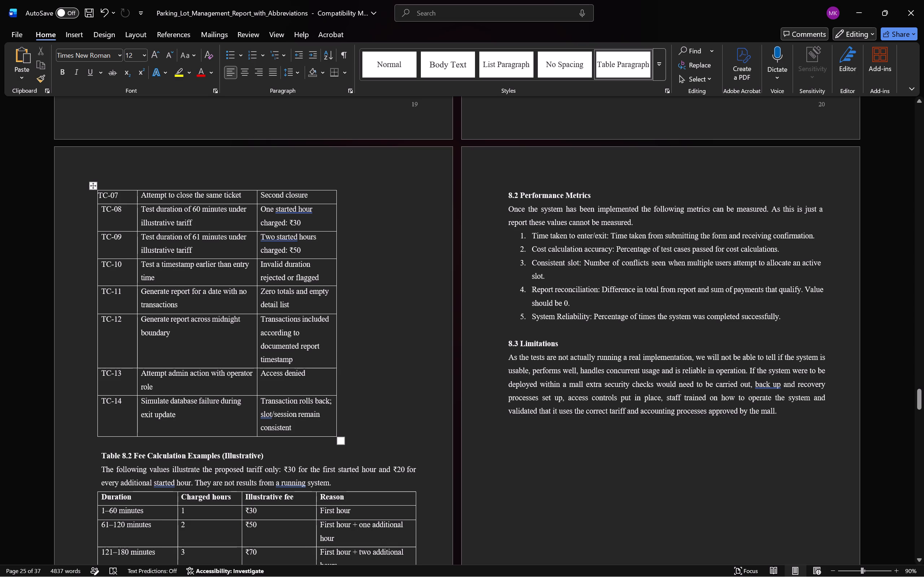
pyautogui.moveTo(336, 277); pyautogui.dragTo(400, 277)
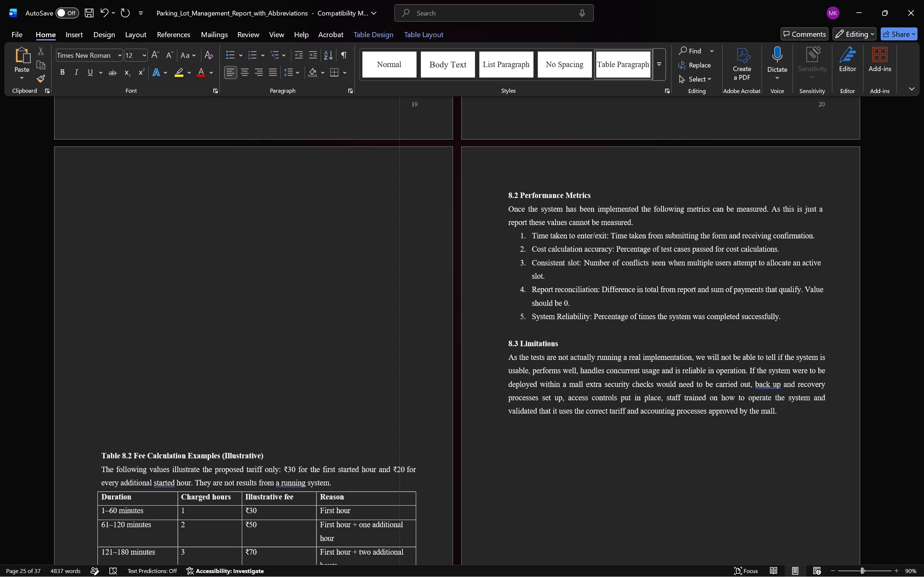
pyautogui.moveTo(400, 277); pyautogui.dragTo(410, 277)
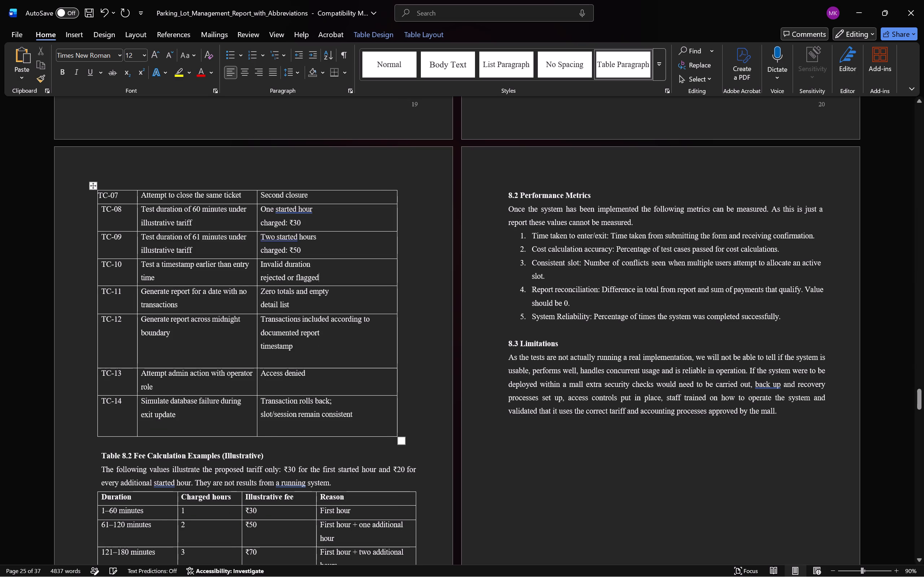
# Widen the Test input/action column of the TC-07 to TC-14 table by moving its border toward the Expected outcome column.
pyautogui.scroll(-1, 413, 277)
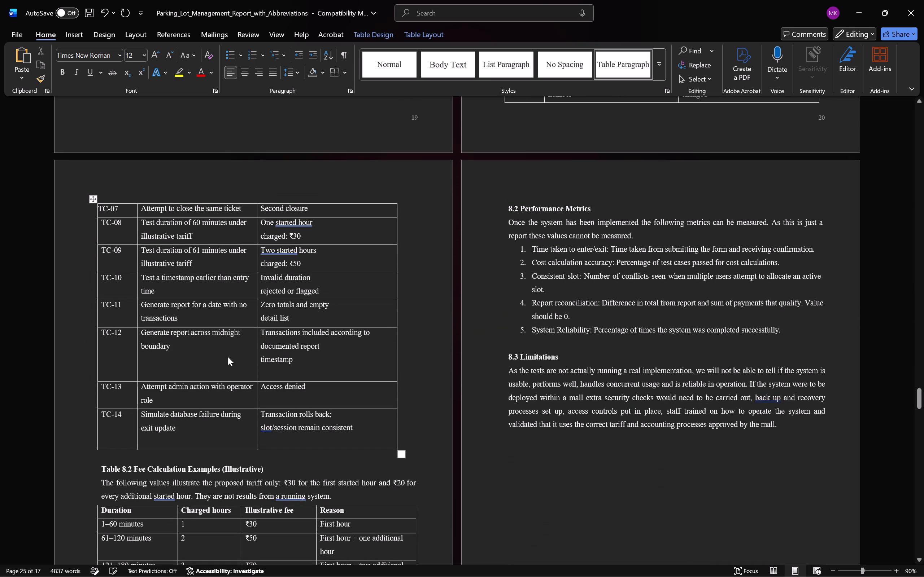
pyautogui.click(256, 344)
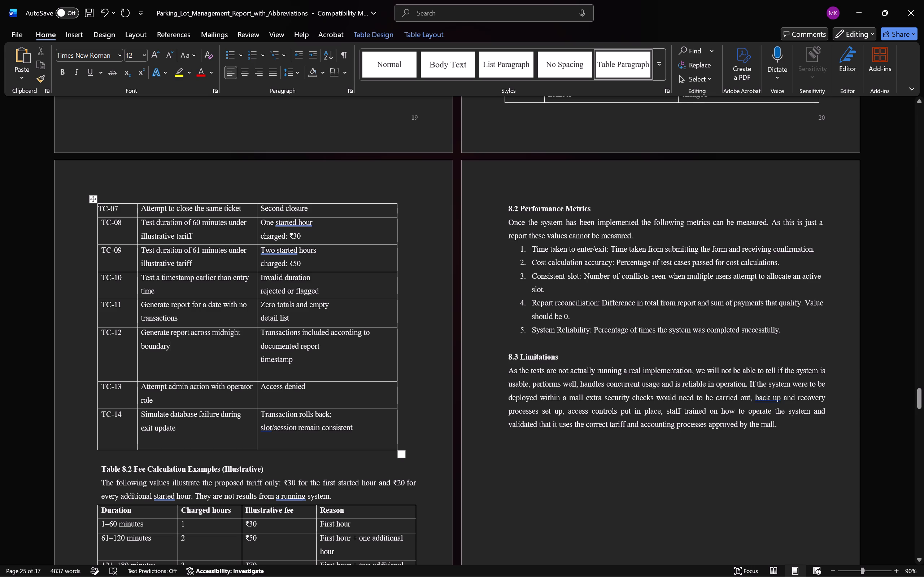
pyautogui.moveTo(257, 344); pyautogui.dragTo(279, 344)
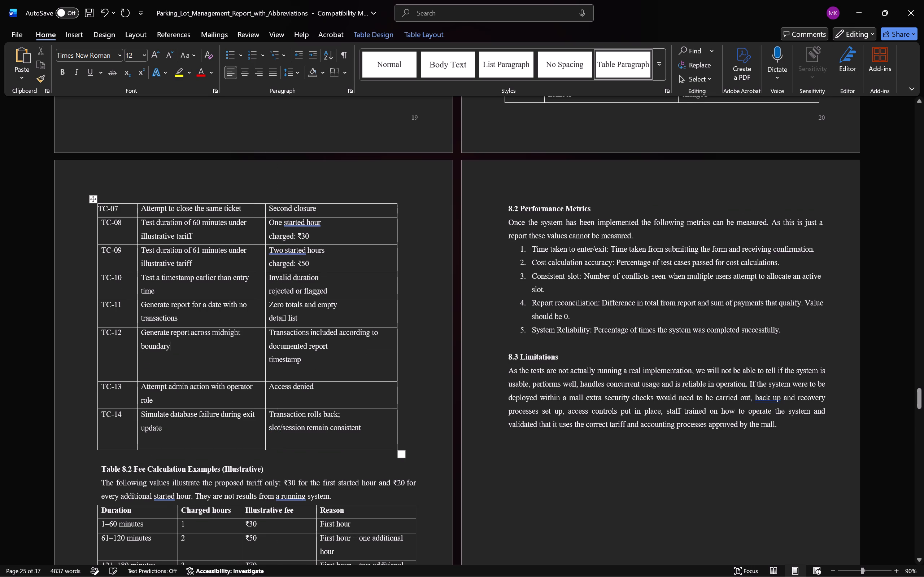
pyautogui.click(396, 344)
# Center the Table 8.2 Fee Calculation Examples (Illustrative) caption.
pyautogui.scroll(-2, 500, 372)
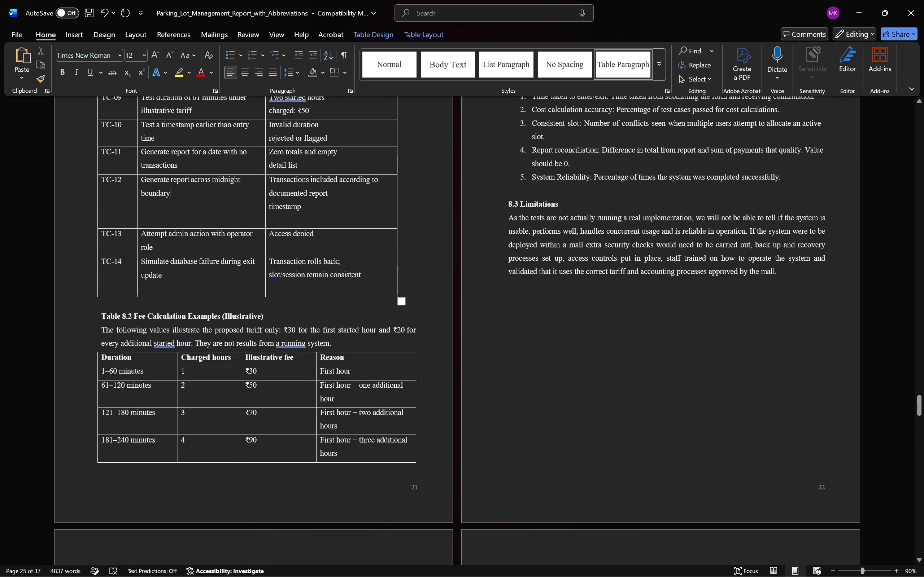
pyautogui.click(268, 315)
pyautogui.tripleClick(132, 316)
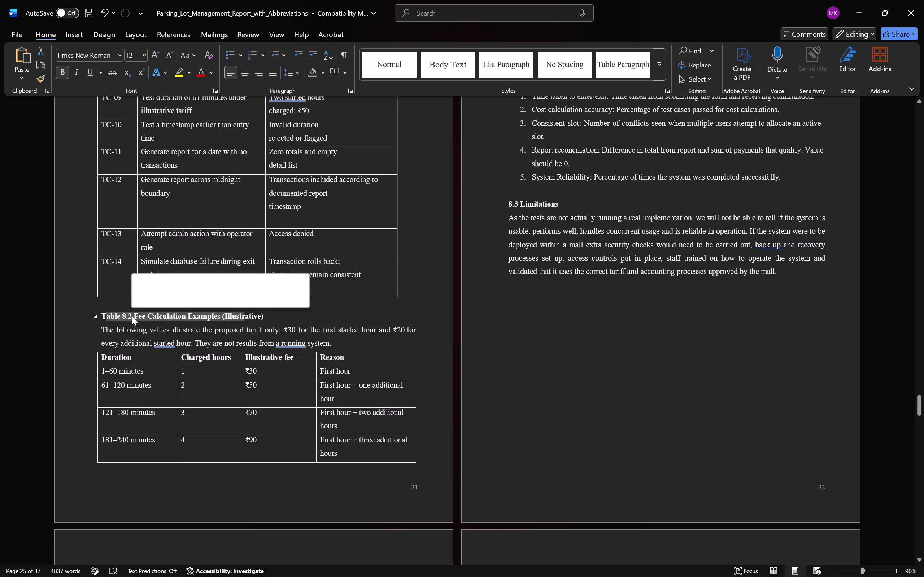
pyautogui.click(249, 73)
# Delete the explanatory paragraph below the Table 8.2 caption together with the empty line it leaves above the table.
pyautogui.tripleClick(213, 336)
pyautogui.press('BackSpace')
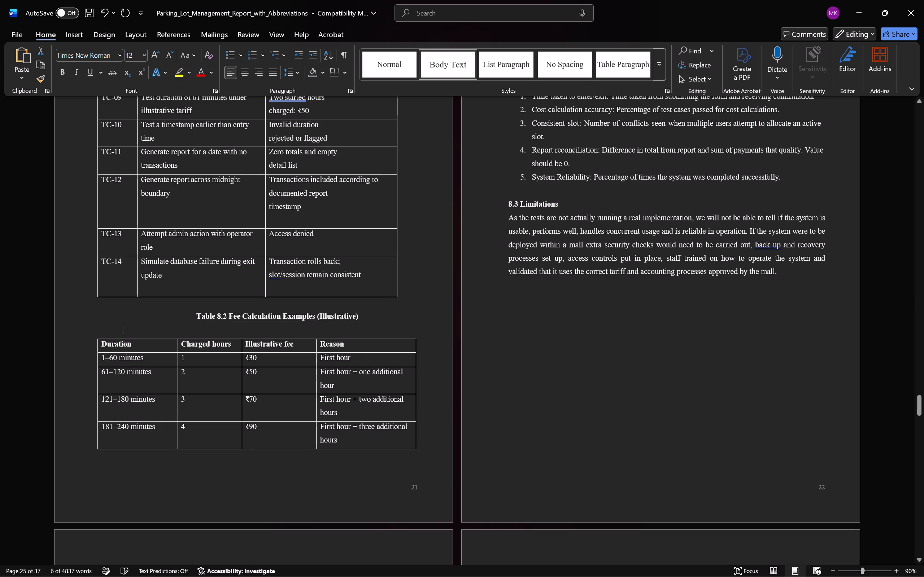
pyautogui.click(250, 327)
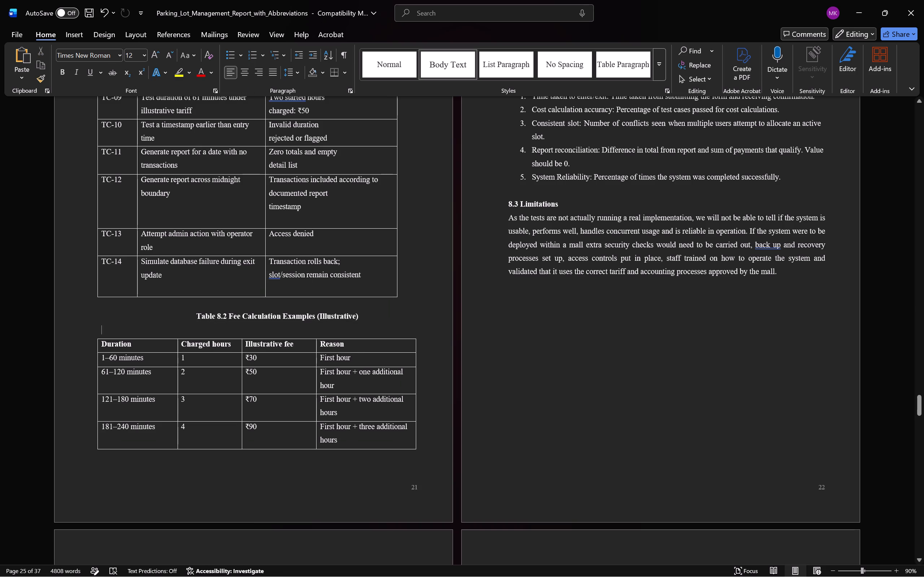
pyautogui.click(197, 317)
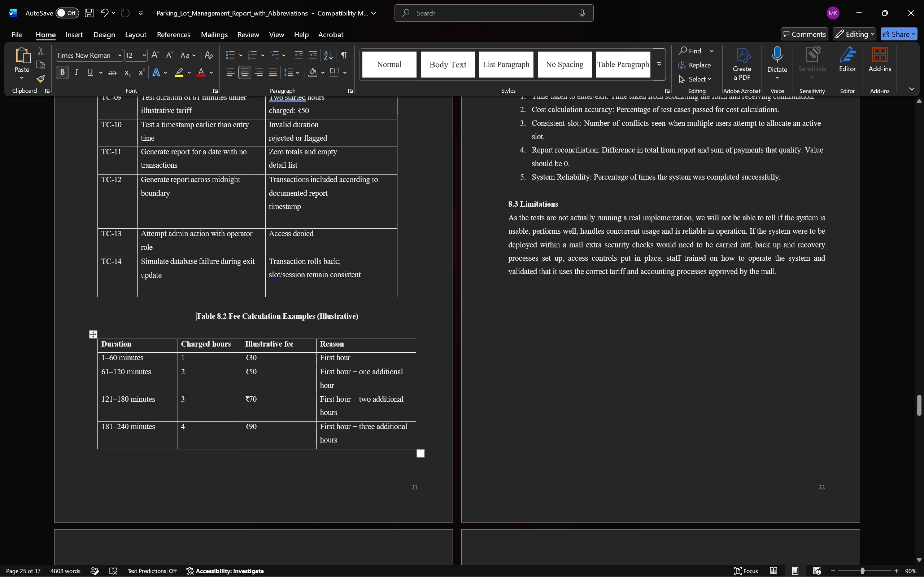
pyautogui.click(285, 327)
pyautogui.press('BackSpace')
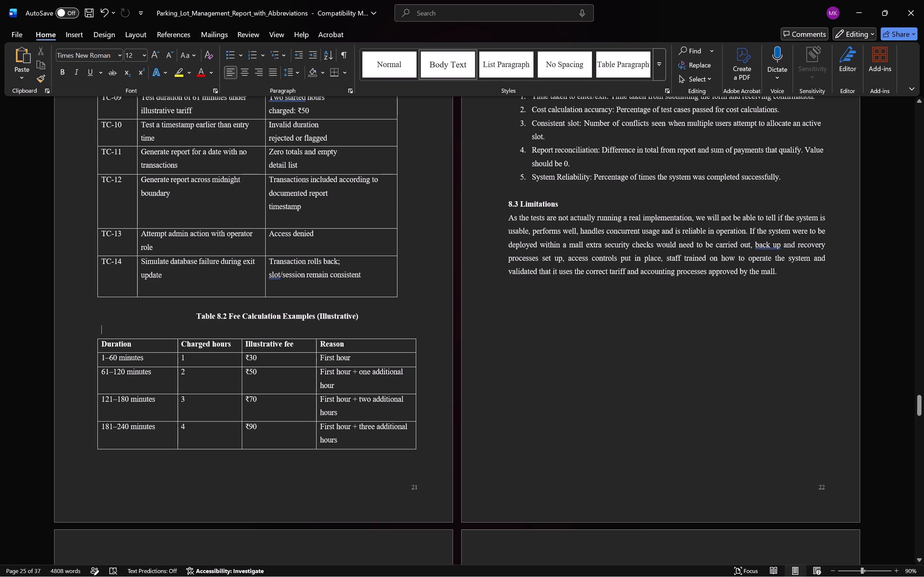
pyautogui.press('BackSpace')
# Extend the outer edge of the TC-07 to TC-14 table's Expected outcome column to about the width of Table 8.2.
pyautogui.scroll(1, 369, 335)
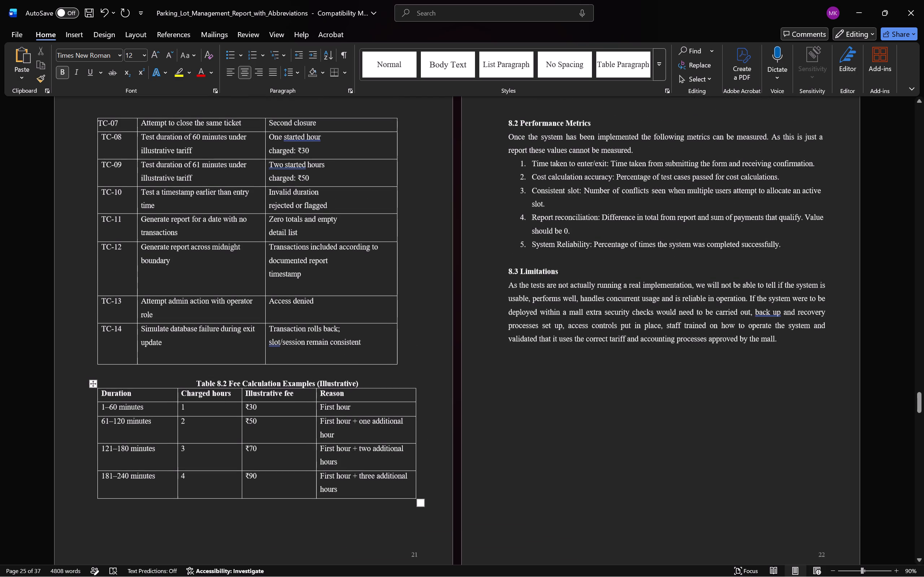
pyautogui.scroll(1, 319, 450)
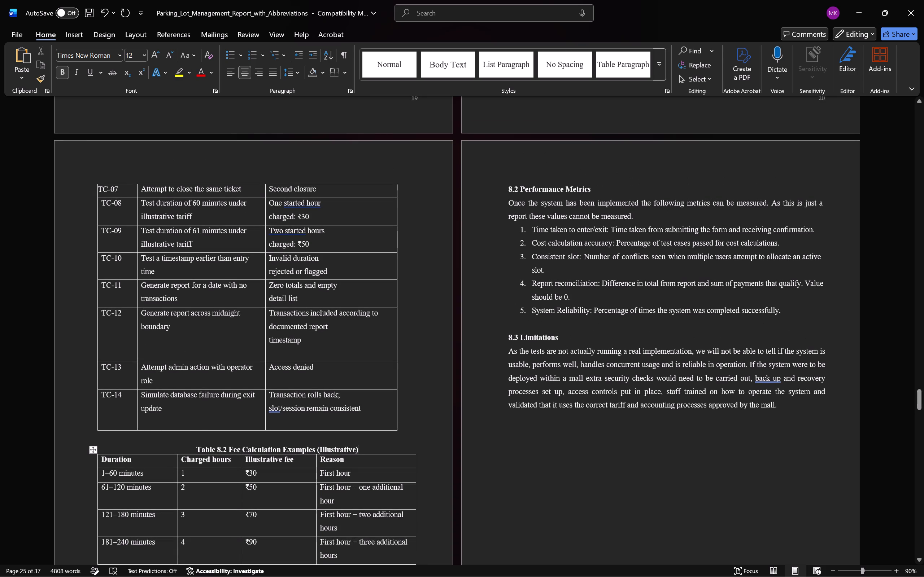
pyautogui.moveTo(396, 341); pyautogui.dragTo(428, 346)
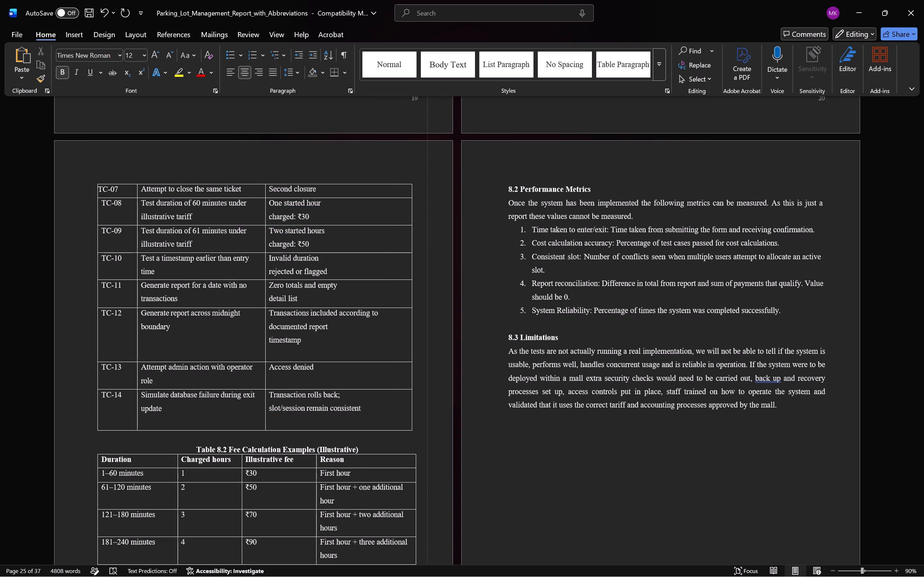
pyautogui.moveTo(428, 346); pyautogui.dragTo(430, 345)
pyautogui.click(430, 376)
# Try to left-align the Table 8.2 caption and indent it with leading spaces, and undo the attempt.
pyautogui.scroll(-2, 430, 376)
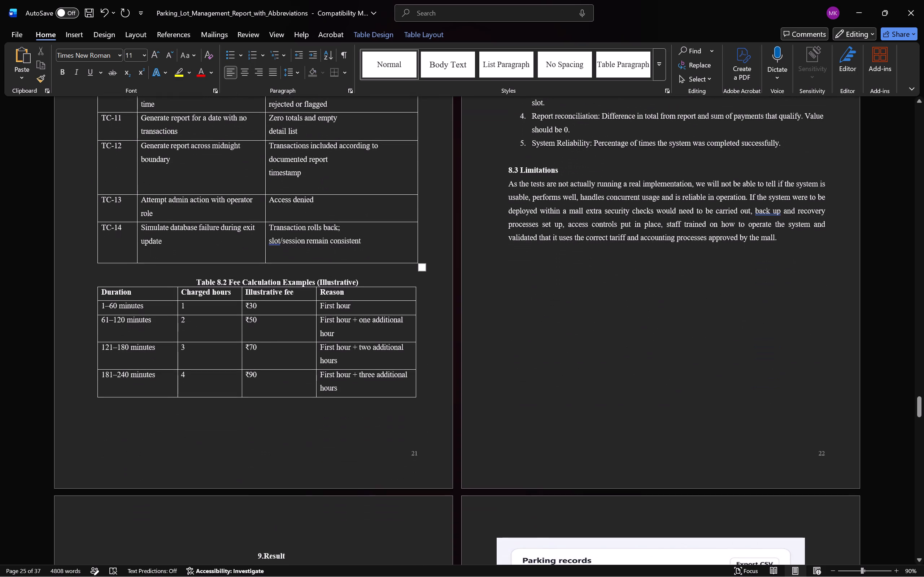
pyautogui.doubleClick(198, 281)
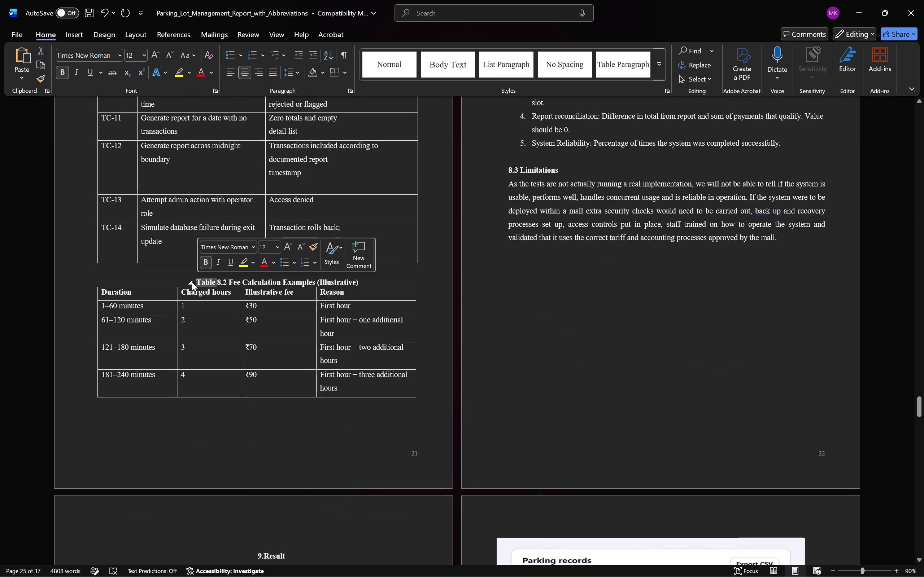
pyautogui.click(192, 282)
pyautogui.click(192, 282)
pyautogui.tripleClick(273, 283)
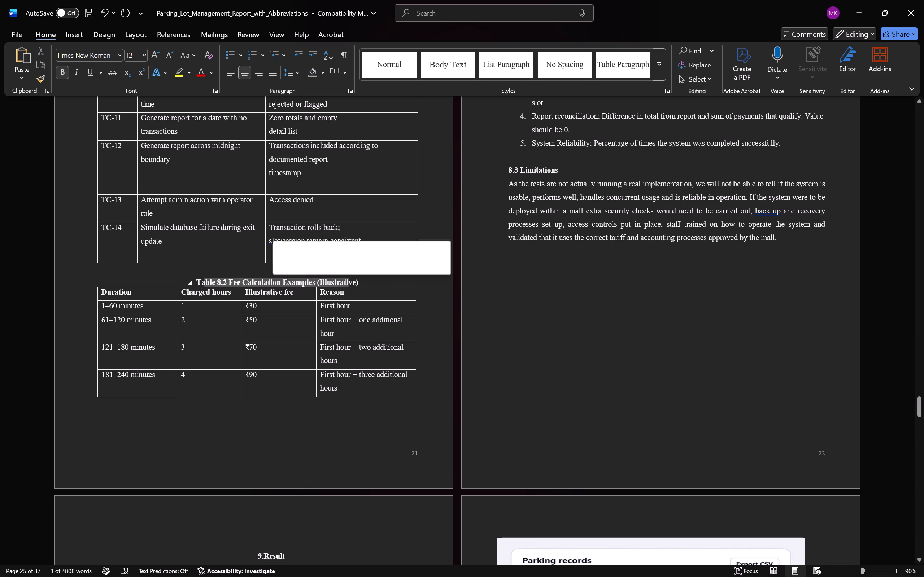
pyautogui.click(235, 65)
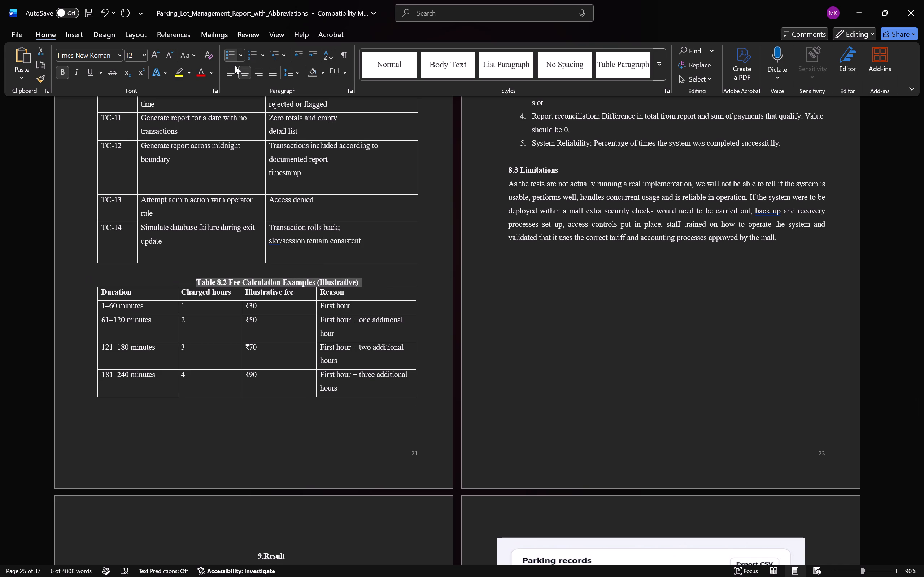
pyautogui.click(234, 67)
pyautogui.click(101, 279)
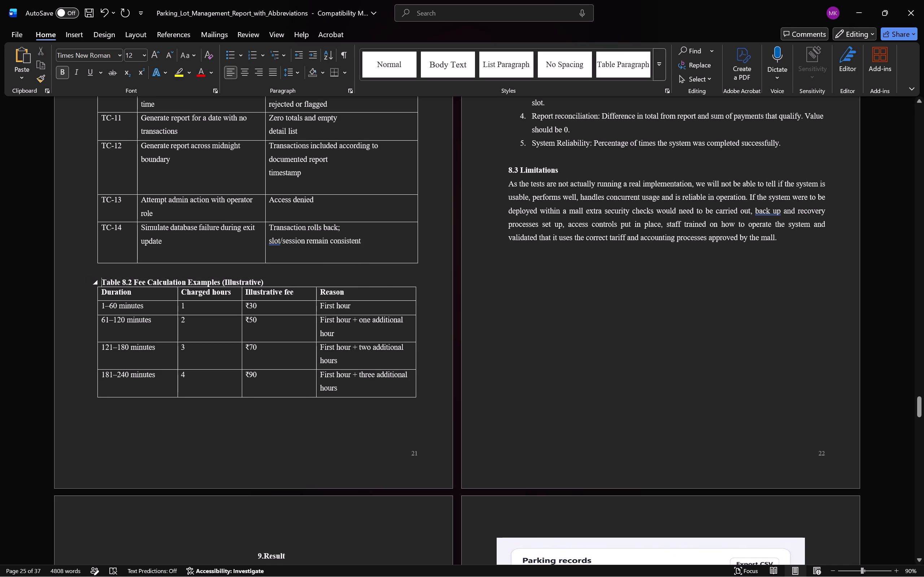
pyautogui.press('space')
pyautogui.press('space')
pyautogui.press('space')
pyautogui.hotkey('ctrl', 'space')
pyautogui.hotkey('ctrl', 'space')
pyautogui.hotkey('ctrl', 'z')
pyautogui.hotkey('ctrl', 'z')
# Shrink the whole TC-07 to TC-14 table slightly in width and height from its outer corner.
pyautogui.scroll(2, 332, 384)
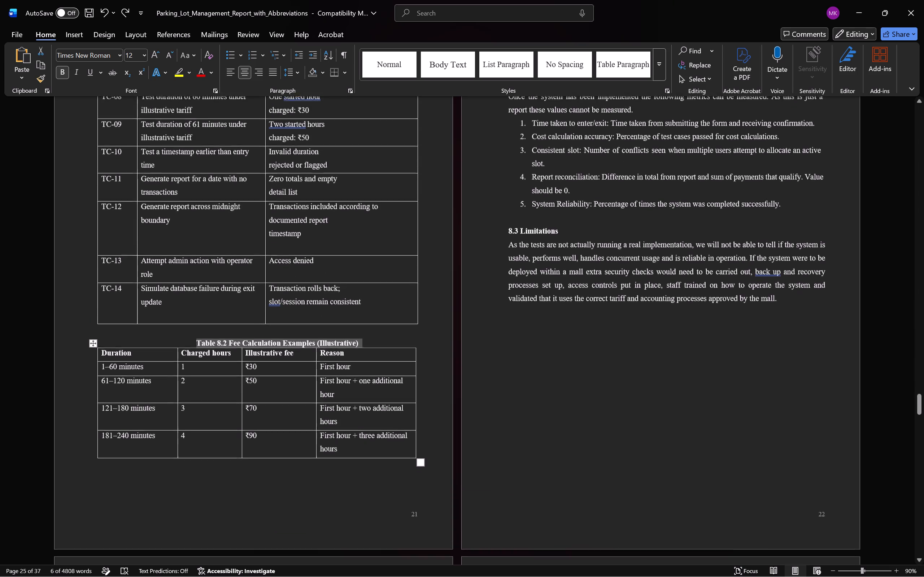
pyautogui.scroll(1, 332, 384)
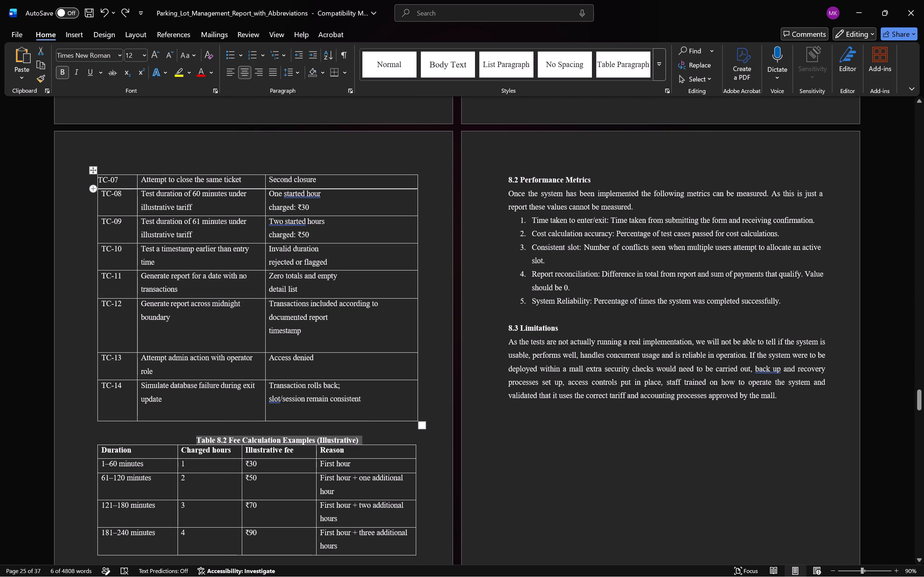
pyautogui.moveTo(420, 424); pyautogui.dragTo(415, 417)
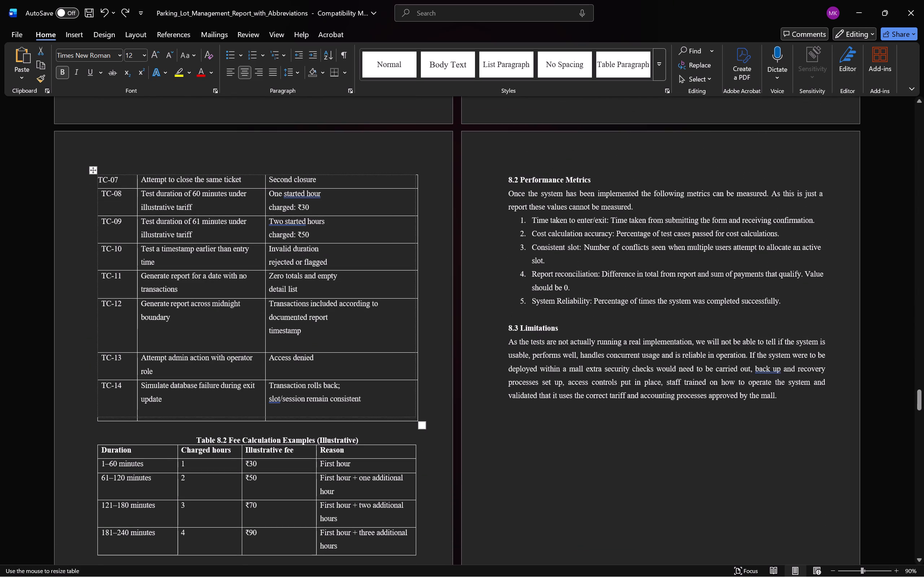
pyautogui.moveTo(415, 417); pyautogui.dragTo(398, 394)
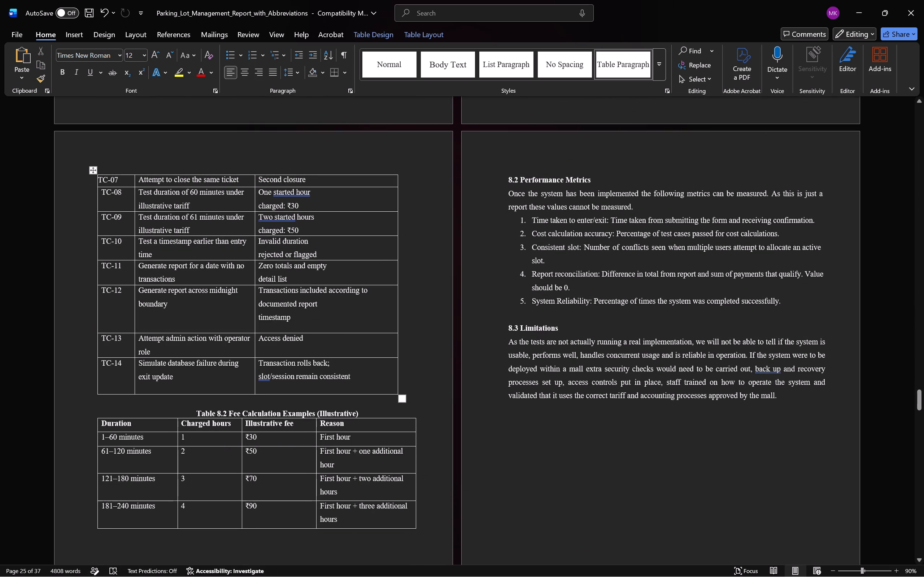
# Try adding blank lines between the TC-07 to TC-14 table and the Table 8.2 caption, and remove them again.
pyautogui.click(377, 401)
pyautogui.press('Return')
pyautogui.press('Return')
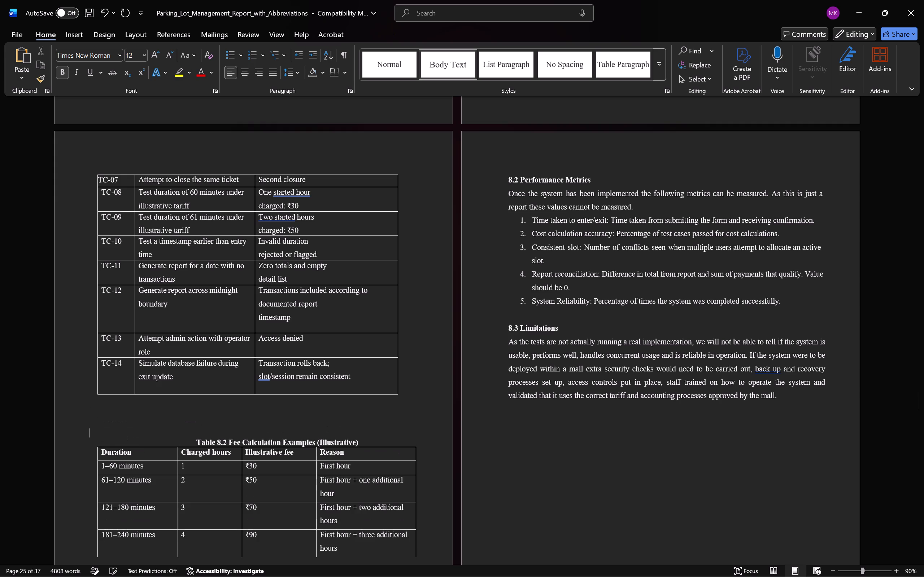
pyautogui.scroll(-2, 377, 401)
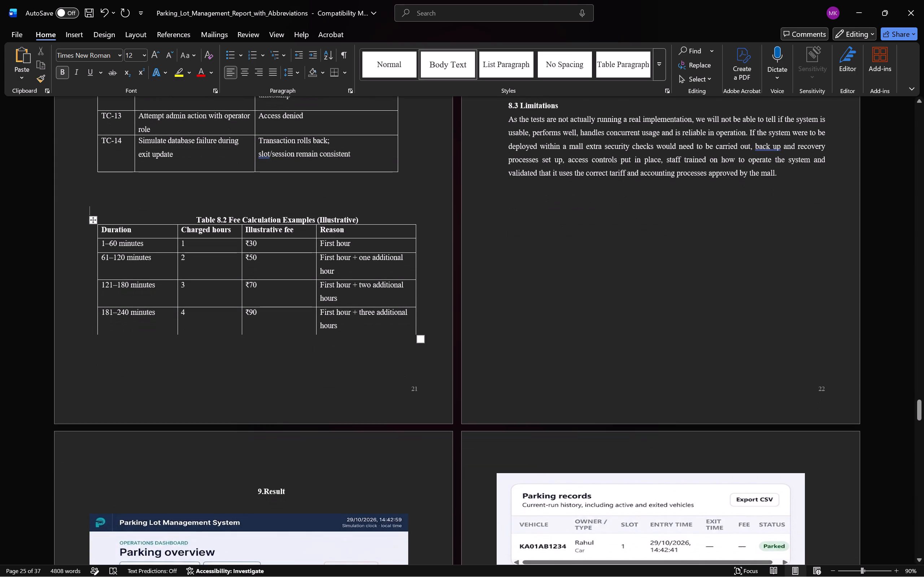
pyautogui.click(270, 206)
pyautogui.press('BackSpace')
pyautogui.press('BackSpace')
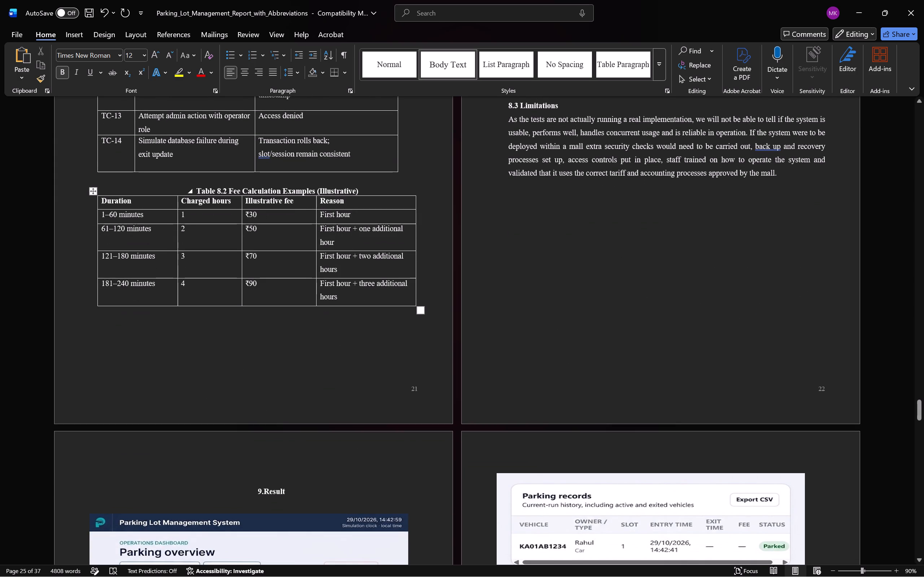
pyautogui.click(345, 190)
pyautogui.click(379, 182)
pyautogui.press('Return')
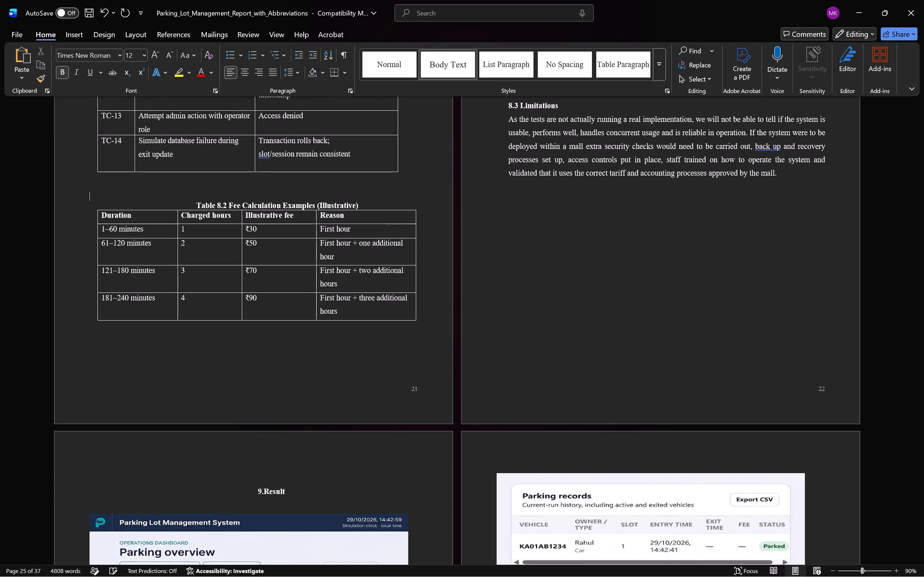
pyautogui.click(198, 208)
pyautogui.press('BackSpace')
# Add an empty line between the Table 8.2 caption and its table.
pyautogui.click(381, 190)
pyautogui.press('Return')
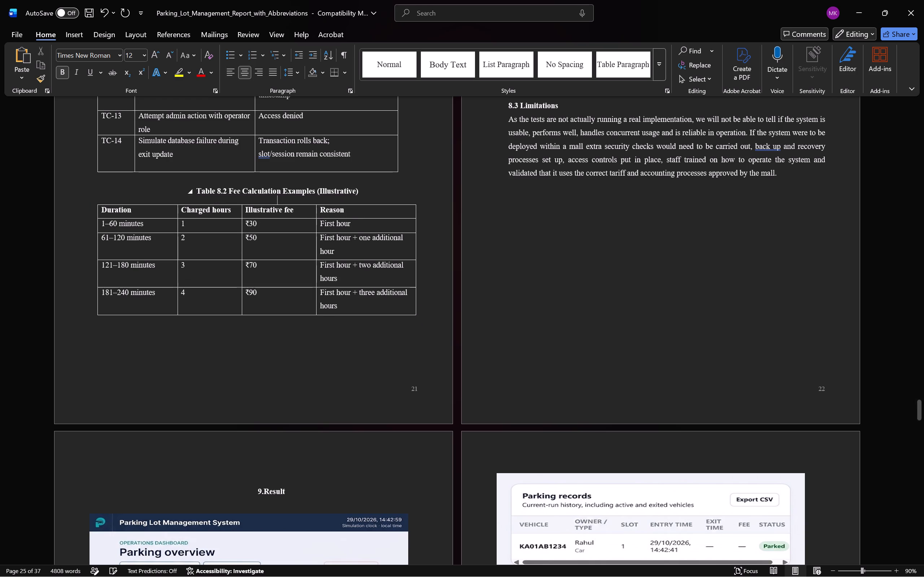
# Left-align the Table 8.2 caption and shift it with leading spaces until it sits roughly centered above the table.
pyautogui.tripleClick(202, 195)
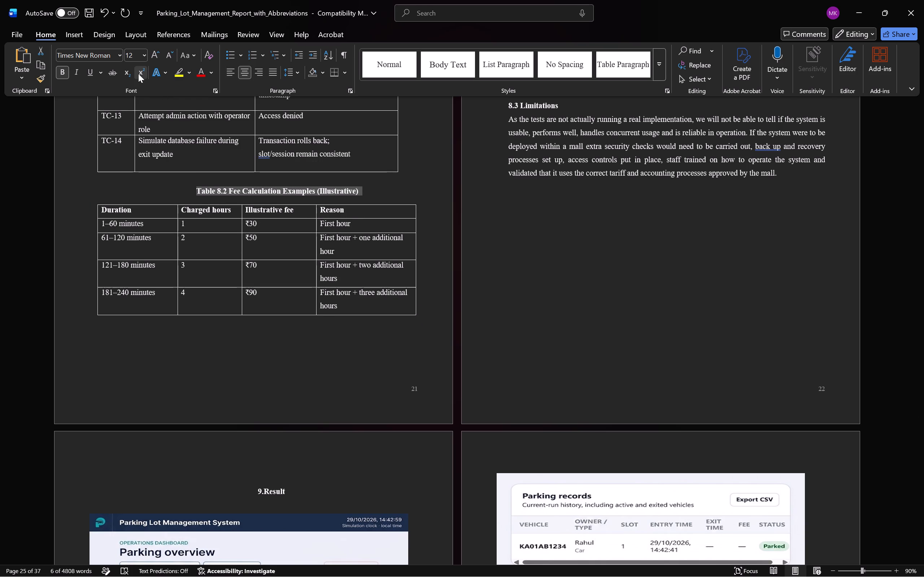
pyautogui.click(231, 70)
pyautogui.click(101, 190)
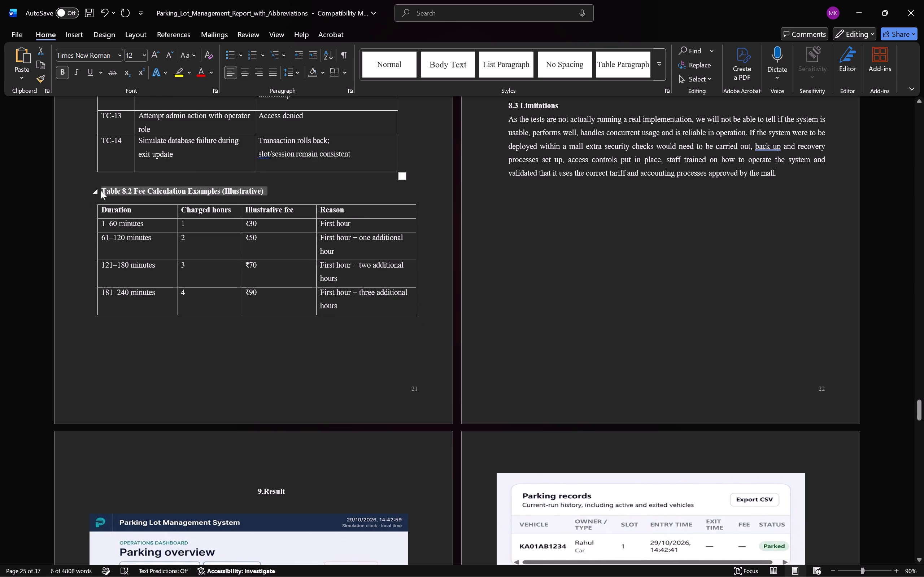
pyautogui.press('space')
pyautogui.press('space')
pyautogui.press('space')
pyautogui.press('space')
pyautogui.press('space')
pyautogui.press('space')
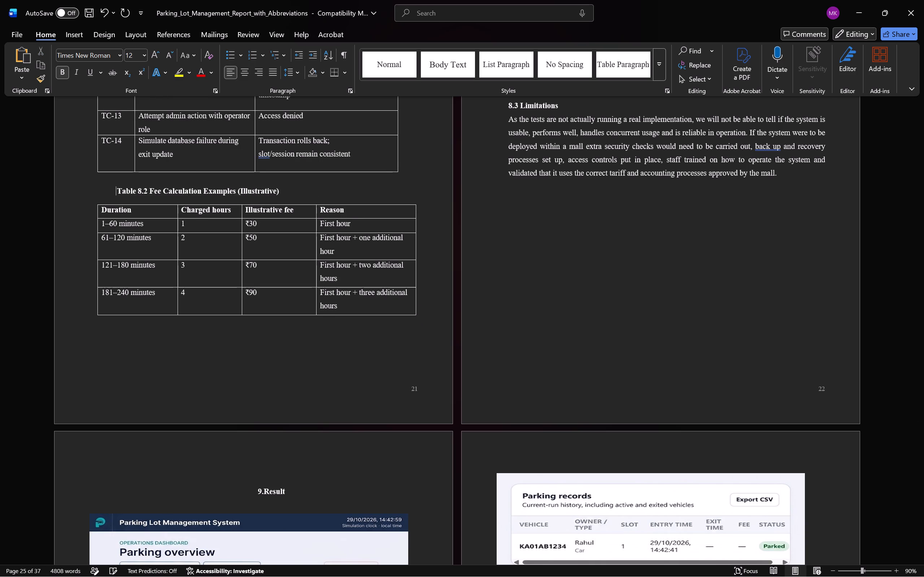
pyautogui.press('space')
pyautogui.press('space')
pyautogui.press('space')
pyautogui.press('space')
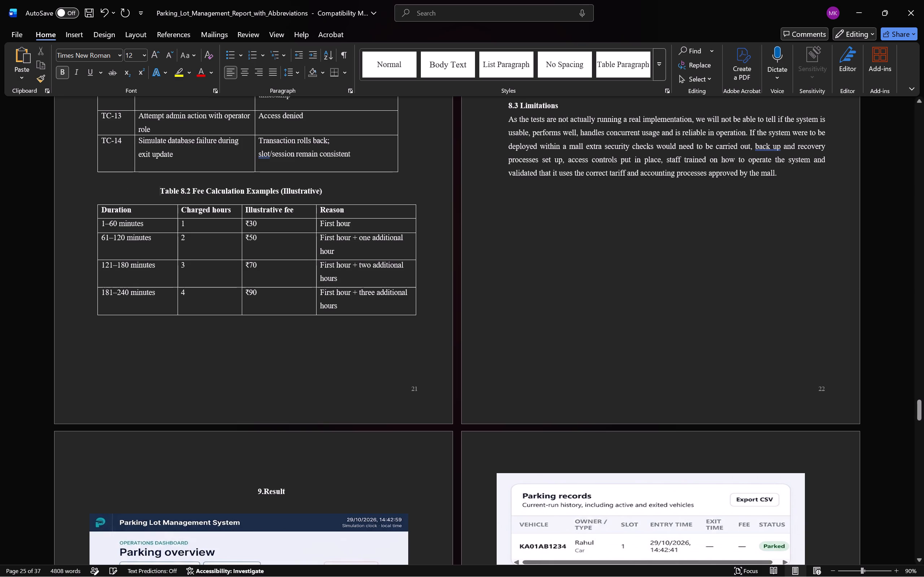
# Add one more blank line between the TC-14 row and the Table 8.2 caption.
pyautogui.click(174, 182)
pyautogui.press('\\')
pyautogui.press('BackSpace')
pyautogui.press('Return')
pyautogui.scroll(-1, 174, 182)
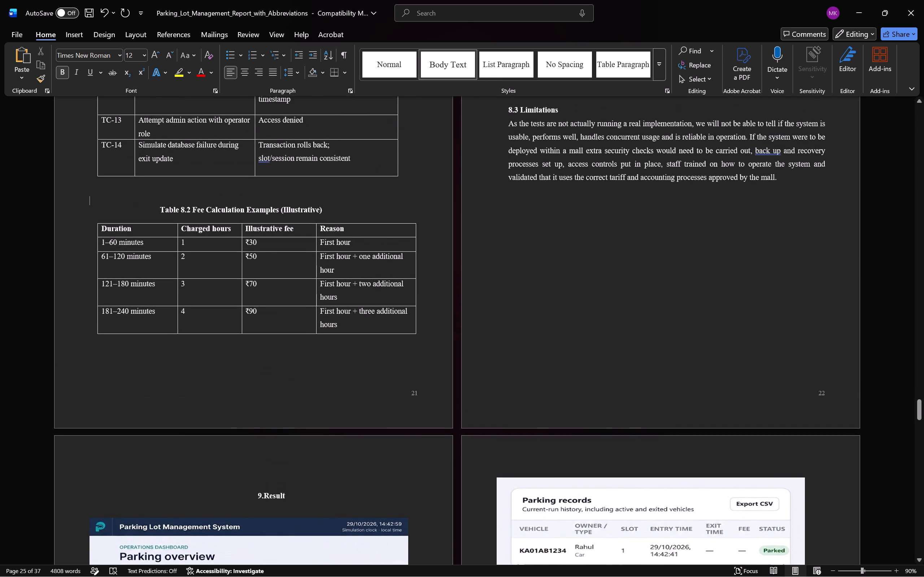
pyautogui.scroll(-1, 174, 182)
pyautogui.scroll(2, 174, 182)
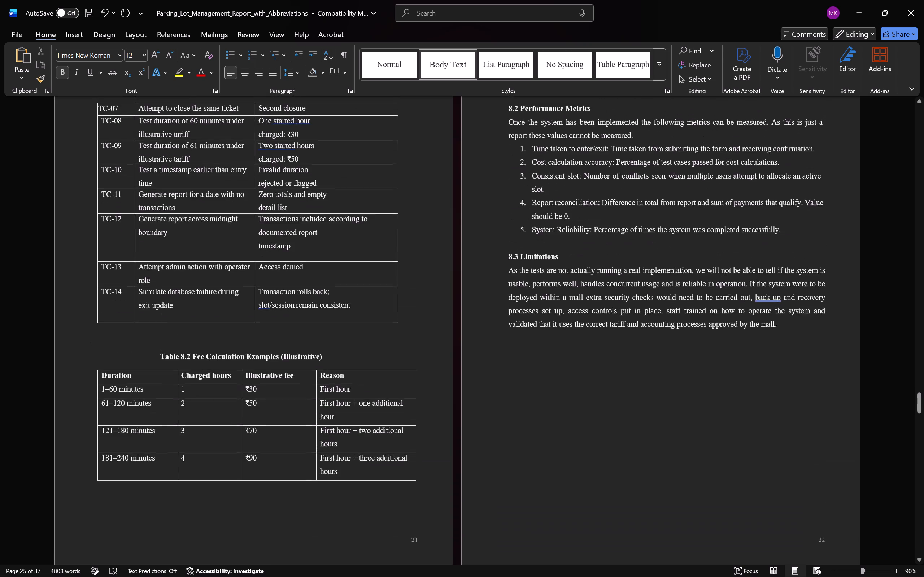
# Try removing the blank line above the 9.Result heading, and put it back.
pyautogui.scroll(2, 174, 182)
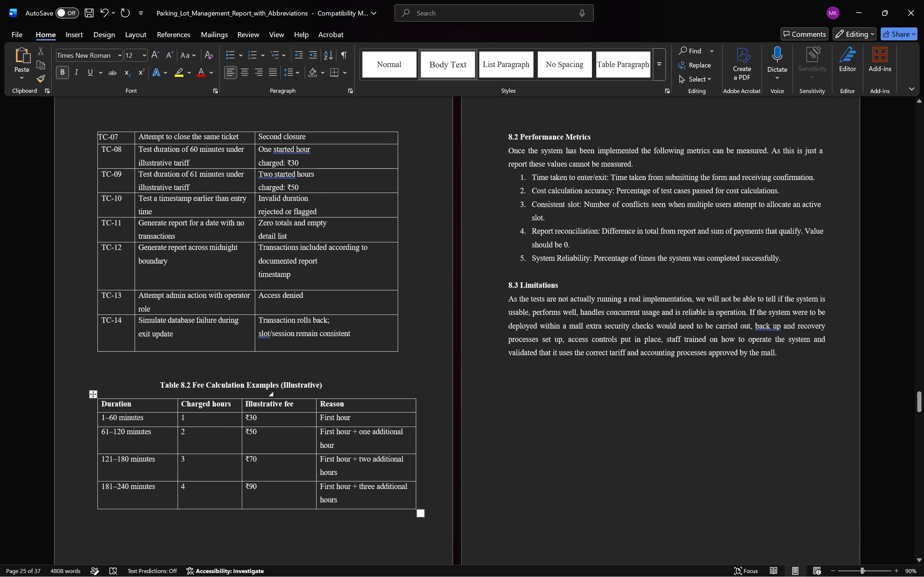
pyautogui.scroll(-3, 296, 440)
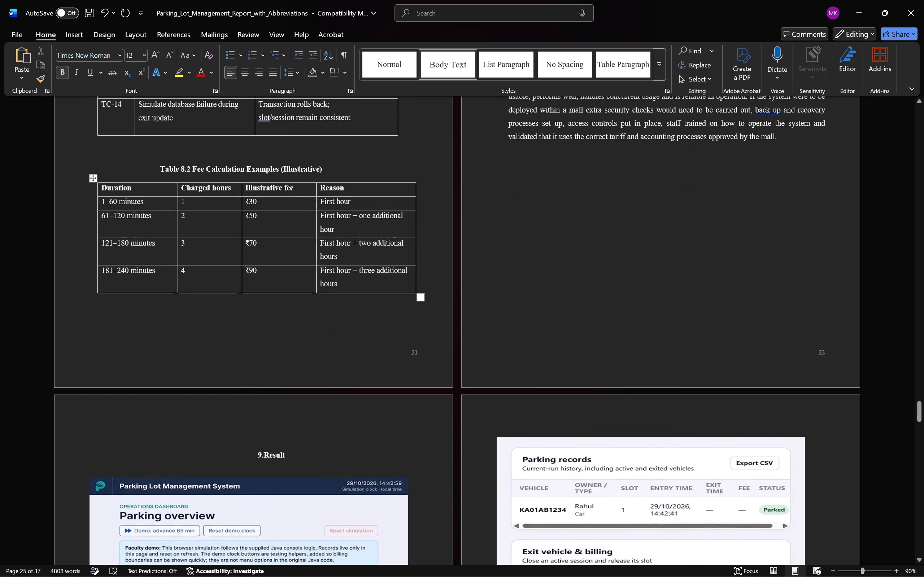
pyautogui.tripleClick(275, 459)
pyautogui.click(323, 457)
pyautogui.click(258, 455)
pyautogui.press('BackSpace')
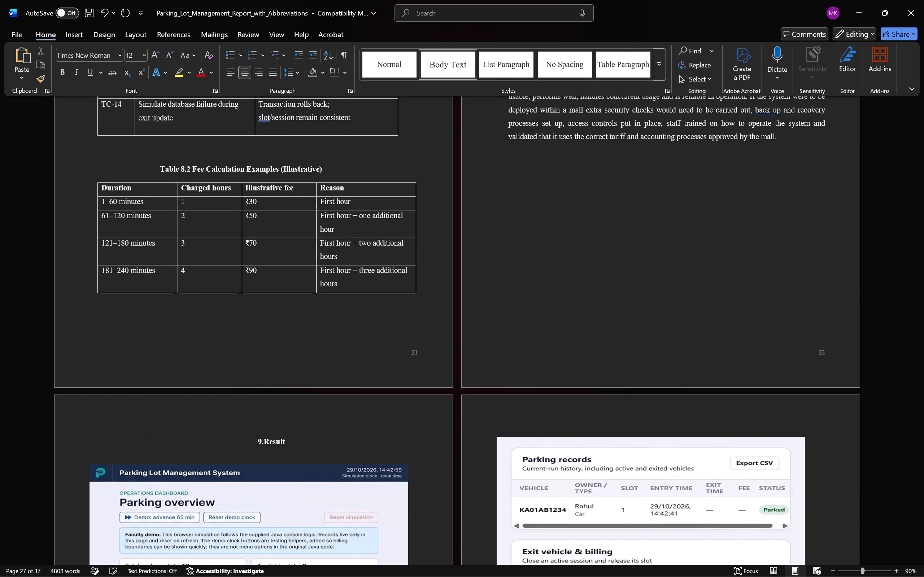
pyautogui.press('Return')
# Left-align the 9.Result heading and shift it with leading spaces until it sits roughly centered above the dashboard screenshot.
pyautogui.tripleClick(285, 457)
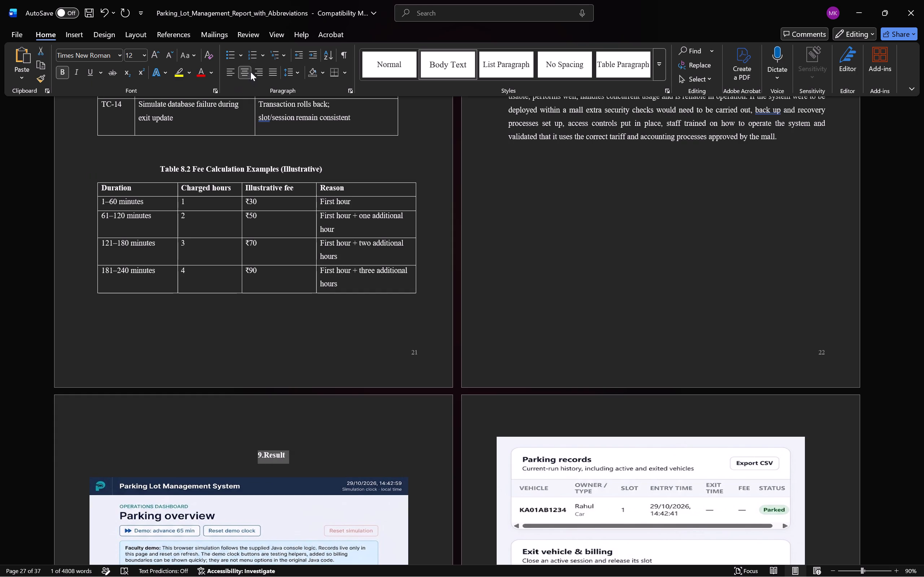
pyautogui.click(234, 74)
pyautogui.click(91, 456)
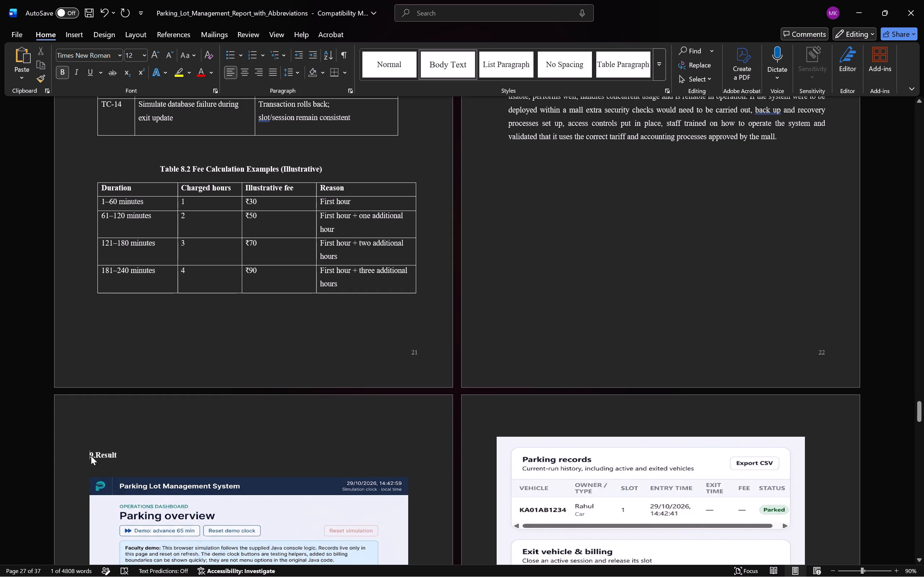
pyautogui.press('space')
pyautogui.press('space')
pyautogui.press('space')
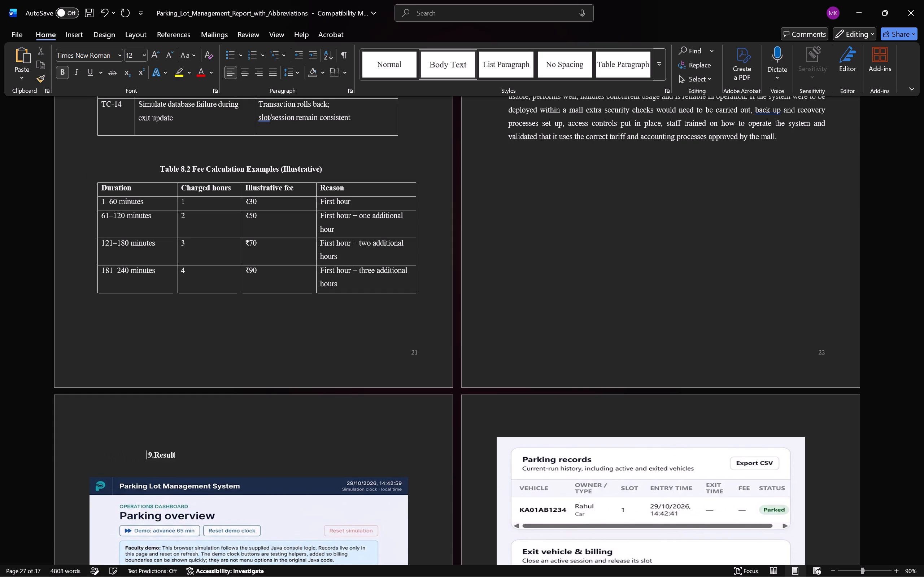
pyautogui.press('space')
pyautogui.press('space')
pyautogui.press('space')
# Insert a space after "10." in the CONCLUSION heading and undo the automatic list numbering so the number stays 10.
pyautogui.scroll(2, 564, 347)
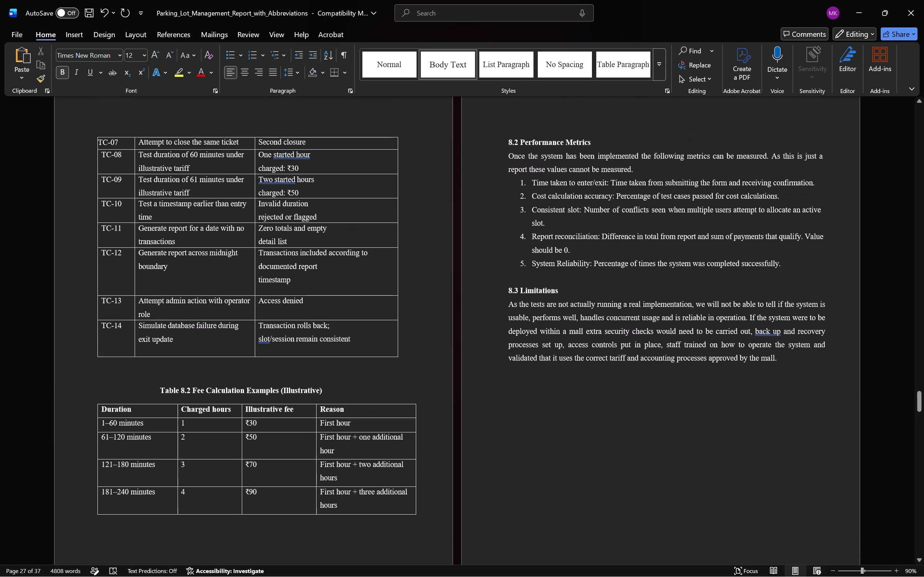
pyautogui.click(645, 281)
pyautogui.scroll(-2, 714, 188)
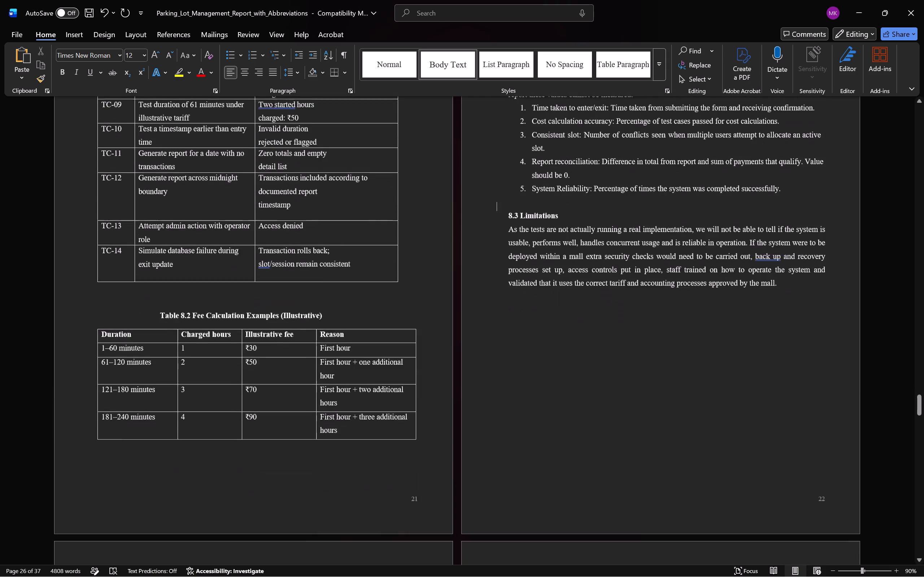
pyautogui.scroll(-6, 714, 188)
pyautogui.scroll(1, 714, 188)
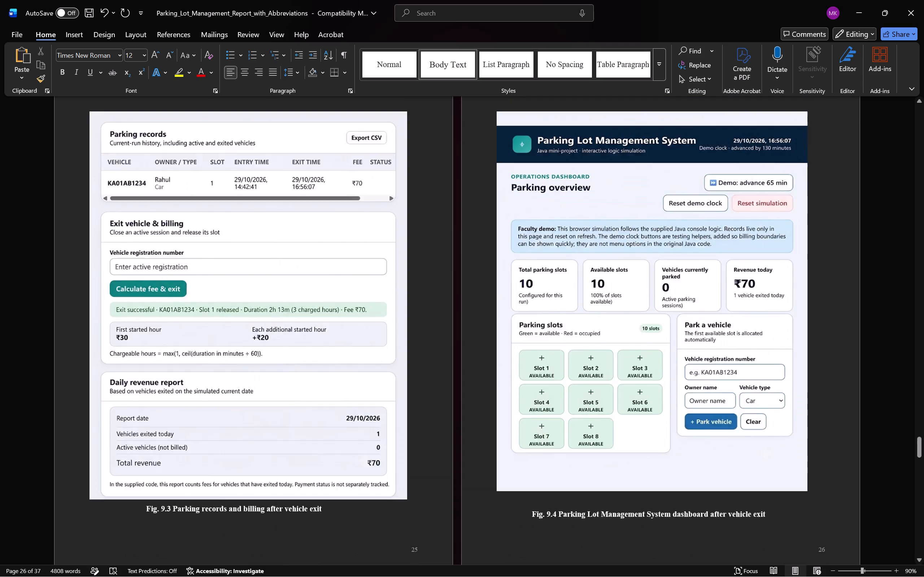
pyautogui.scroll(1, 714, 188)
pyautogui.scroll(-3, 714, 188)
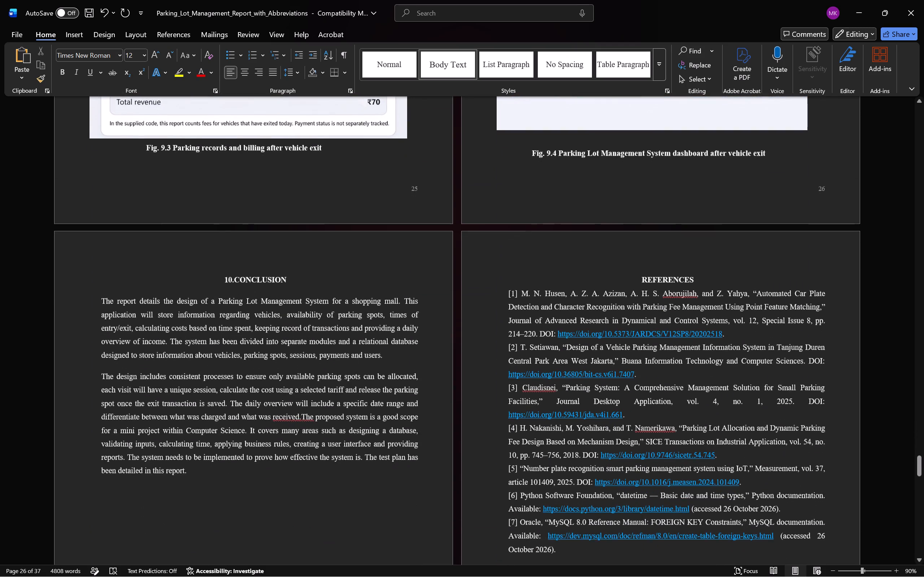
pyautogui.scroll(-1, 714, 188)
pyautogui.click(231, 223)
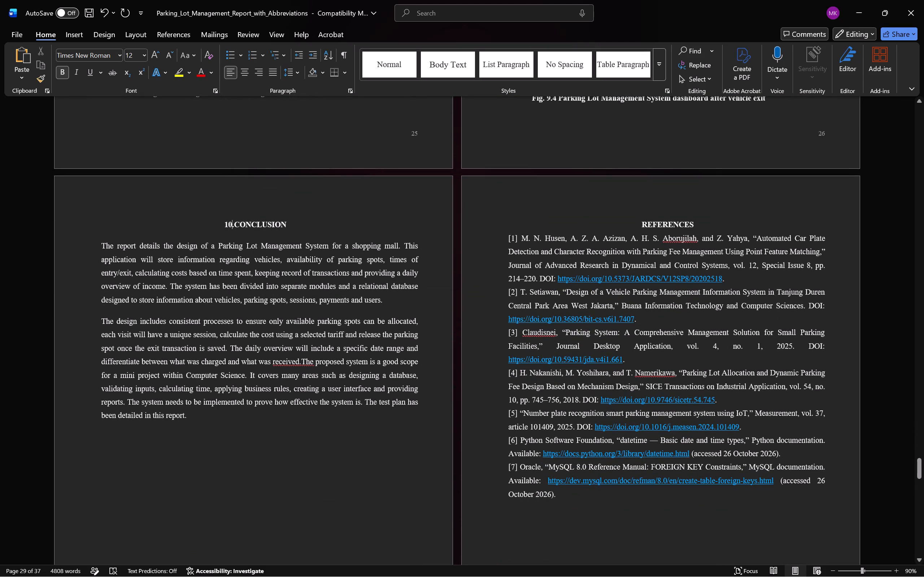
pyautogui.press('Right')
pyautogui.press('space')
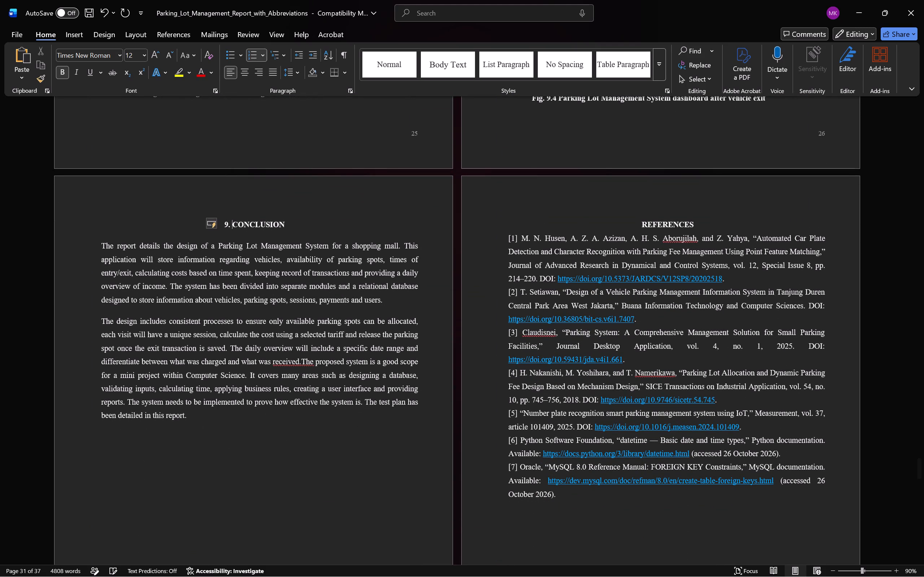
pyautogui.hotkey('ctrl', 'z')
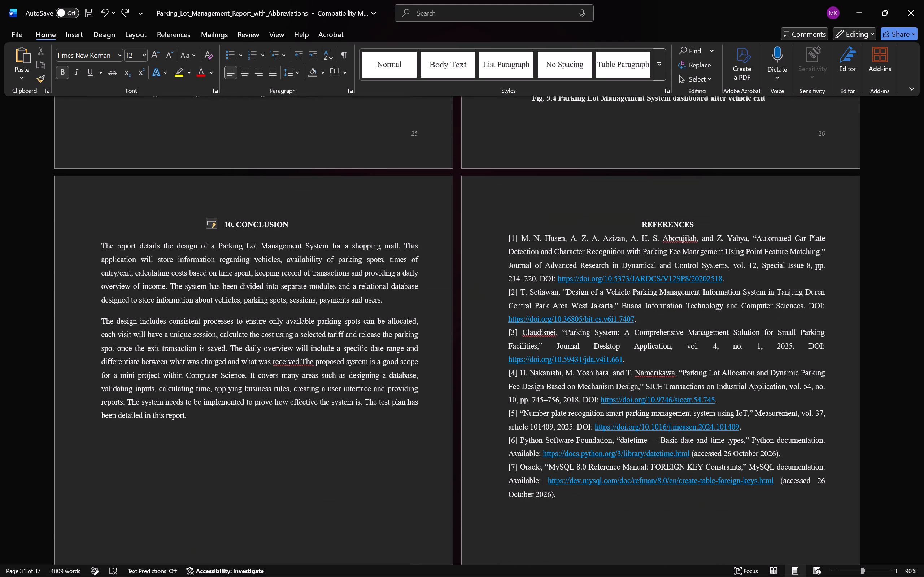
# Look through the references, the appendix source code, and the cover and Table of Content pages to check the layout.
pyautogui.click(631, 251)
pyautogui.scroll(-1, 631, 251)
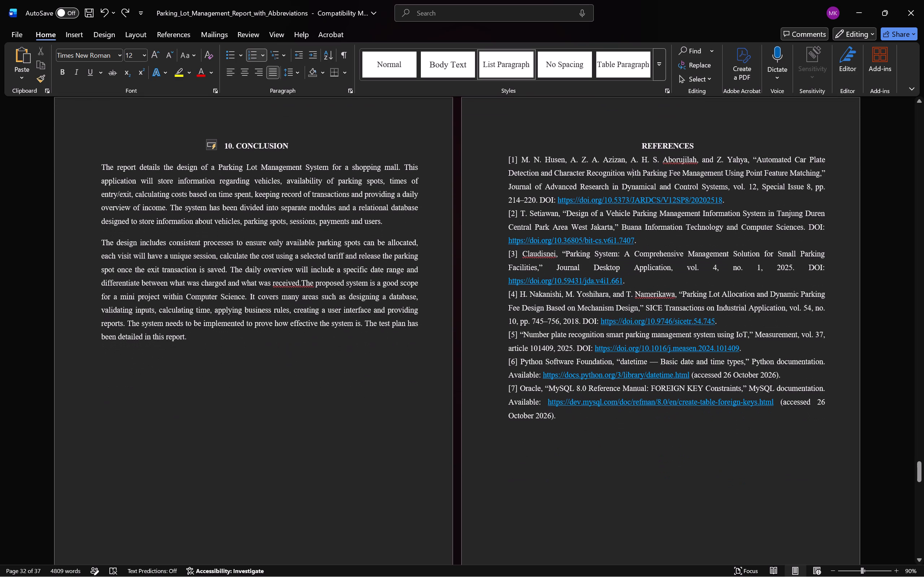
pyautogui.scroll(-5, 631, 251)
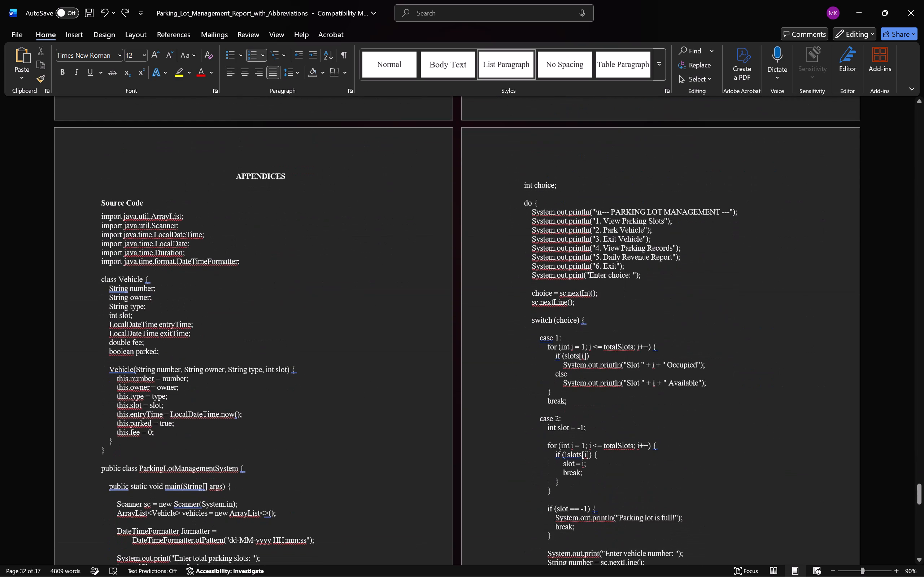
pyautogui.scroll(-8, 631, 251)
pyautogui.scroll(8, 631, 251)
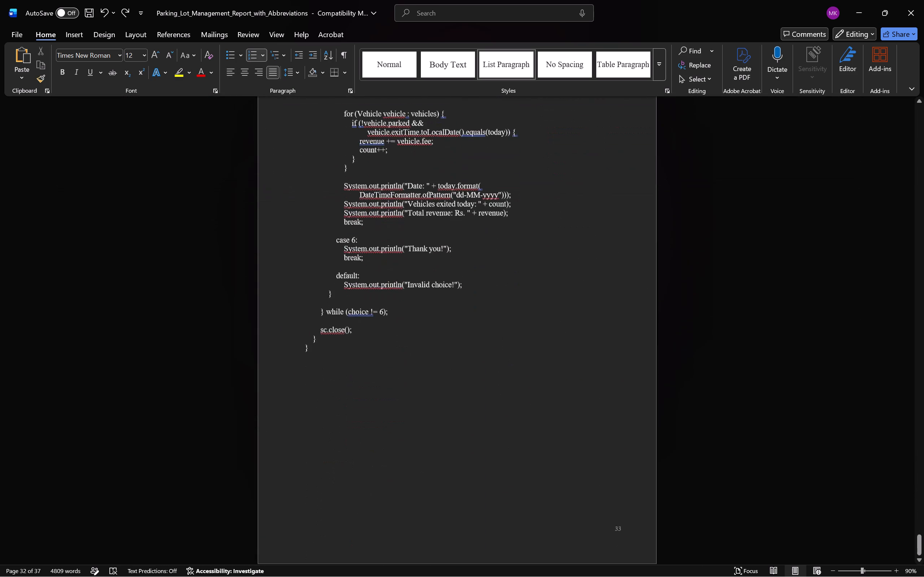
pyautogui.scroll(20, 631, 251)
pyautogui.scroll(20, 631, 251)
pyautogui.scroll(8, 631, 251)
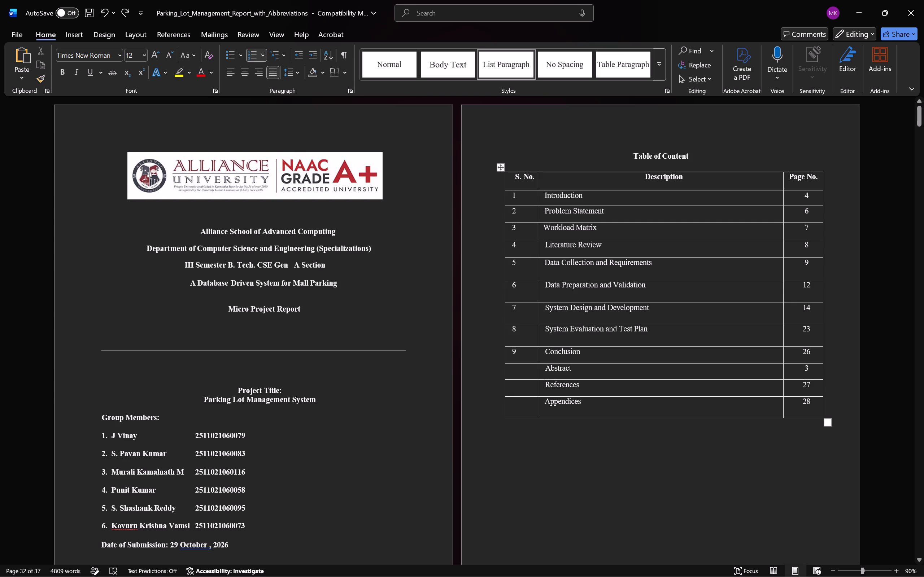
pyautogui.scroll(-1, 644, 384)
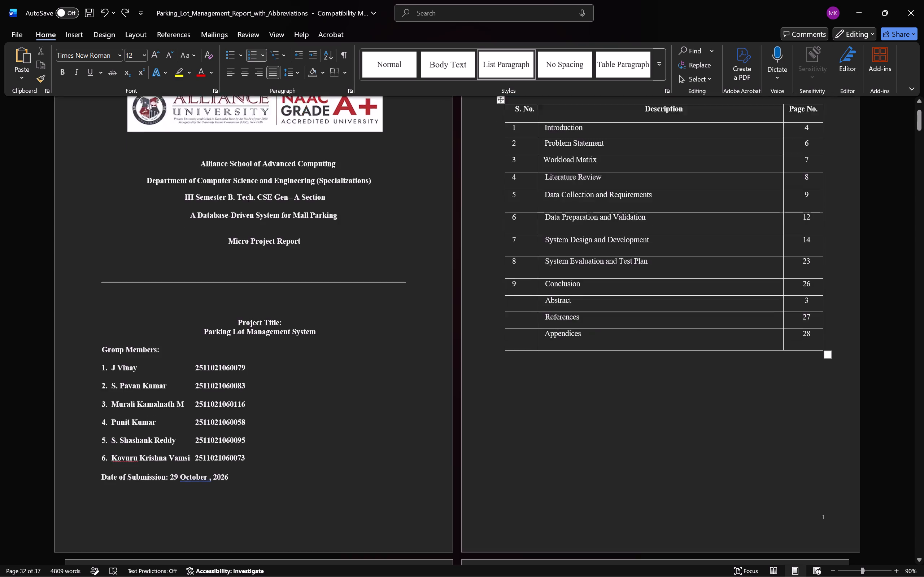
pyautogui.scroll(-1, 644, 384)
pyautogui.scroll(1, 644, 384)
# Save the report.
pyautogui.hotkey('ctrl', 's')
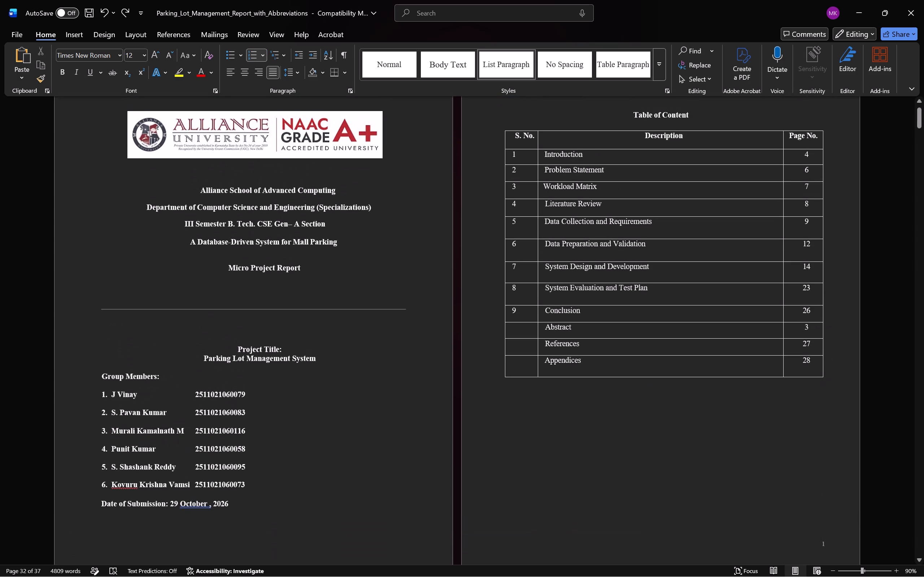
pyautogui.hotkey('ctrl', 's')
pyautogui.hotkey('ctrl', 's')
pyautogui.hotkey('ctrl', 's')
pyautogui.hotkey('ctrl', 's')
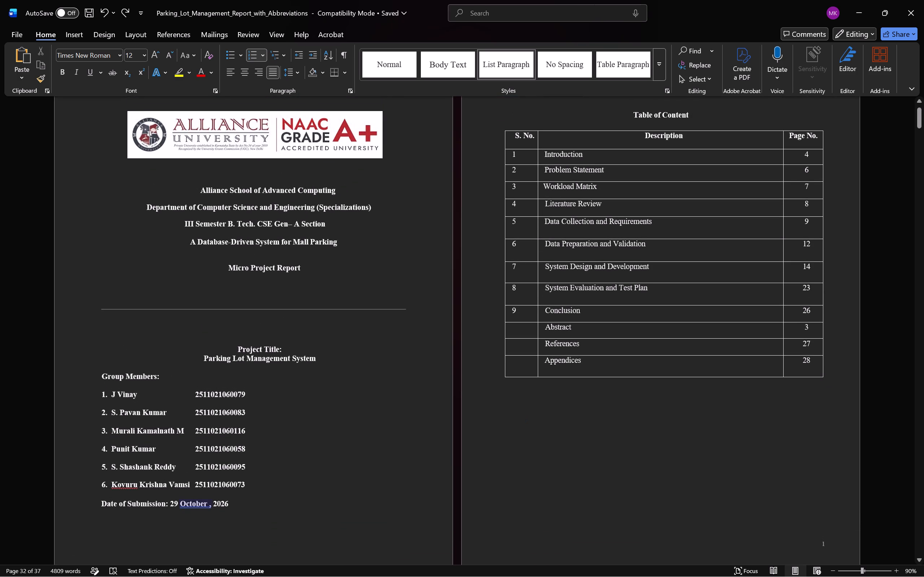
# Remove all borders from the List of Abbreviations table.
pyautogui.scroll(-3, 309, 511)
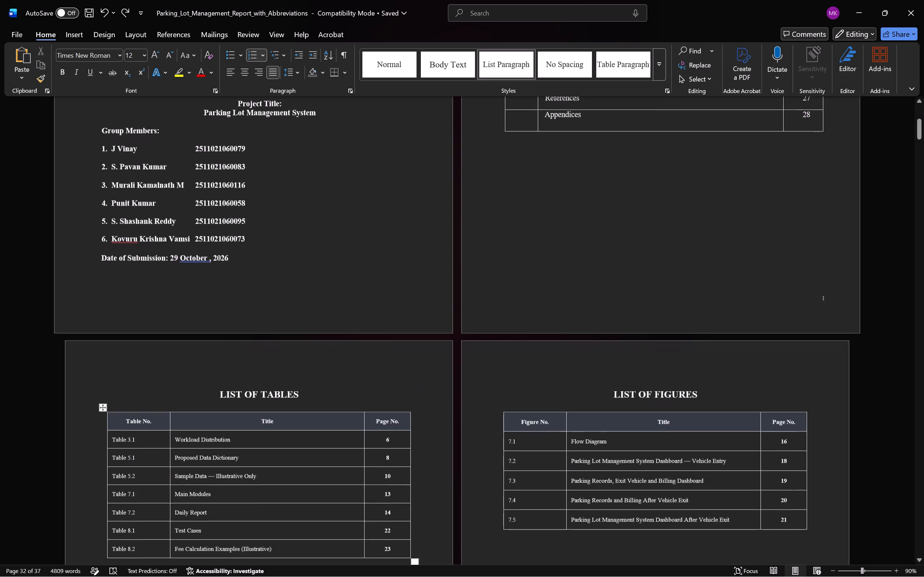
pyautogui.scroll(-1, 309, 511)
pyautogui.scroll(1, 543, 374)
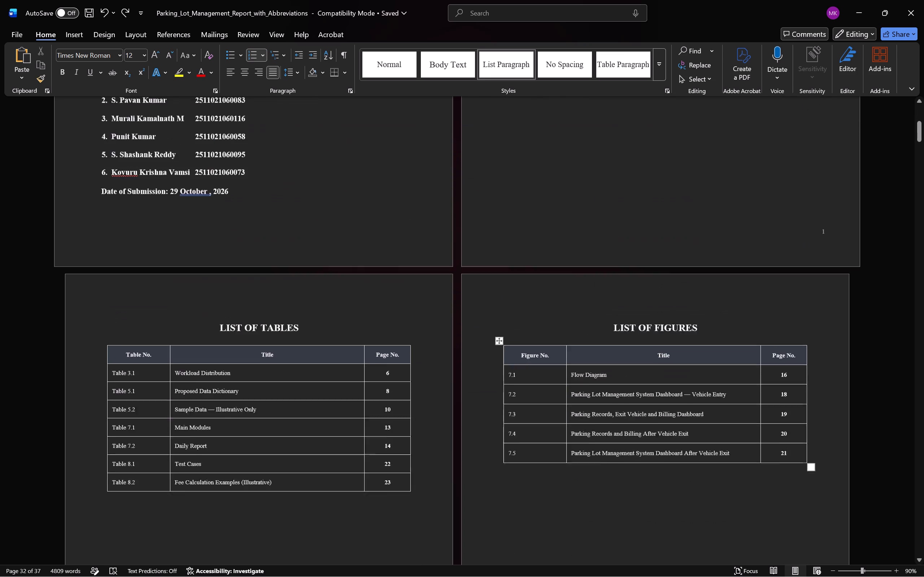
pyautogui.scroll(1, 543, 374)
pyautogui.scroll(1, 529, 516)
pyautogui.scroll(-4, 528, 523)
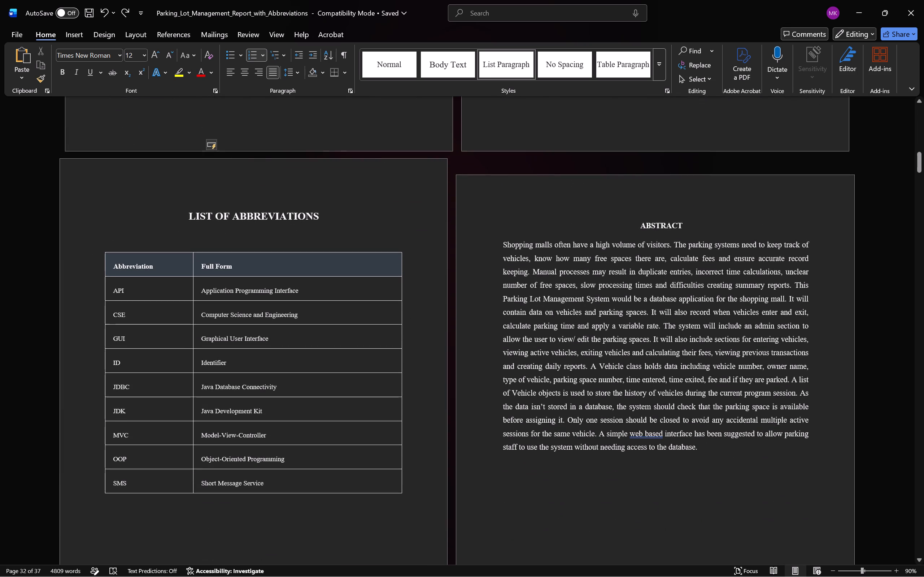
pyautogui.scroll(3, 528, 523)
pyautogui.scroll(-1, 528, 523)
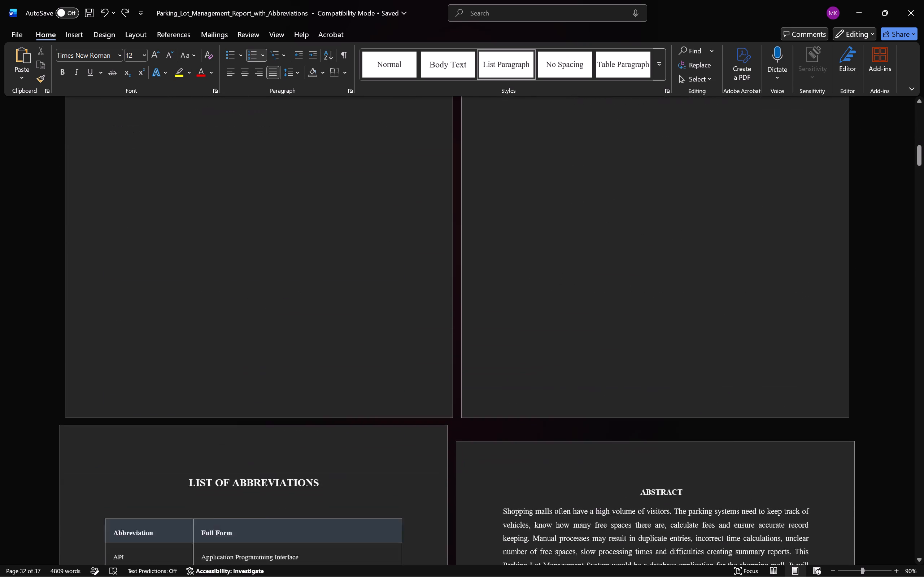
pyautogui.scroll(-1, 528, 523)
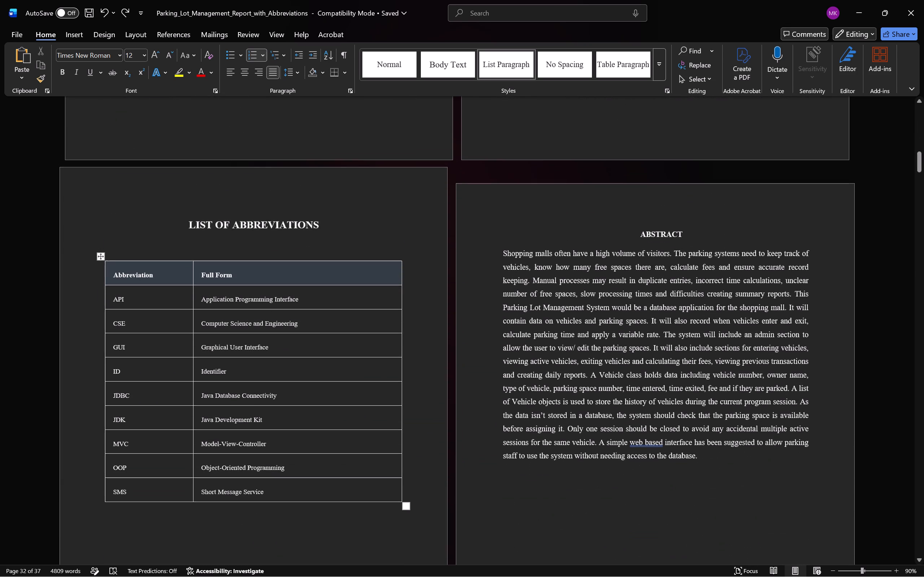
pyautogui.click(99, 257)
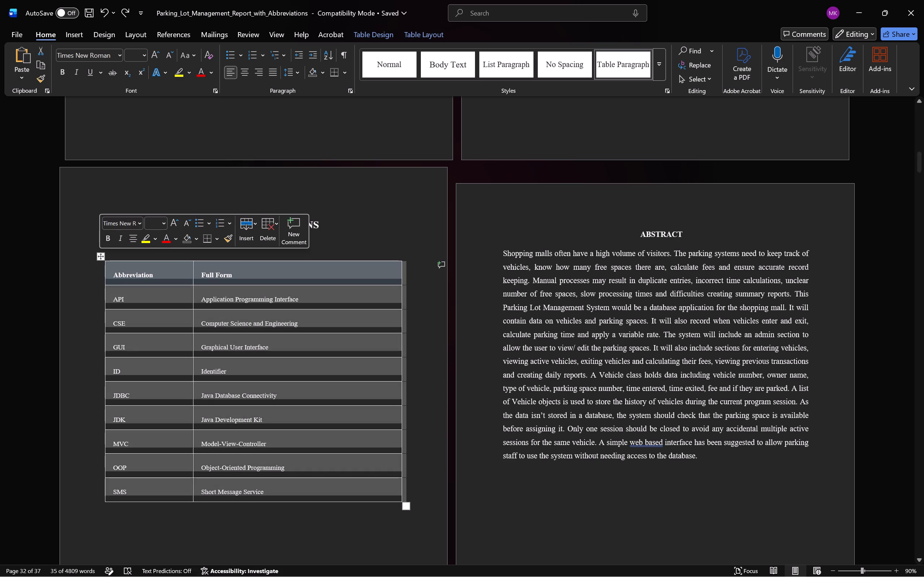
pyautogui.click(346, 73)
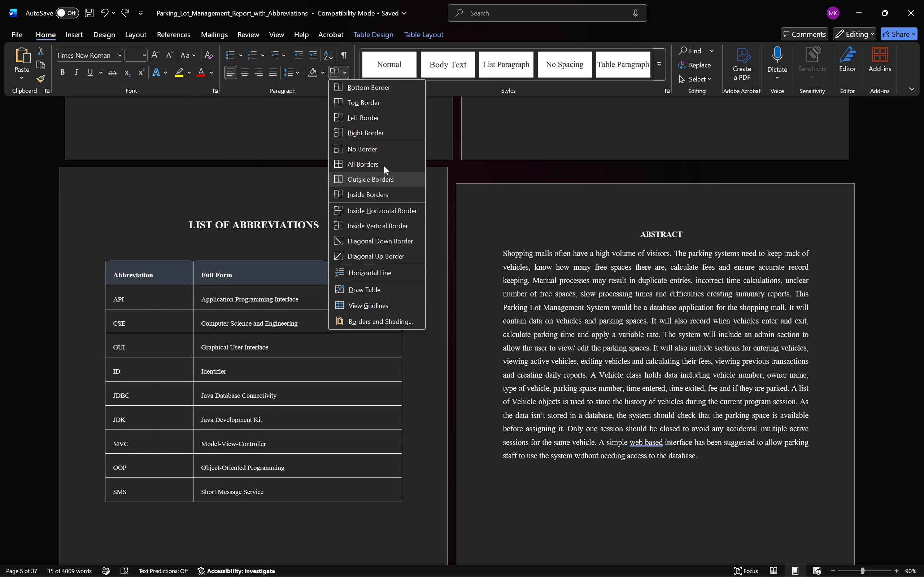
pyautogui.click(382, 151)
pyautogui.click(364, 246)
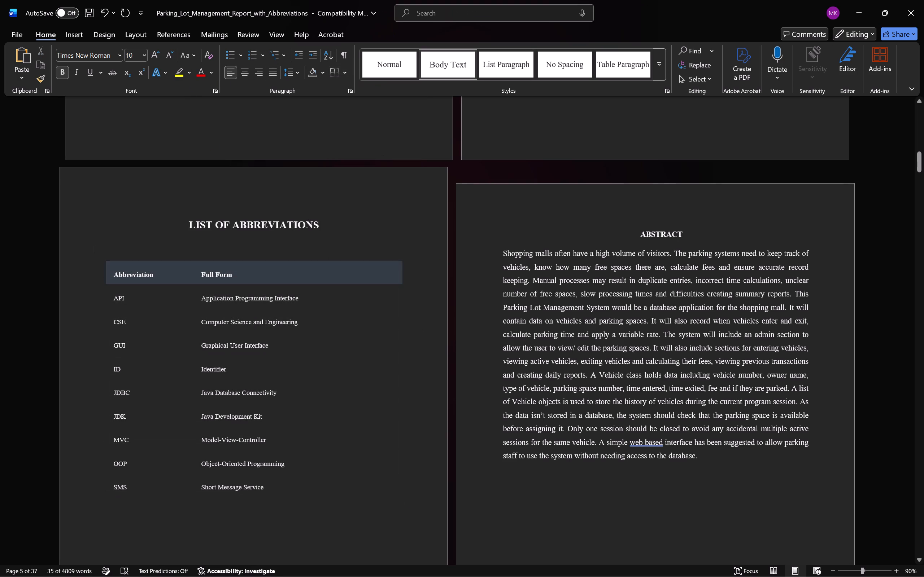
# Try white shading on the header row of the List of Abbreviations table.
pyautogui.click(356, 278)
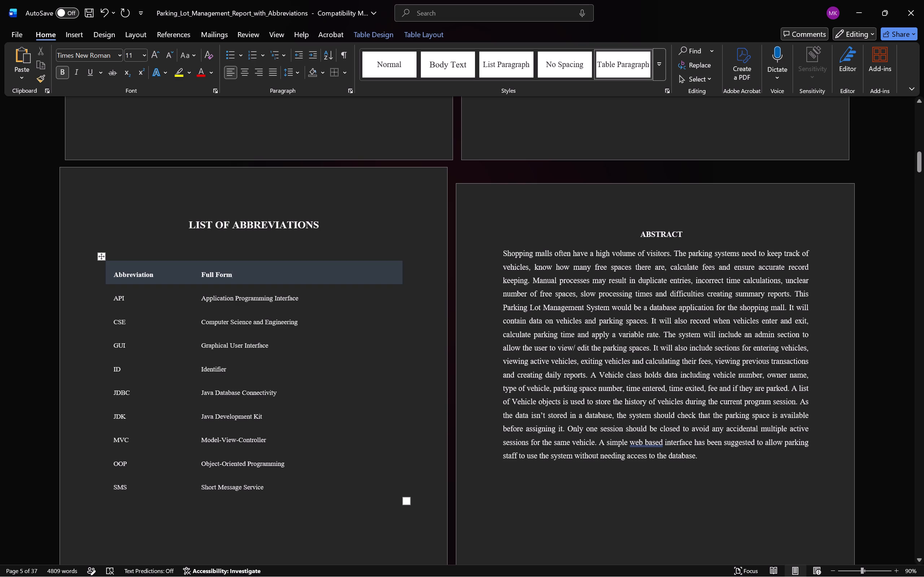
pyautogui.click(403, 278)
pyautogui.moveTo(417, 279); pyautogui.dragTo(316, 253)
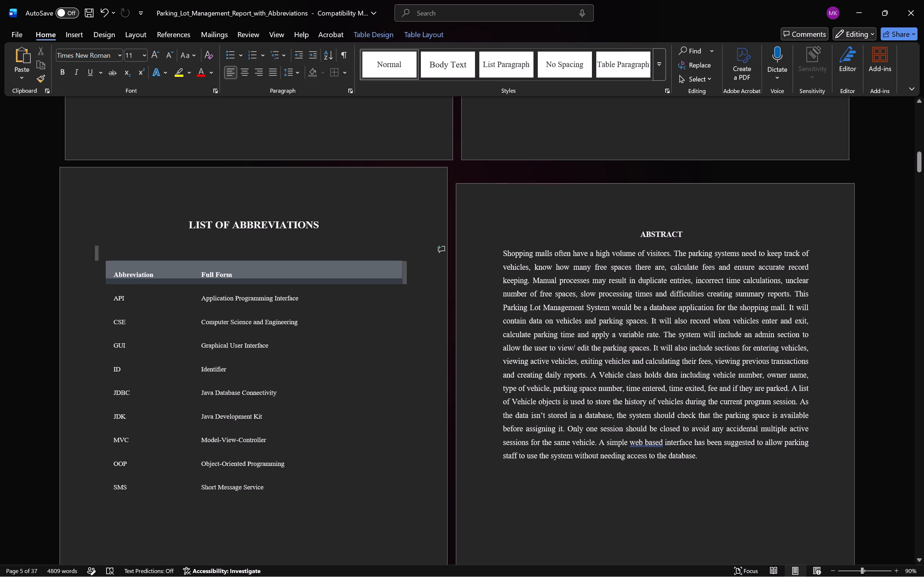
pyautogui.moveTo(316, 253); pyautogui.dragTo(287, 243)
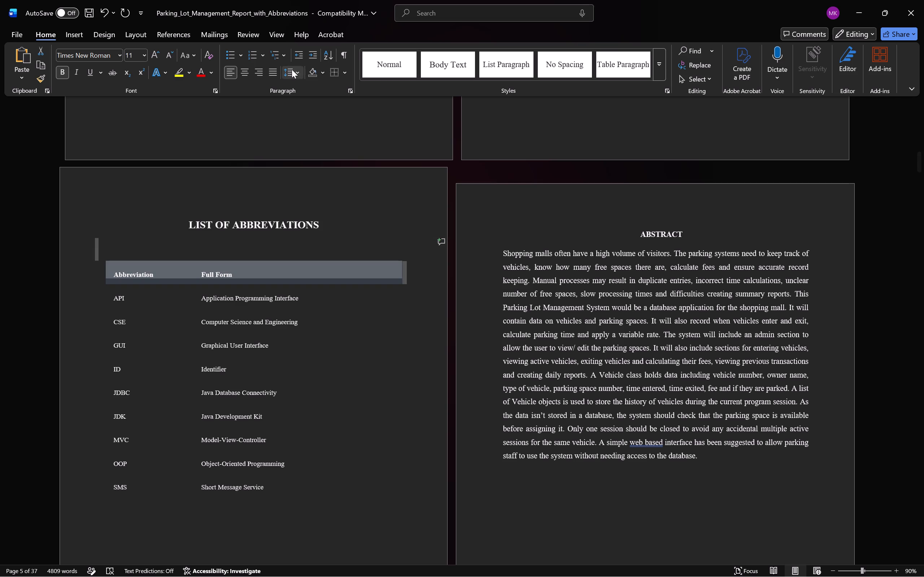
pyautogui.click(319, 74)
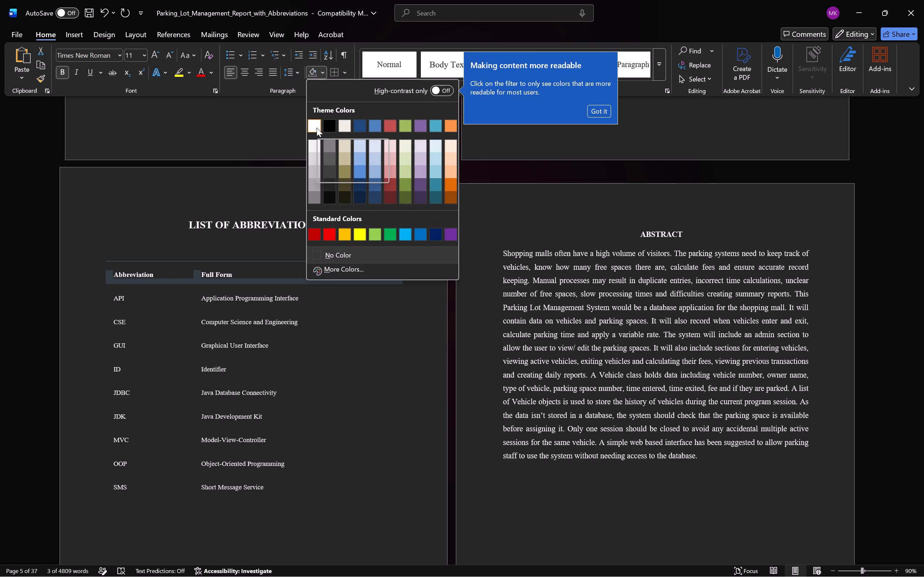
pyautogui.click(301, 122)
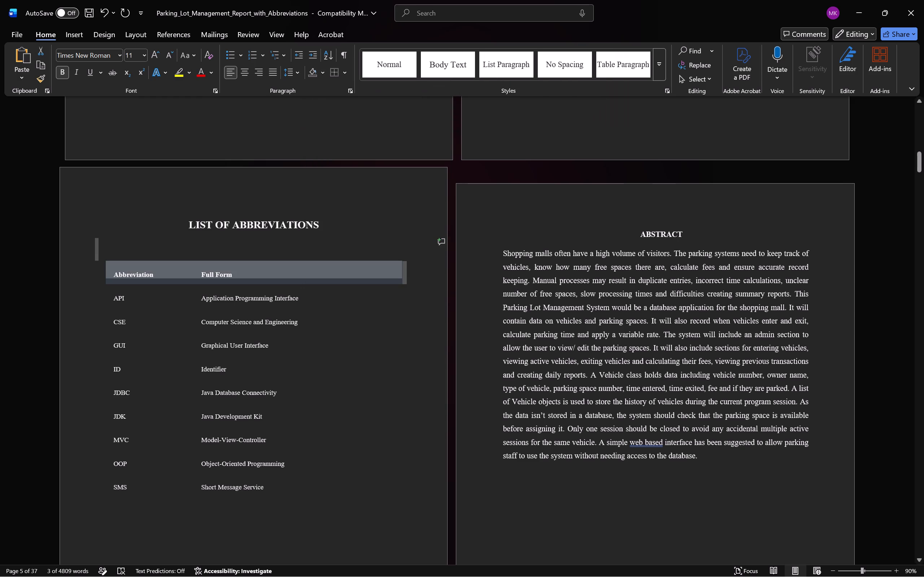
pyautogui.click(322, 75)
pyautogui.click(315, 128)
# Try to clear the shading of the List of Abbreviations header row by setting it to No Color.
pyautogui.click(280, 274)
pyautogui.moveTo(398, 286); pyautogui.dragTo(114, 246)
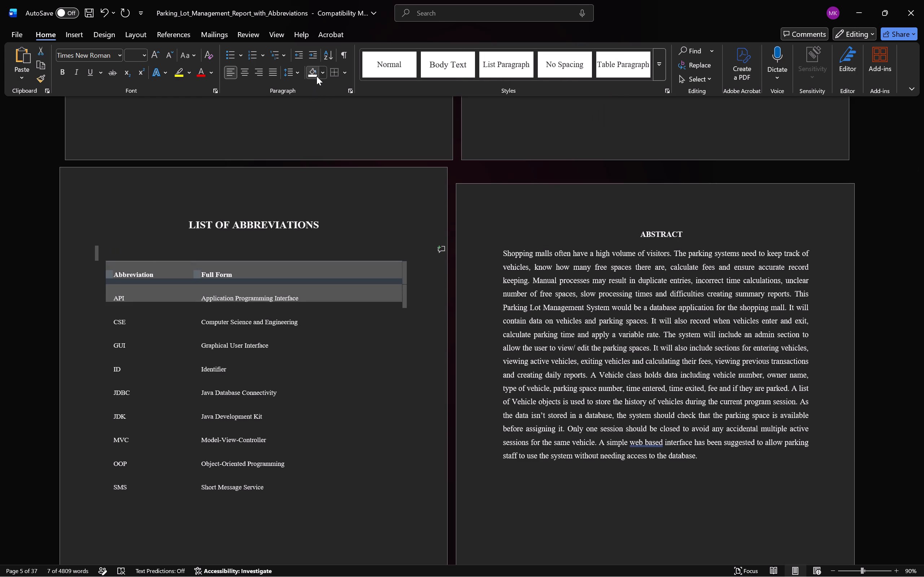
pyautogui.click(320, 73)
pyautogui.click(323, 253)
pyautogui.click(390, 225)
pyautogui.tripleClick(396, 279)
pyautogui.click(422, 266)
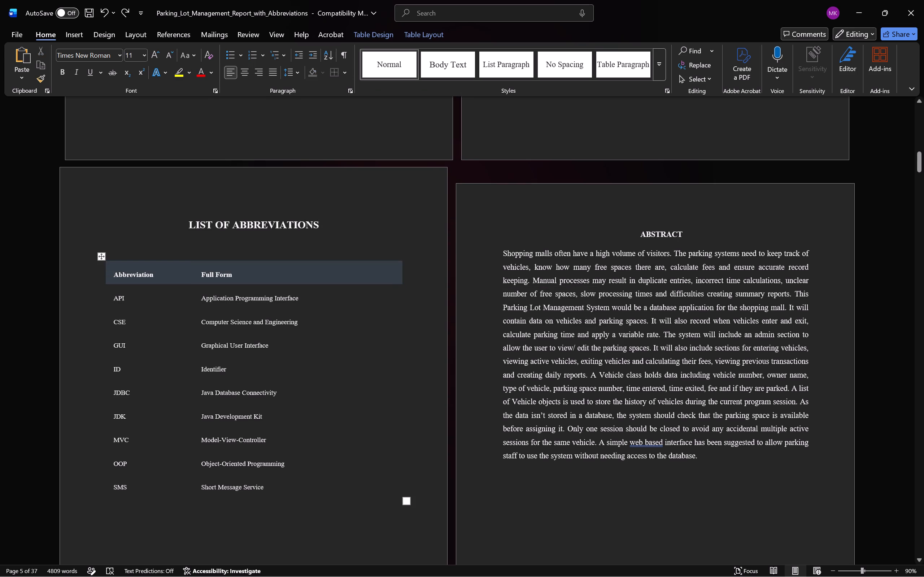
# Cut the Abstract, References and Appendices rows from the end of the Table of Content.
pyautogui.scroll(6, 528, 366)
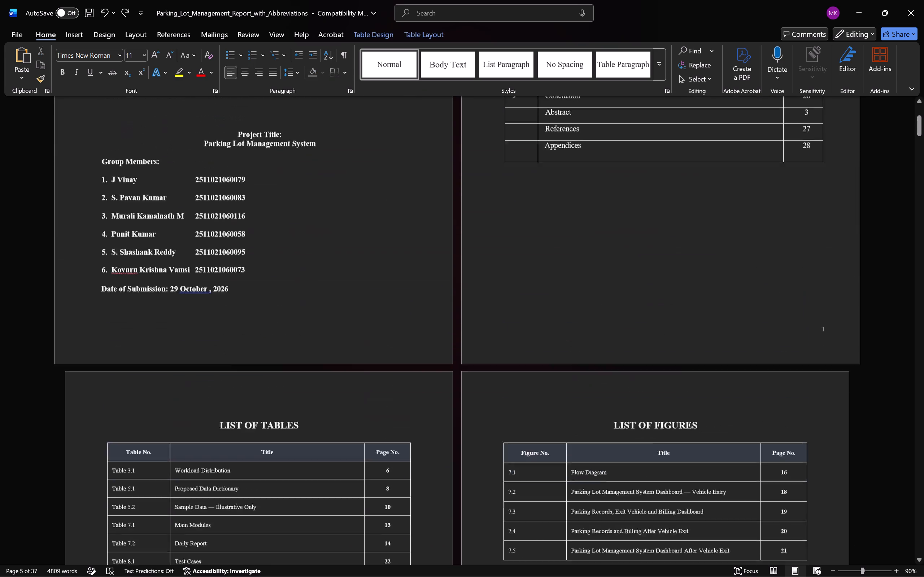
pyautogui.scroll(3, 528, 366)
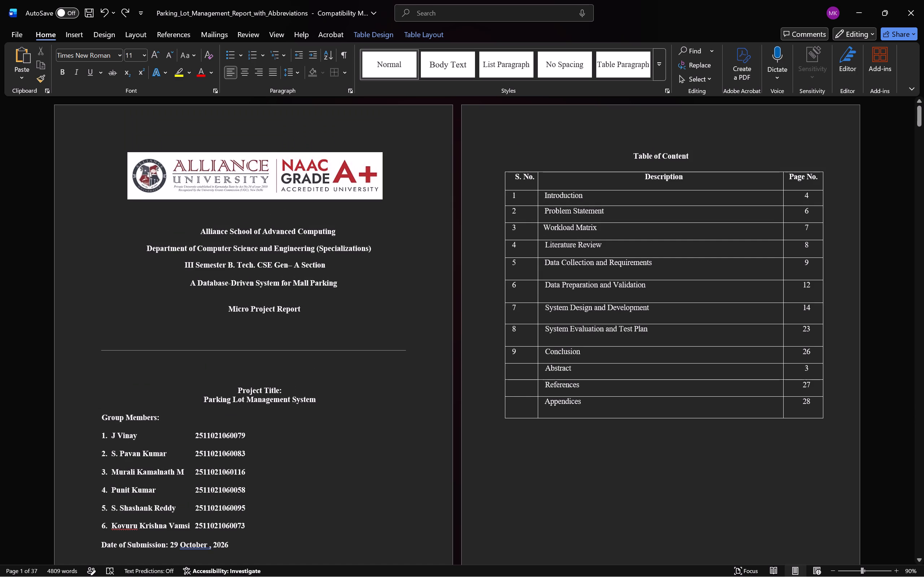
pyautogui.moveTo(493, 370); pyautogui.dragTo(493, 411)
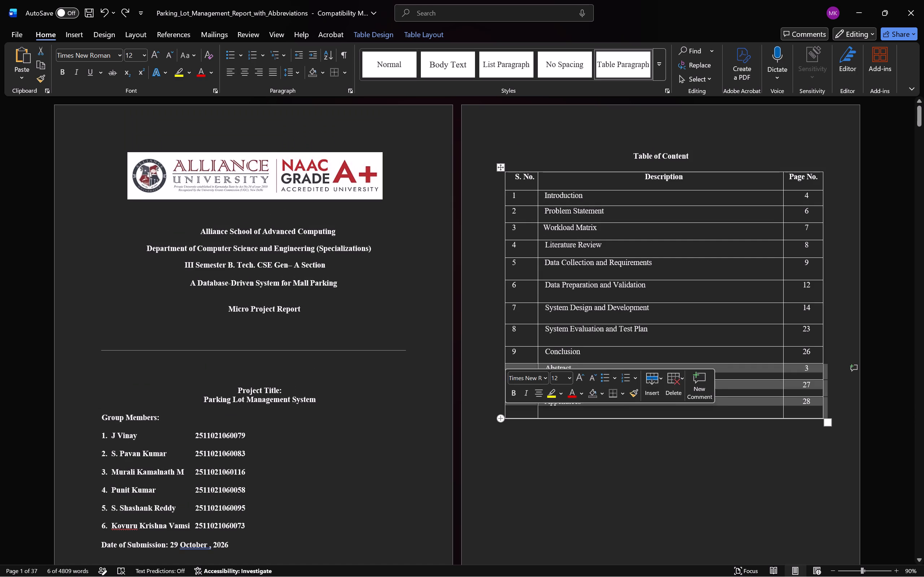
pyautogui.hotkey('ctrl', 'x')
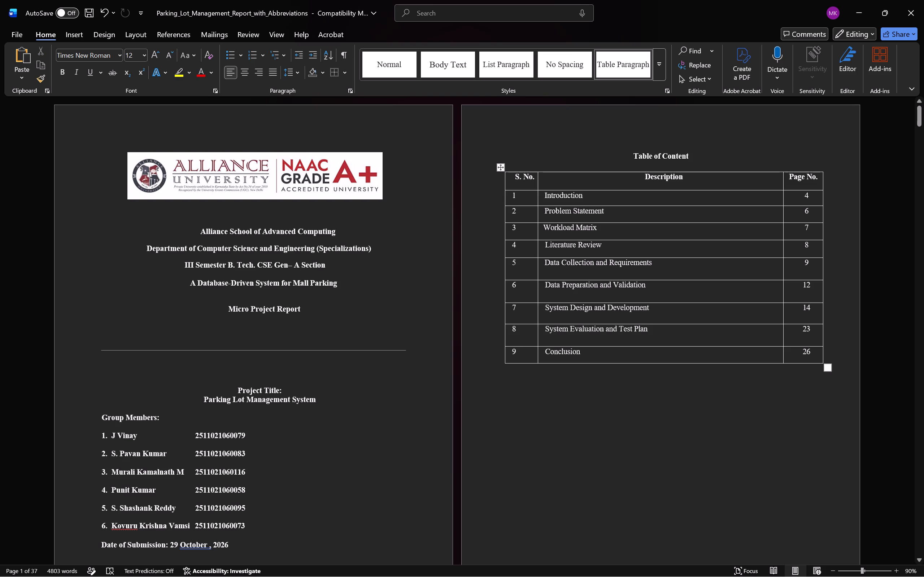
# Add one blank line below the text in the Description and Page No. header cells of the Table of Content.
pyautogui.click(741, 179)
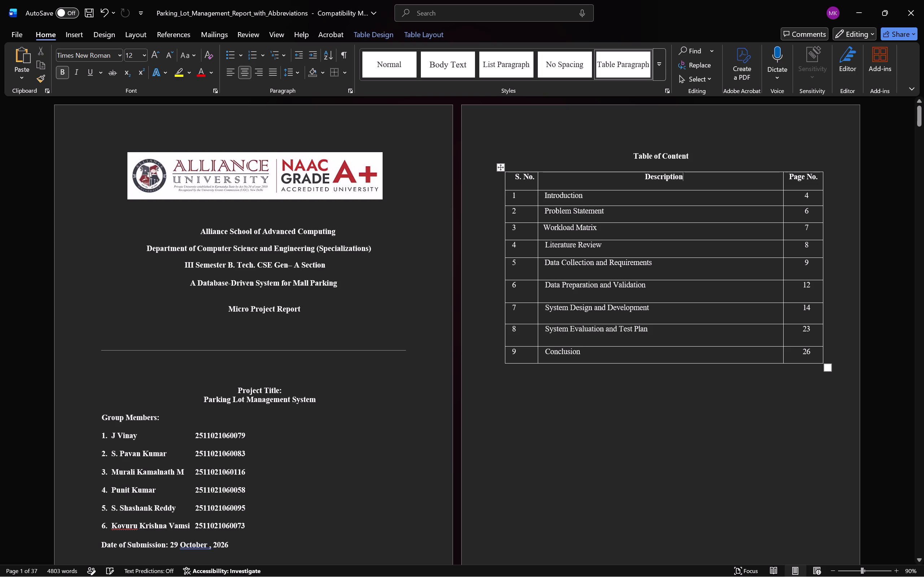
pyautogui.press('Return')
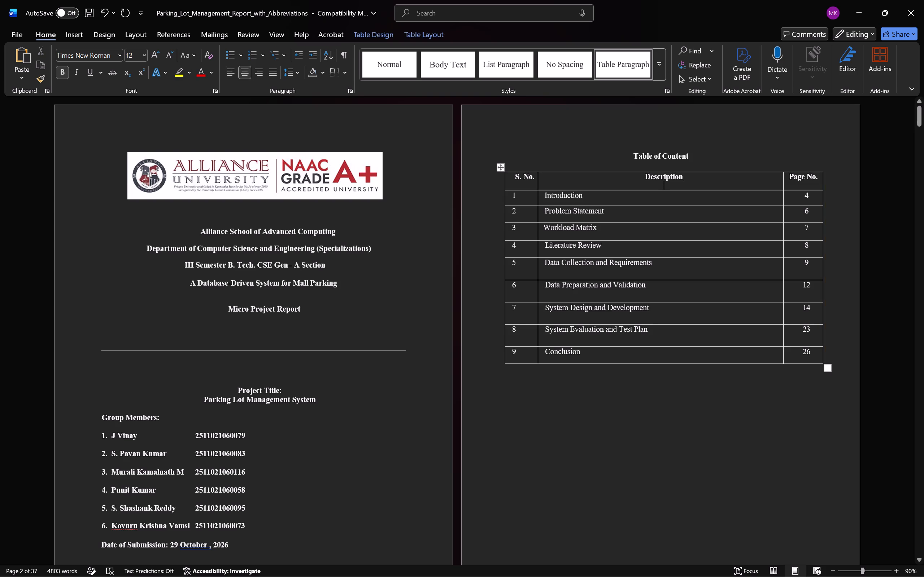
pyautogui.click(819, 180)
pyautogui.press('Return')
pyautogui.press('Return')
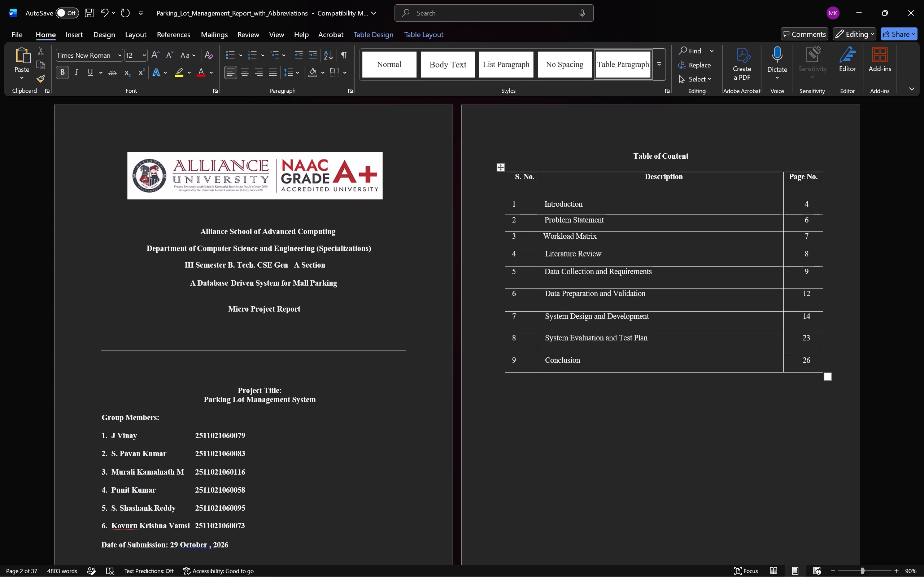
pyautogui.press('BackSpace')
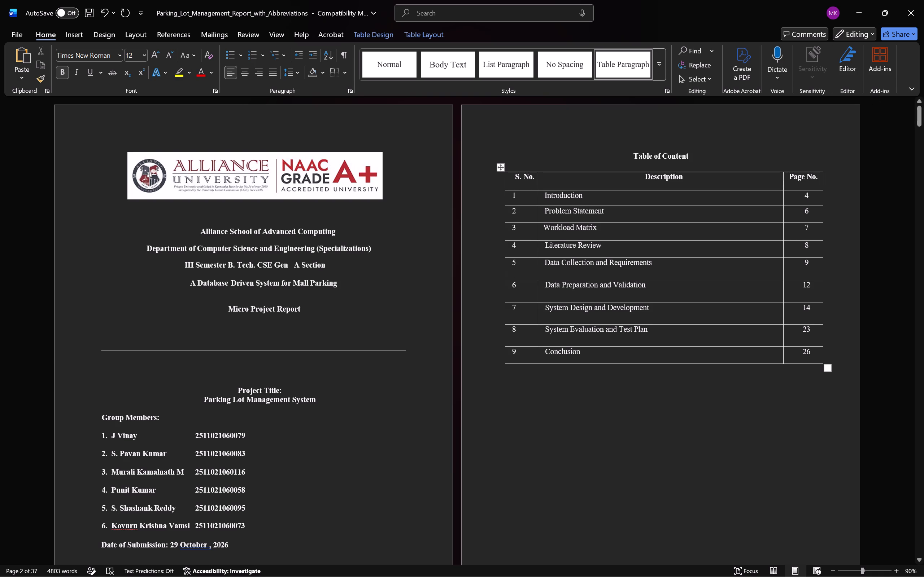
# Insert two empty rows below the Table of Content header row and paste the cut Abstract, References and Appendices rows there.
pyautogui.click(823, 189)
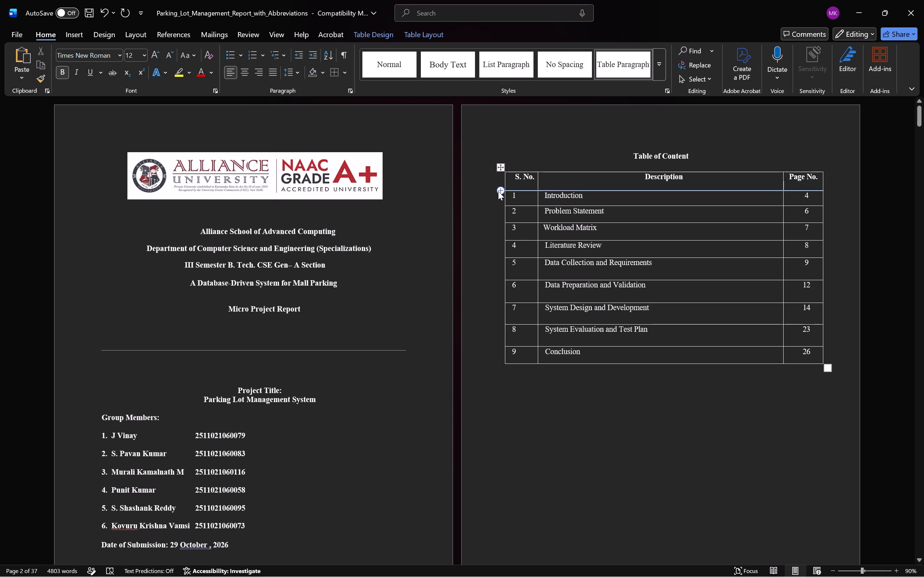
pyautogui.click(498, 191)
pyautogui.click(498, 191)
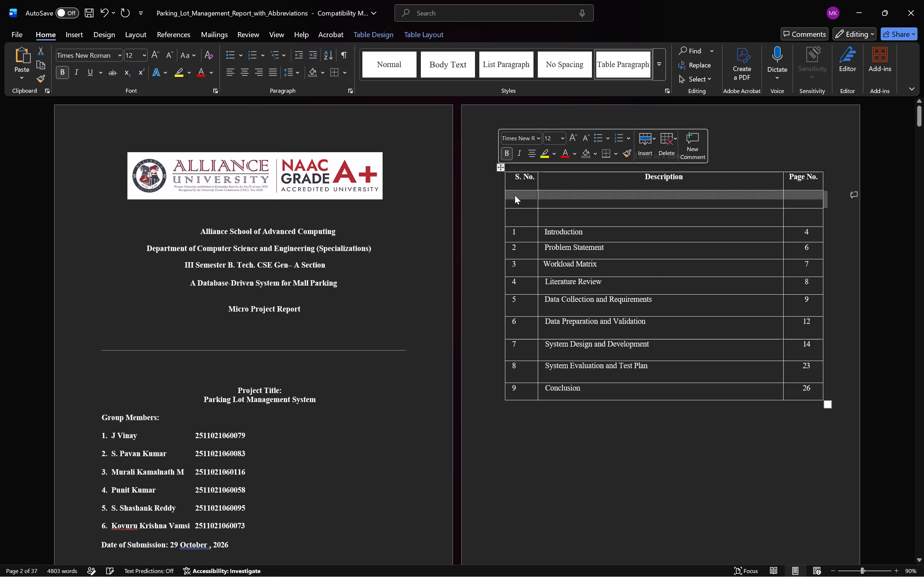
pyautogui.click(515, 195)
pyautogui.hotkey('ctrl', 'v')
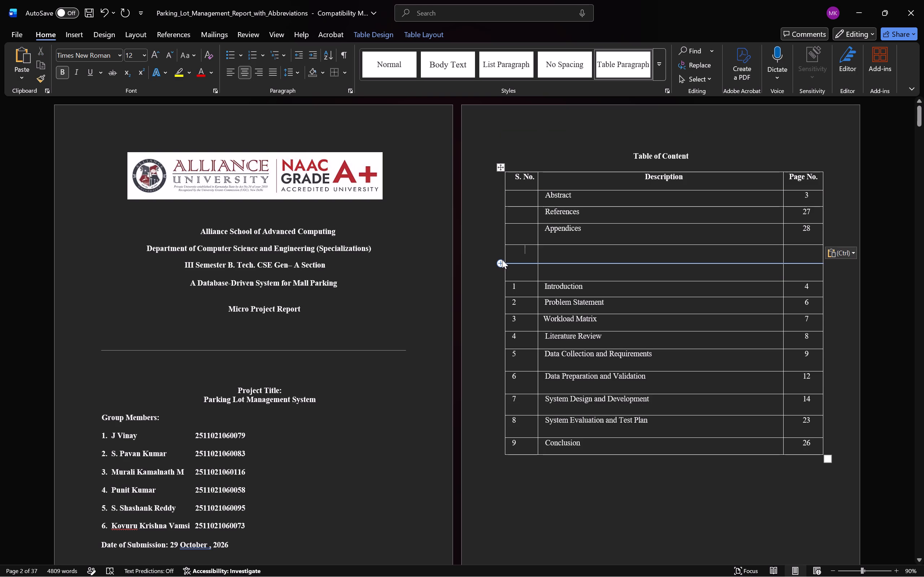
# Delete the two empty rows between Appendices and Introduction in the Table of Content.
pyautogui.click(823, 265)
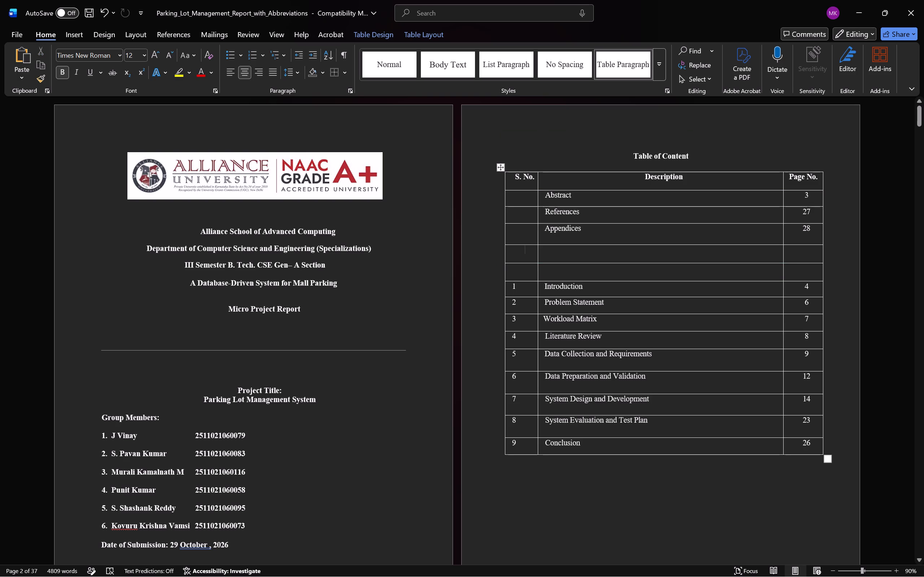
pyautogui.click(498, 252)
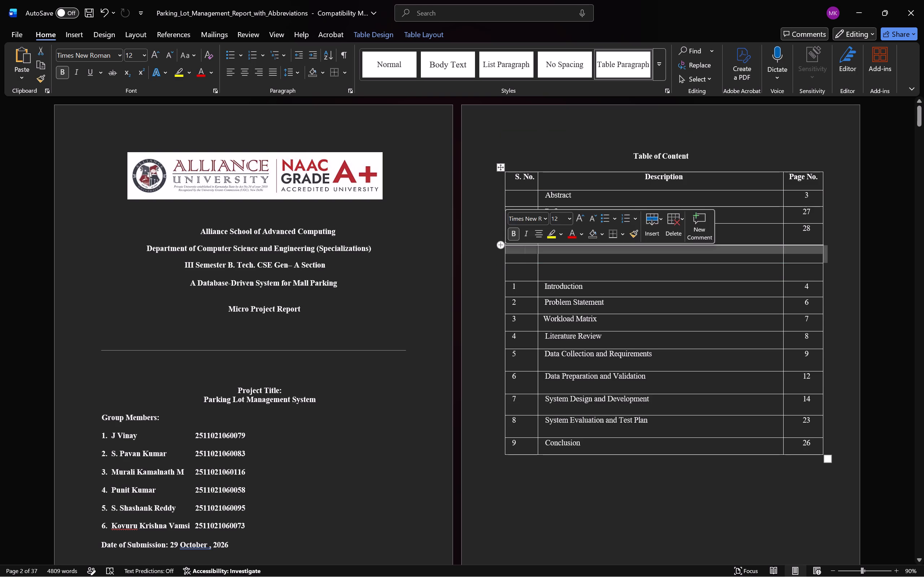
pyautogui.press('BackSpace')
pyautogui.click(498, 252)
pyautogui.press('BackSpace')
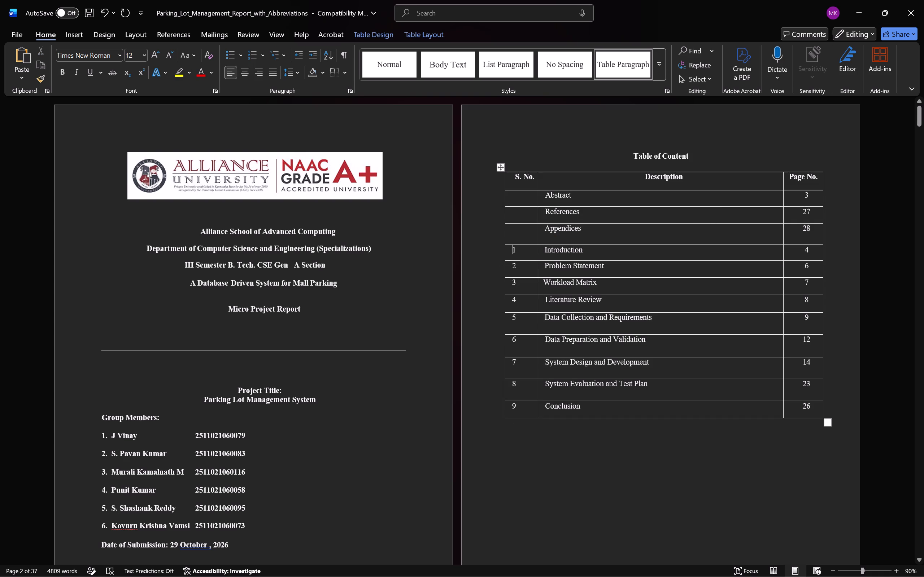
# Reduce the height of the Appendices row in the Table of Content to match the rows above it.
pyautogui.moveTo(548, 246); pyautogui.dragTo(548, 241)
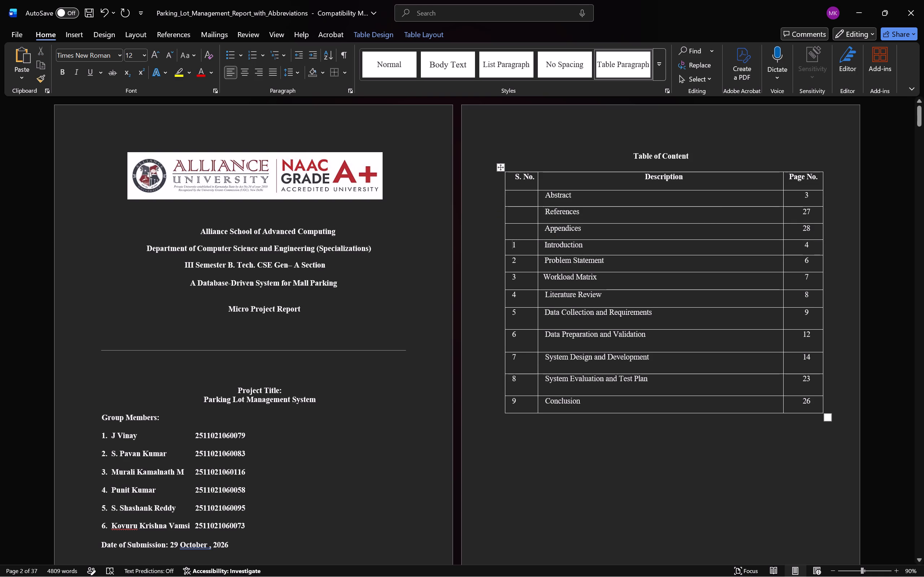
pyautogui.click(815, 229)
# Look through the lists of tables, figures and abbreviations, the Abstract and the opening chapters to check their order and page numbers.
pyautogui.scroll(-3, 815, 229)
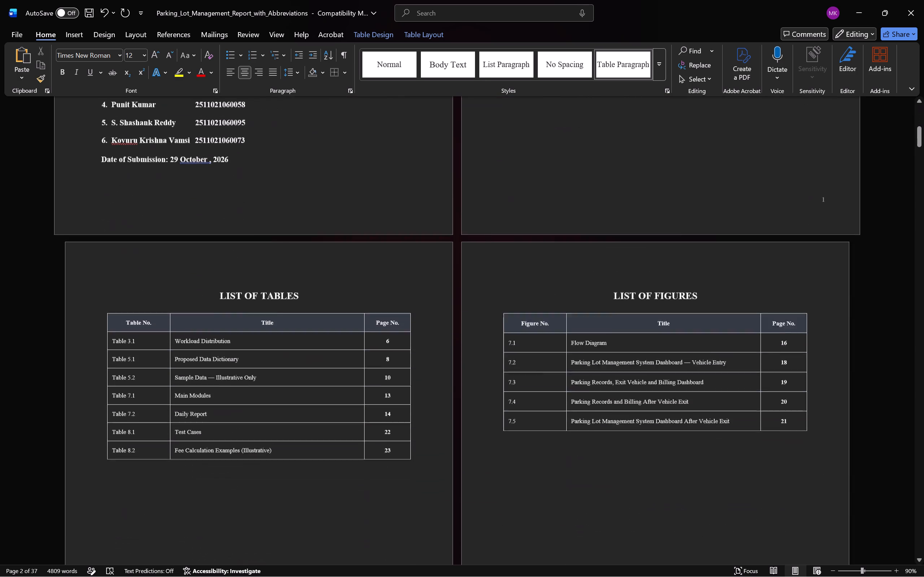
pyautogui.scroll(-7, 815, 229)
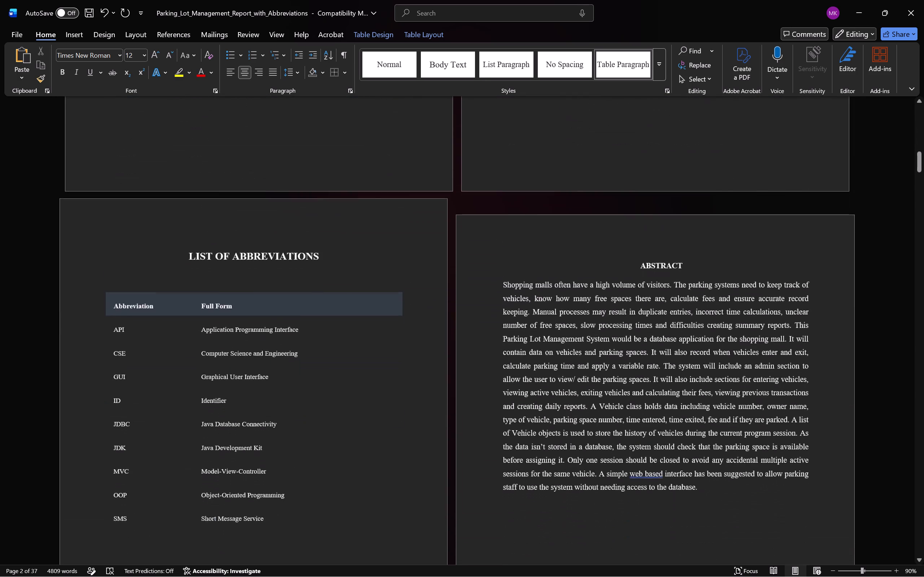
pyautogui.scroll(-4, 815, 229)
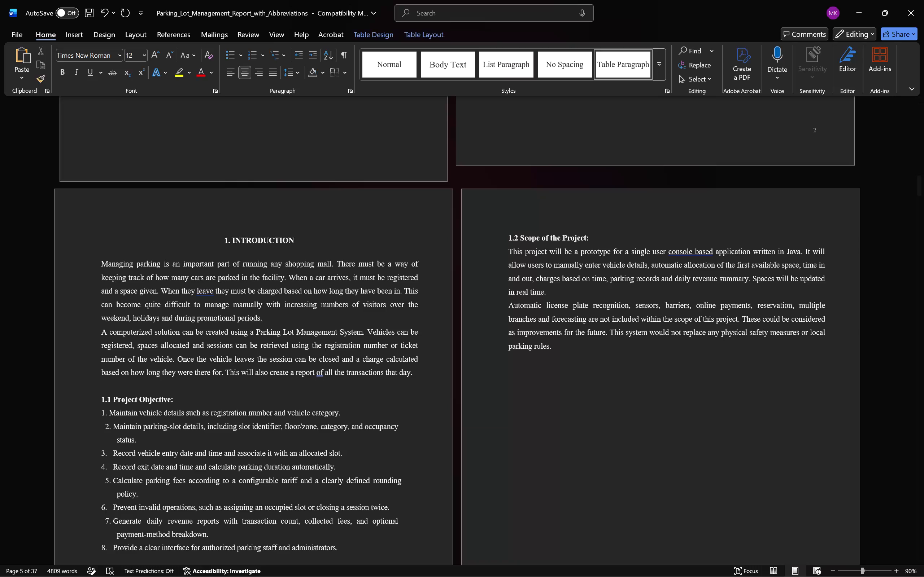
pyautogui.scroll(1, 815, 229)
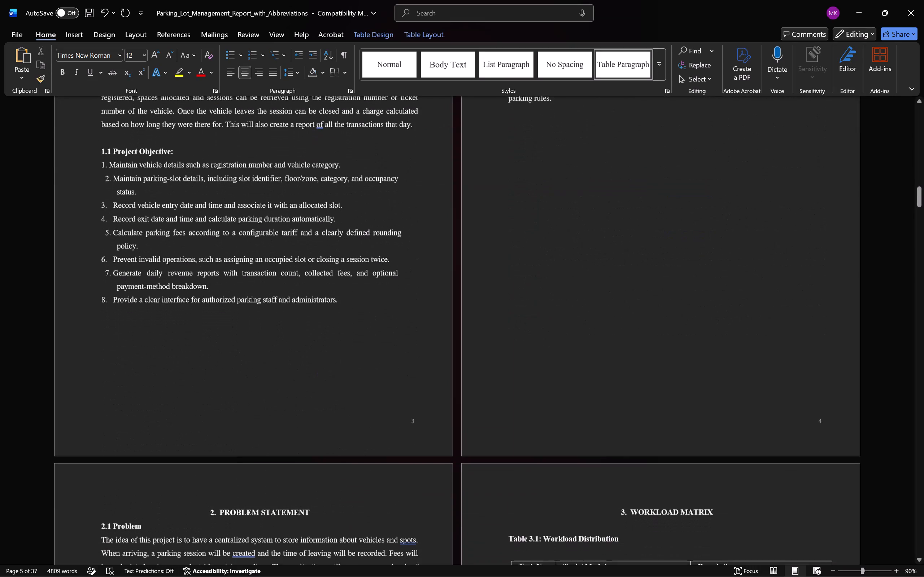
pyautogui.scroll(1, 815, 229)
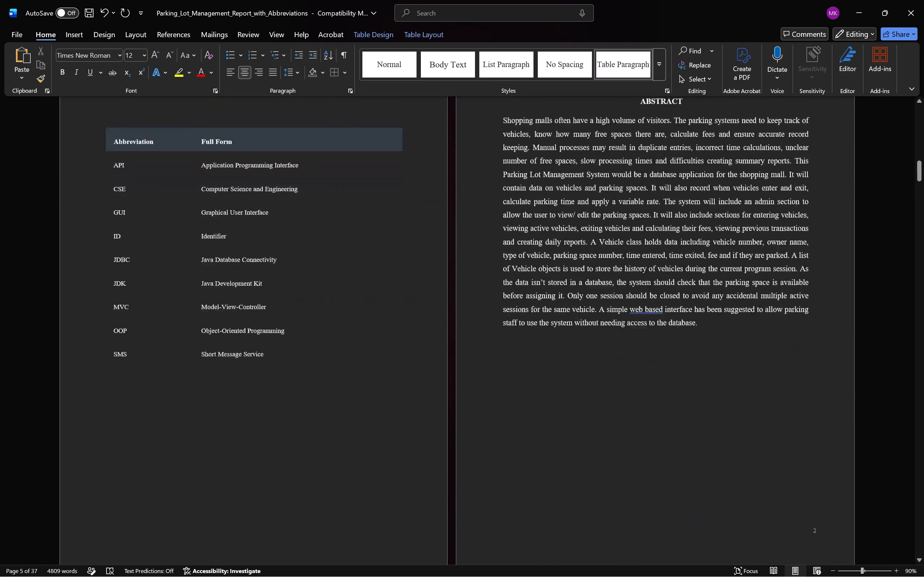
pyautogui.scroll(5, 815, 229)
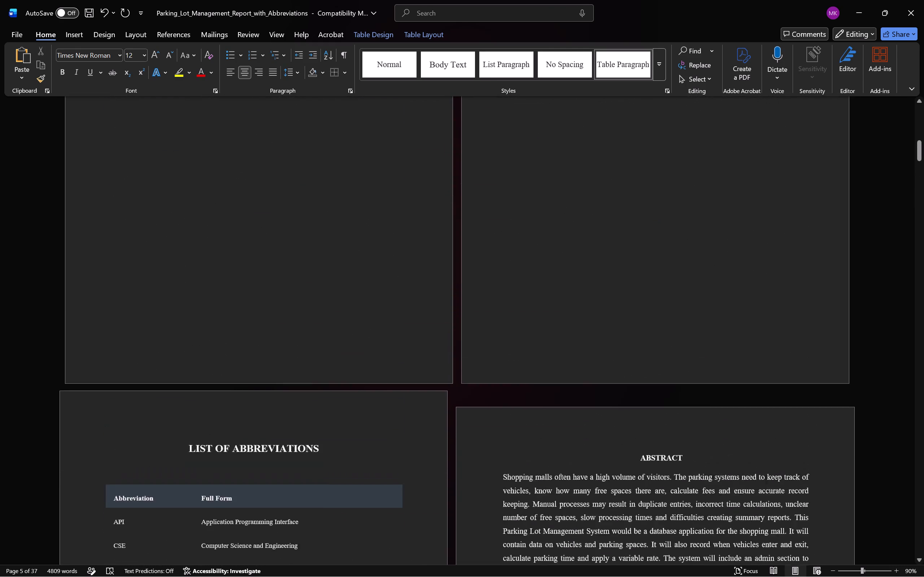
pyautogui.scroll(5, 815, 229)
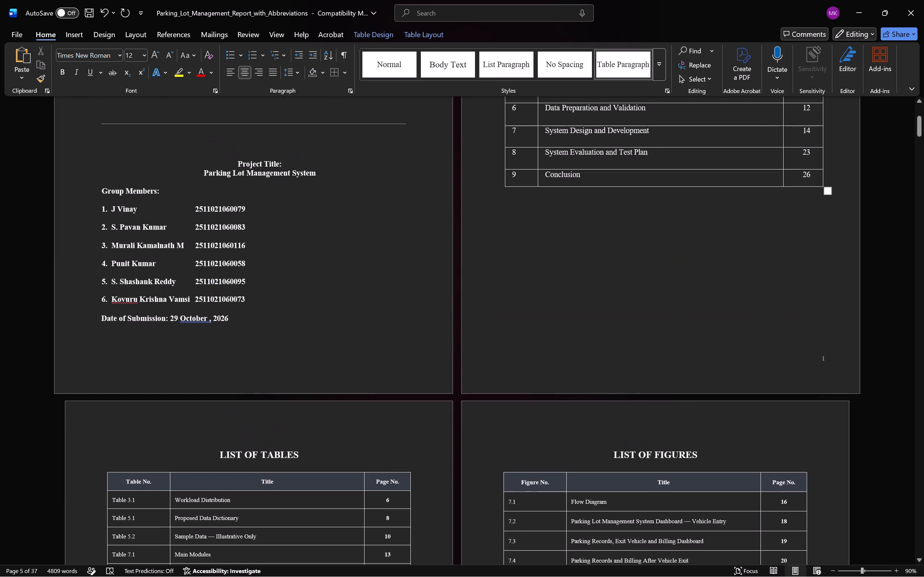
pyautogui.scroll(-2, 839, 360)
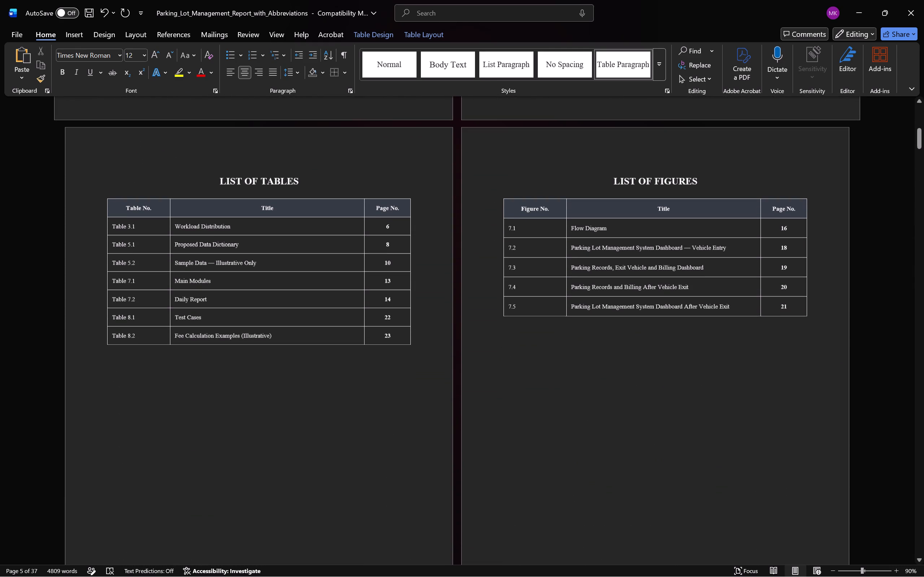
pyautogui.scroll(-1, 839, 360)
pyautogui.doubleClick(436, 481)
pyautogui.click(437, 481)
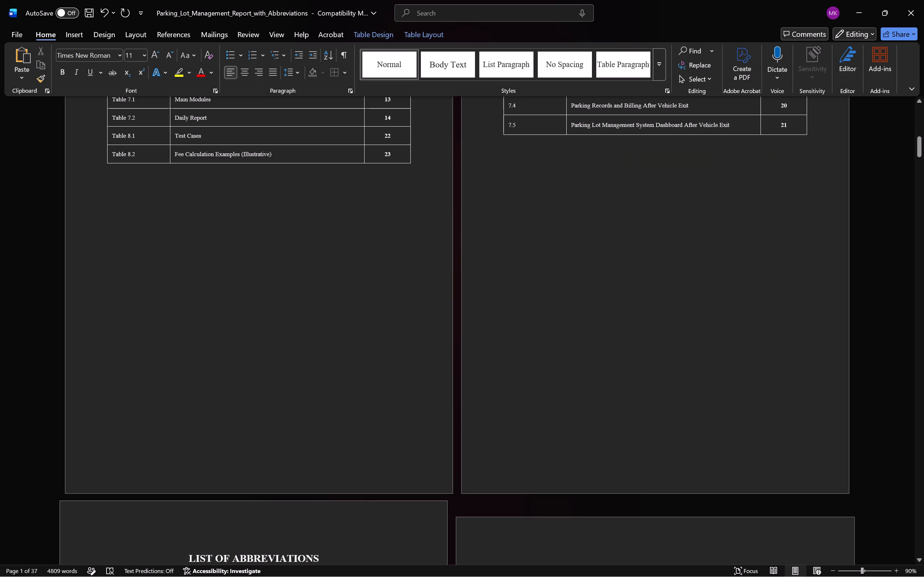
# Replace the footer on the Table of Content page with the built-in Whisp page-number footer.
pyautogui.click(437, 402)
pyautogui.scroll(14, 437, 402)
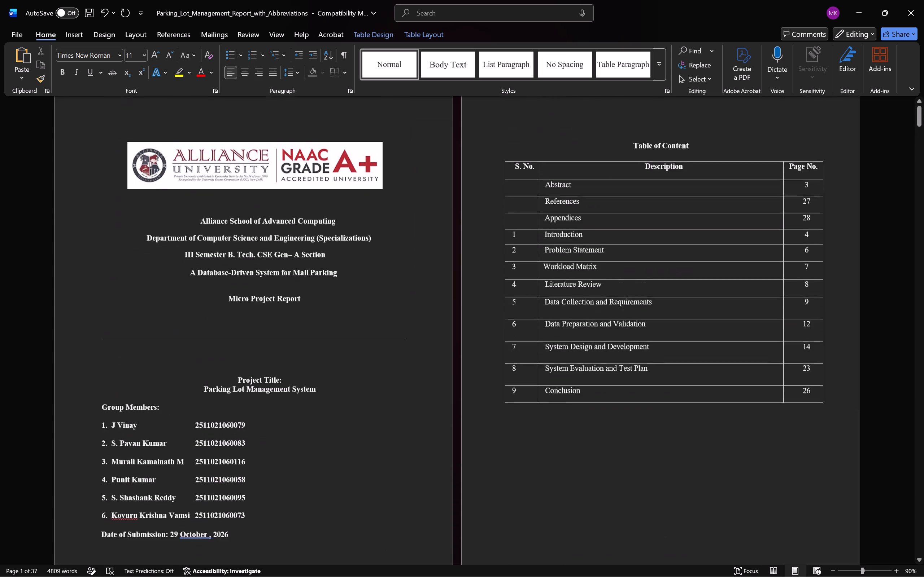
pyautogui.scroll(1, 777, 516)
pyautogui.scroll(-1, 784, 539)
pyautogui.click(826, 506)
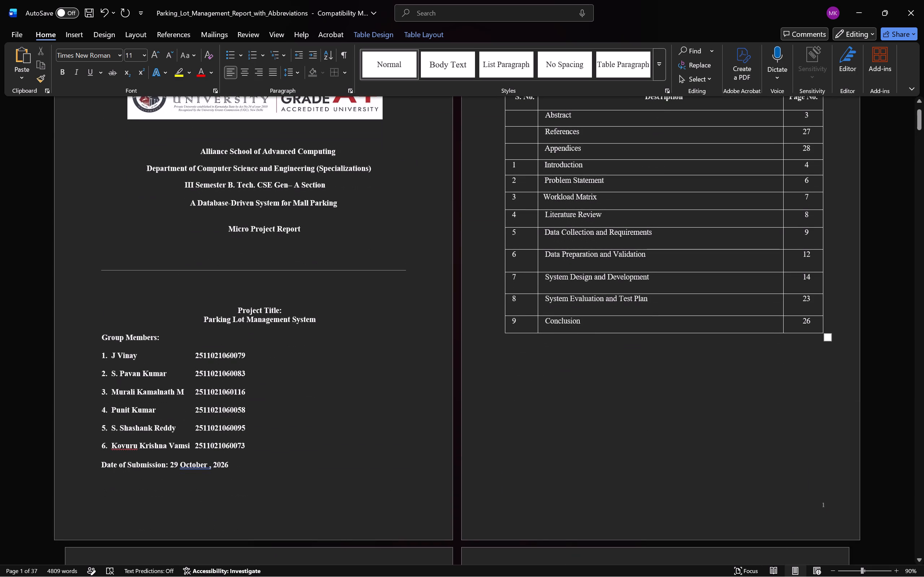
pyautogui.click(826, 506)
pyautogui.doubleClick(826, 506)
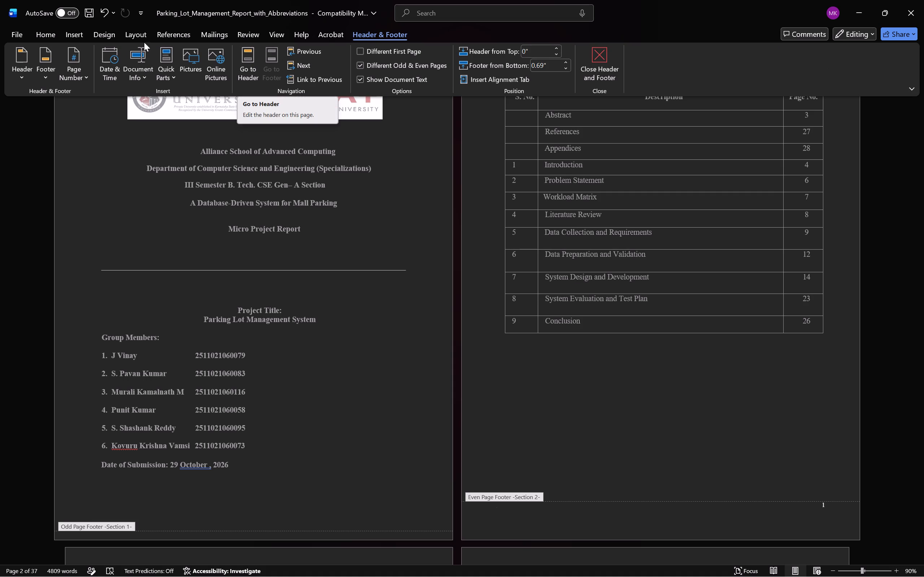
pyautogui.click(38, 50)
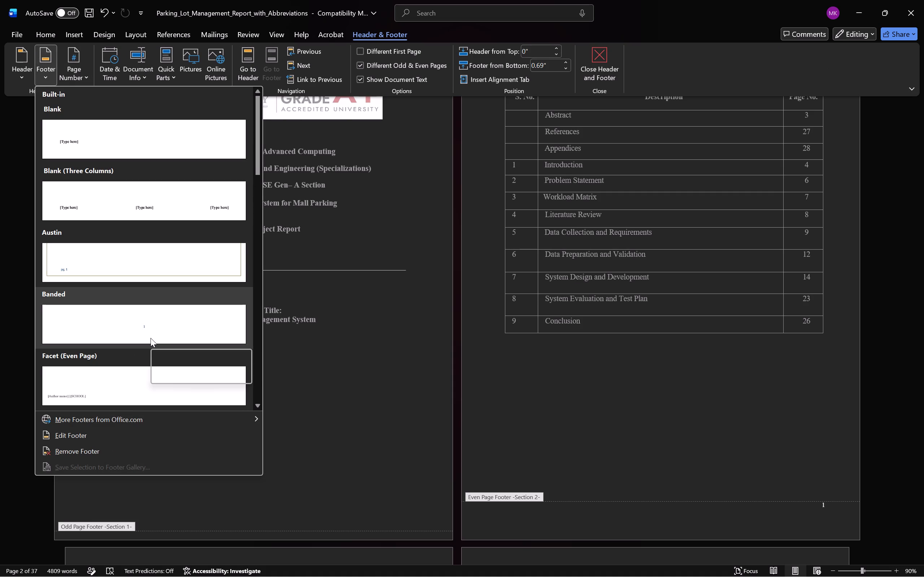
pyautogui.scroll(-1, 149, 368)
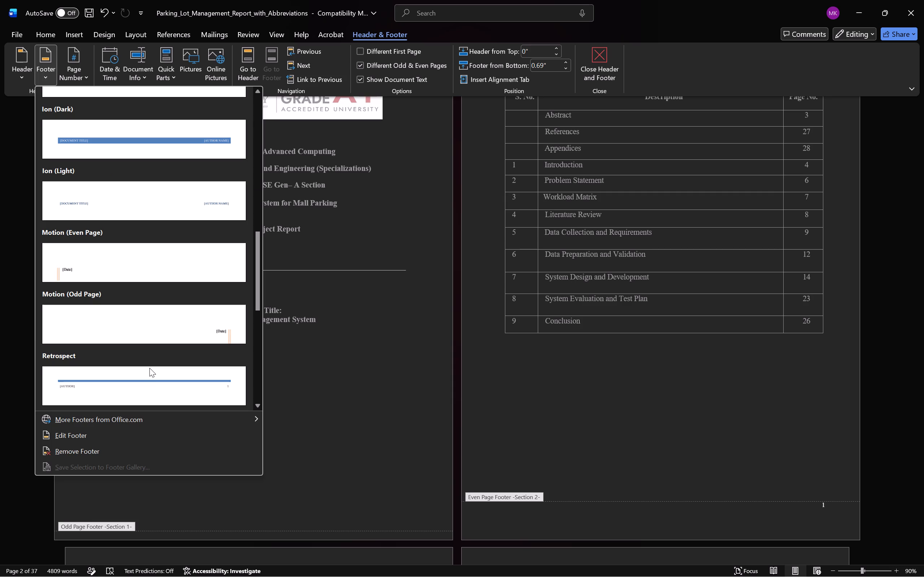
pyautogui.scroll(-1, 173, 312)
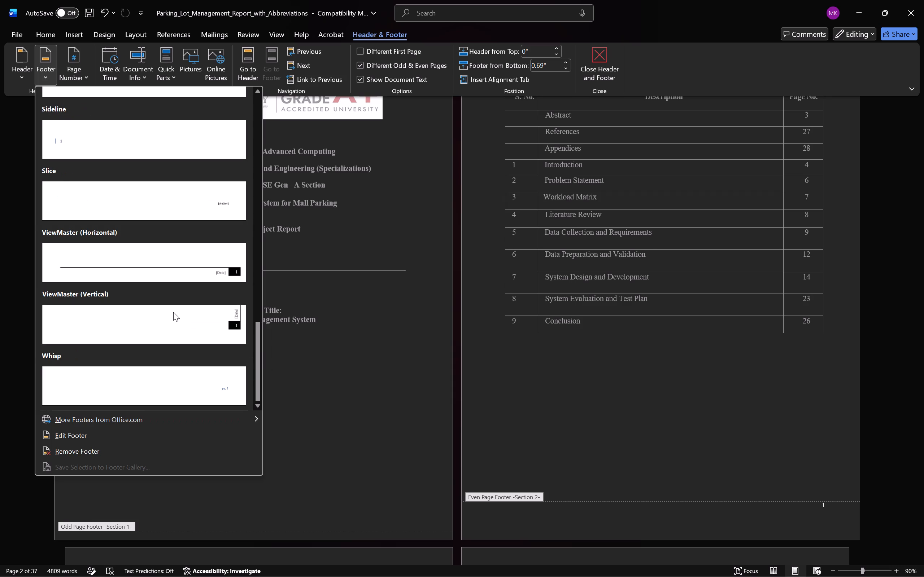
pyautogui.scroll(-2, 173, 312)
pyautogui.click(179, 393)
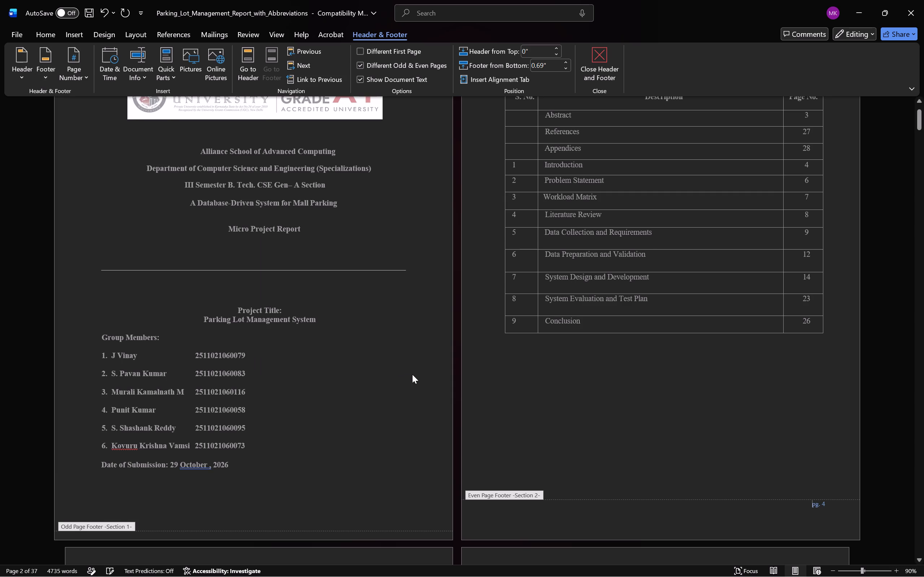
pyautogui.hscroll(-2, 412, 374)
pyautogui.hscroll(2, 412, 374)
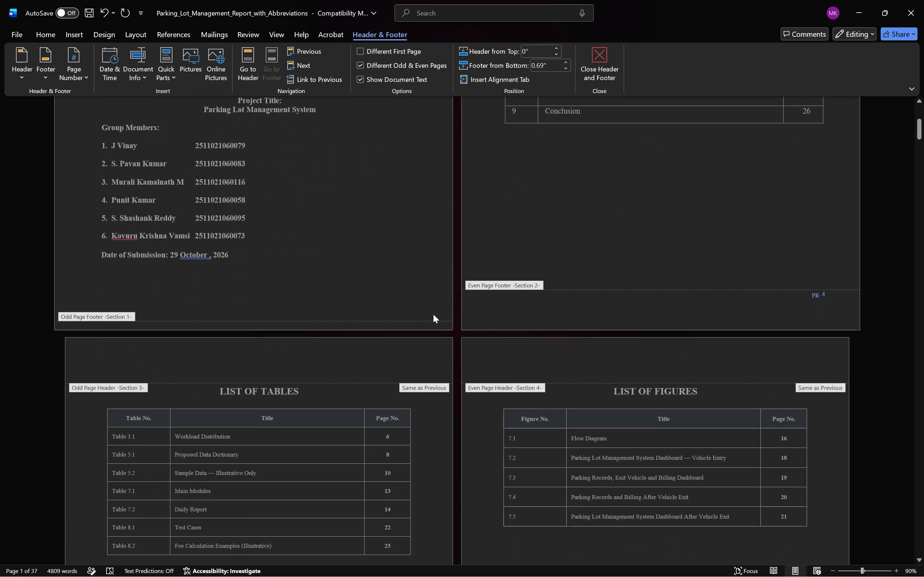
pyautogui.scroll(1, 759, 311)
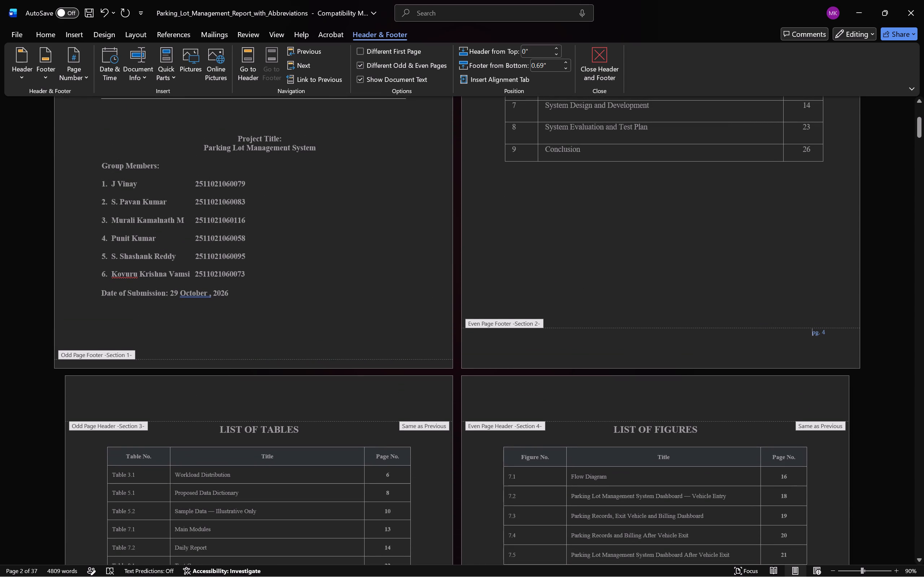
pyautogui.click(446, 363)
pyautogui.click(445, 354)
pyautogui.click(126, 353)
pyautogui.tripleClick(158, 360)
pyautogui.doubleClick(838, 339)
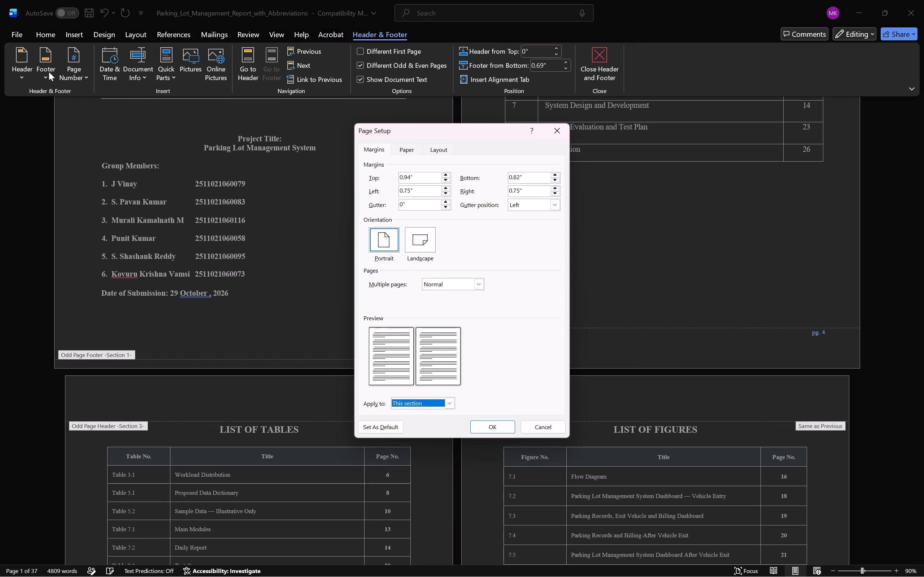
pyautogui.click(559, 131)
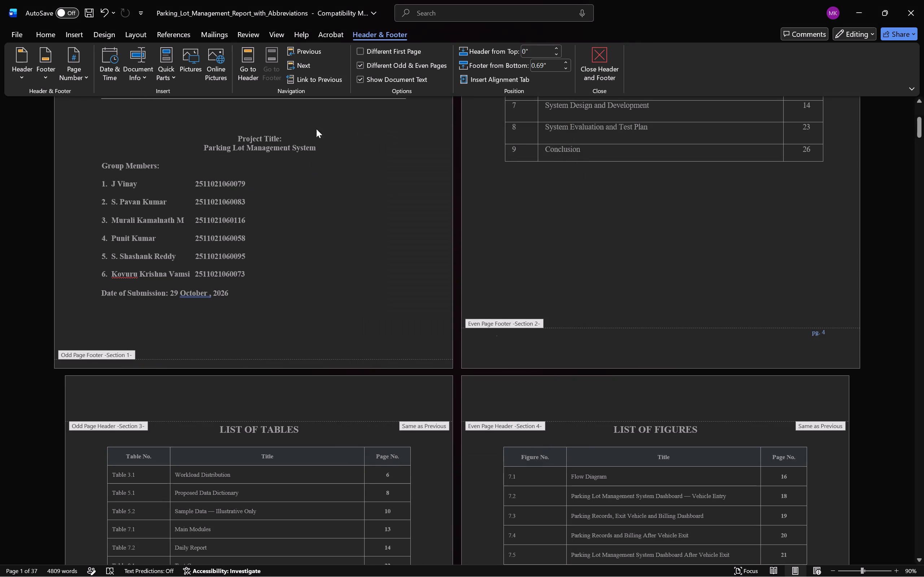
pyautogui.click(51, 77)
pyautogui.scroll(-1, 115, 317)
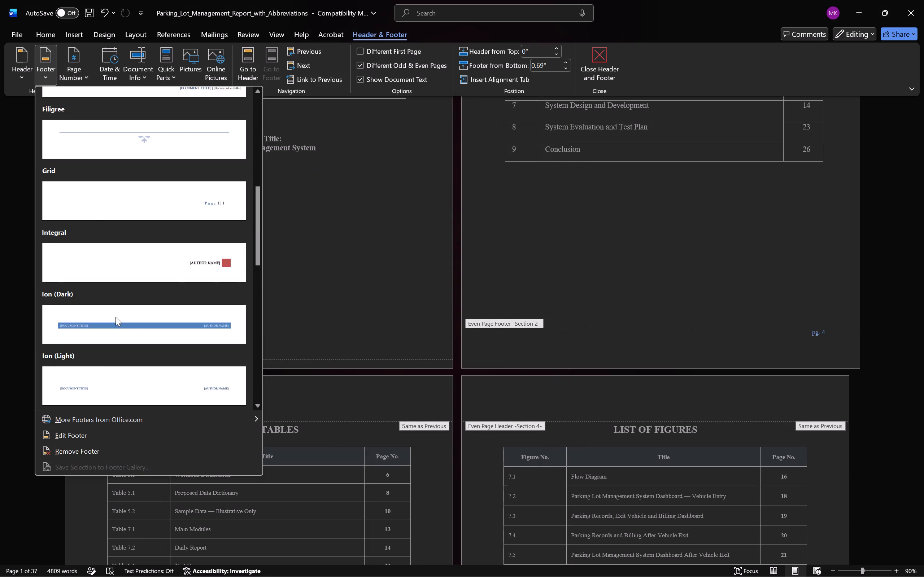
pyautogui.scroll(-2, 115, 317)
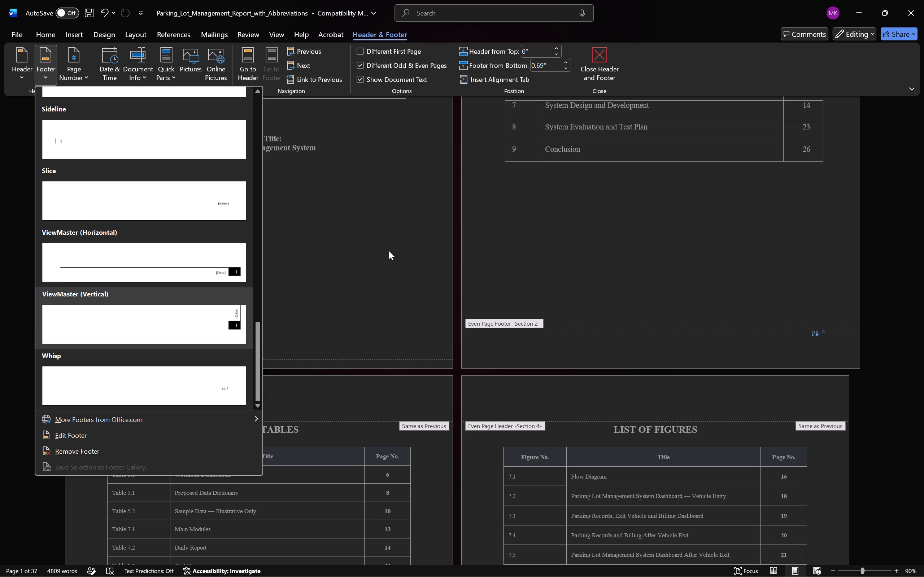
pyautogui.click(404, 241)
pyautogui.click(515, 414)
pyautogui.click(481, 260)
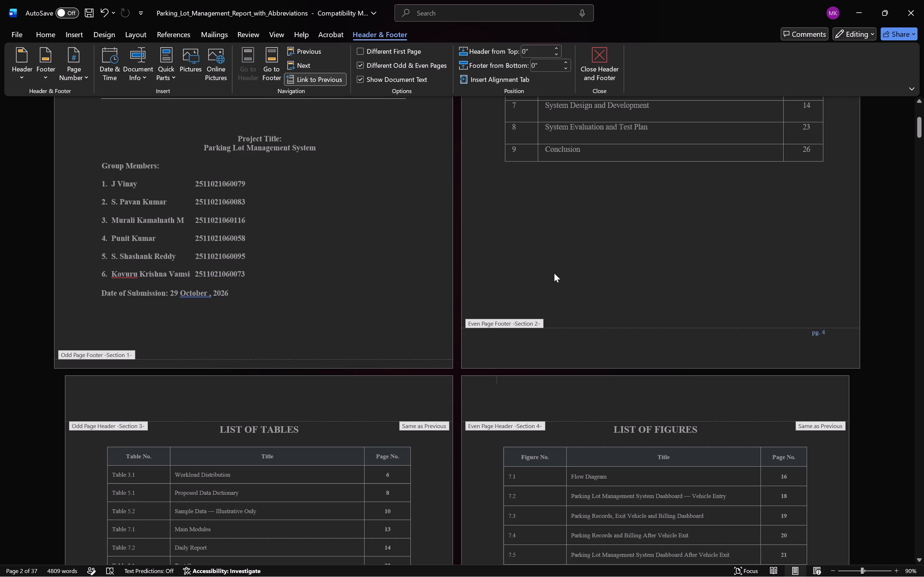
# Leave footer editing and return to the document body.
pyautogui.click(600, 65)
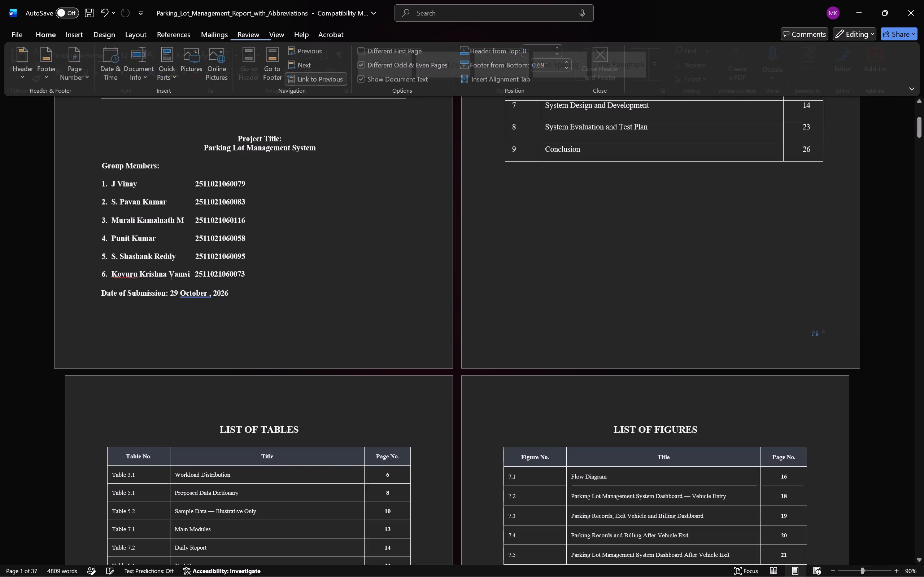
# Look through the cover, Table of Content and list pages to check which of them carry the page-number footer.
pyautogui.scroll(10, 563, 265)
pyautogui.scroll(-8, 563, 265)
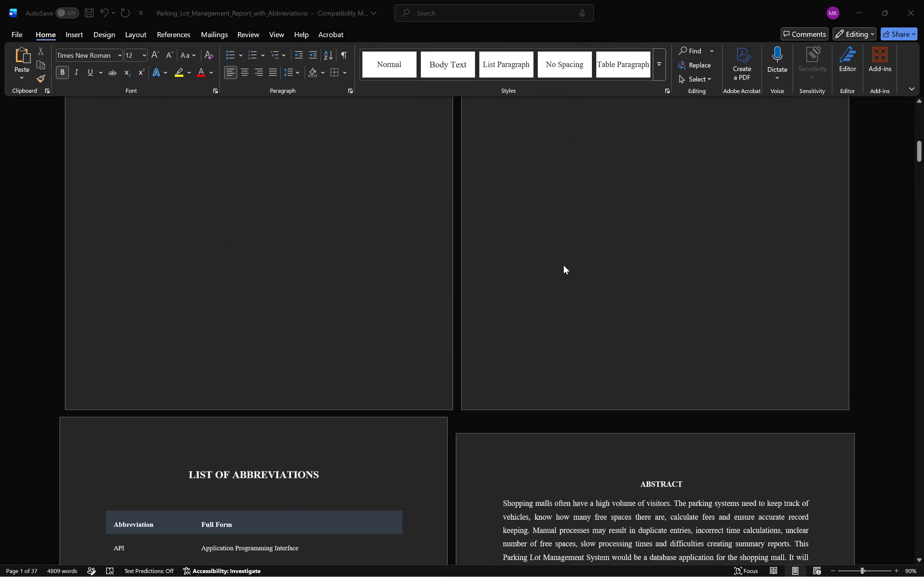
pyautogui.scroll(-4, 563, 265)
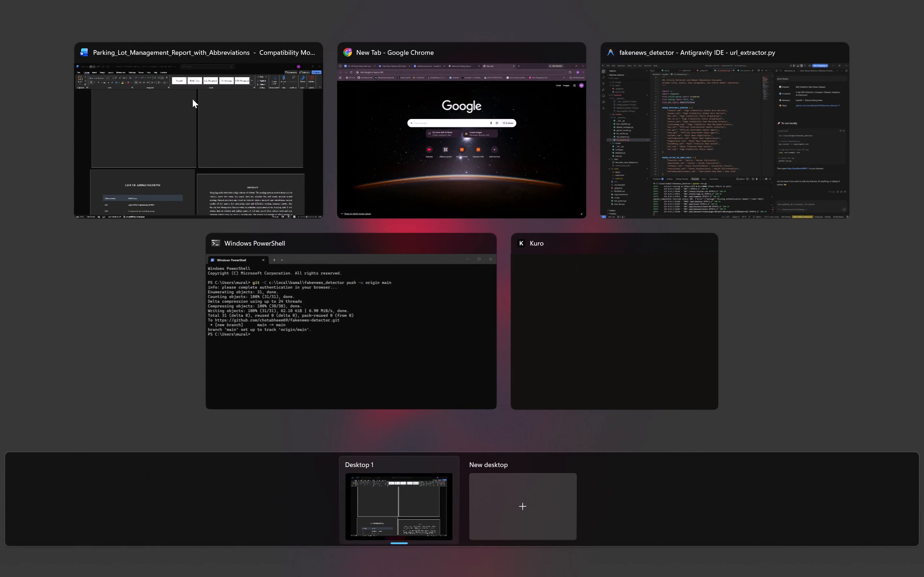
pyautogui.click(172, 103)
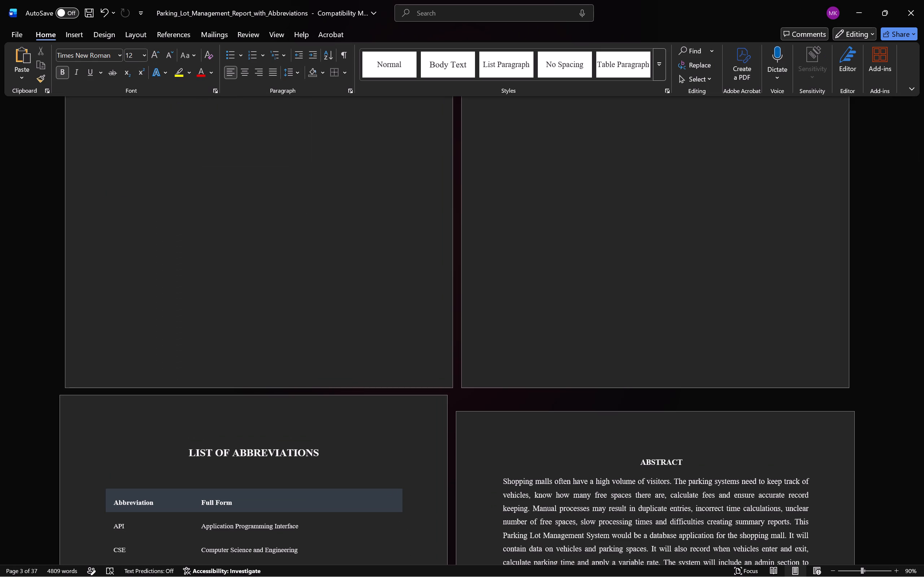
pyautogui.scroll(9, 172, 103)
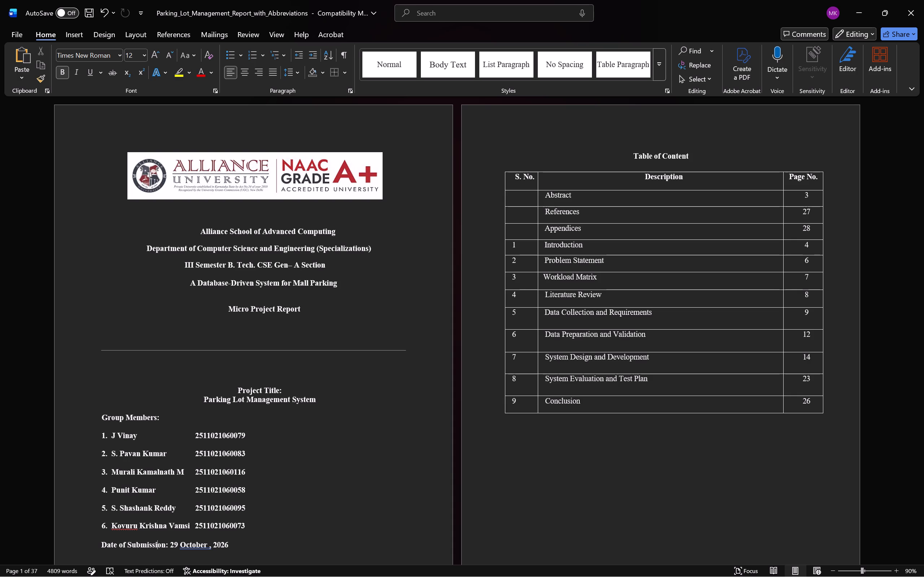
pyautogui.scroll(-7, 172, 103)
pyautogui.scroll(1, 172, 103)
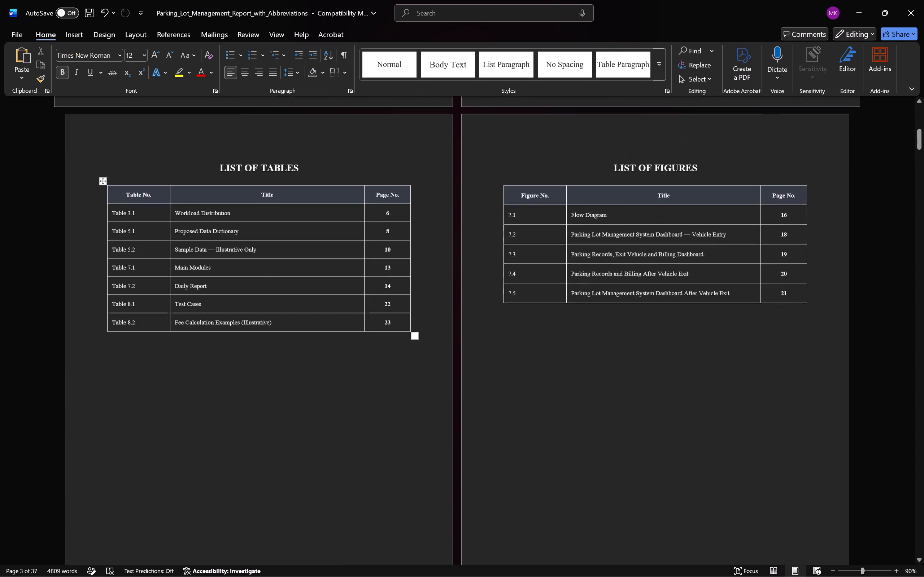
pyautogui.scroll(1, 172, 103)
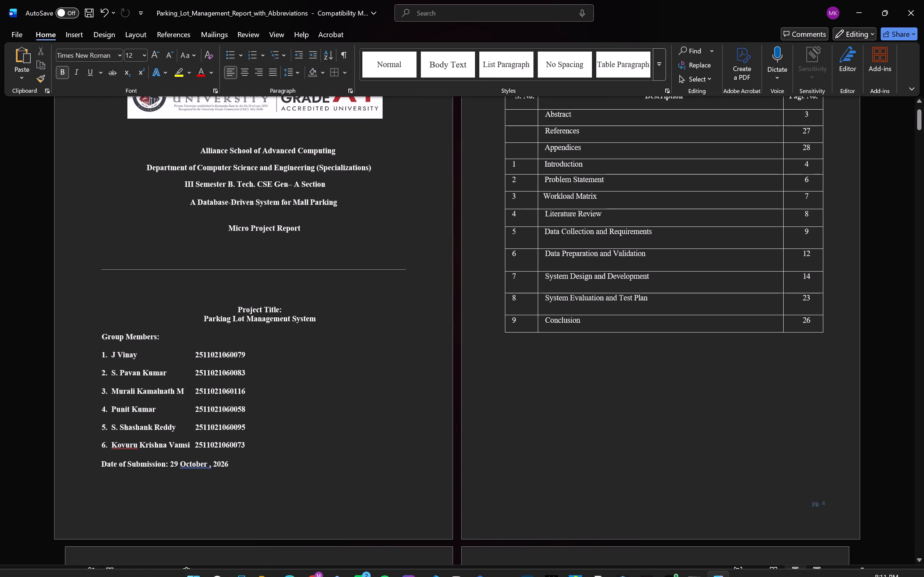
# Look through the Table of Content, List of Tables and List of Figures at a larger zoom to check their layout and footers.
pyautogui.tripleClick(898, 568)
pyautogui.tripleClick(898, 568)
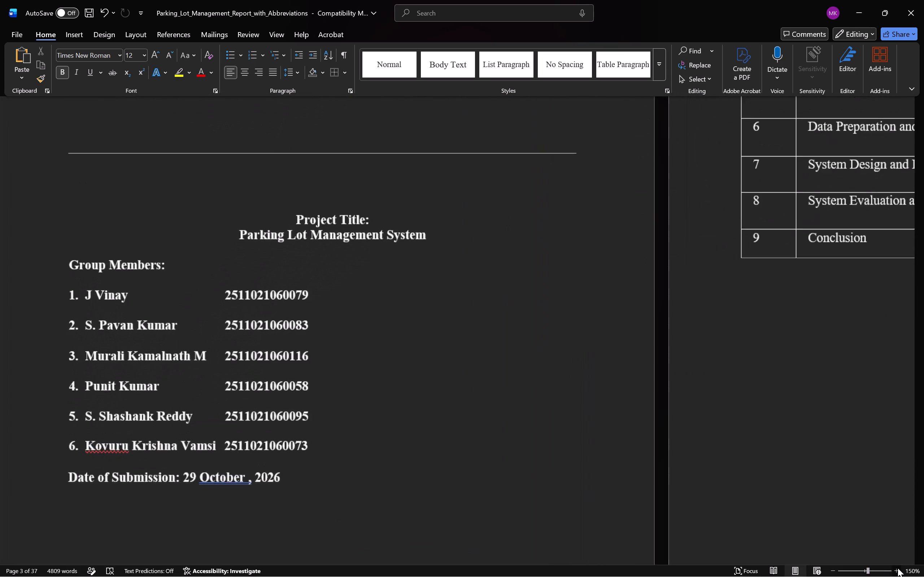
pyautogui.keyDown('ctrl'); pyautogui.scroll(-2, 632, 357); pyautogui.keyUp('ctrl')
pyautogui.scroll(-2, 632, 357)
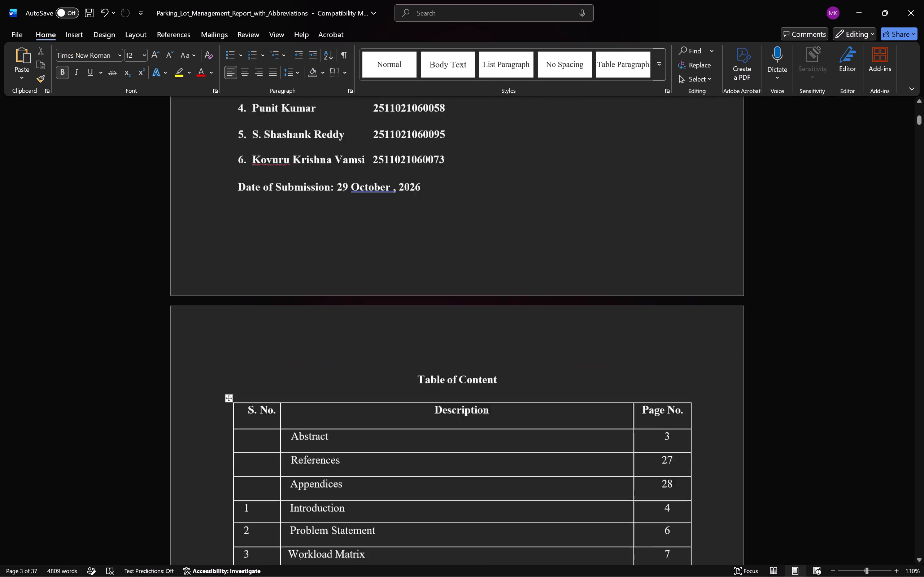
pyautogui.scroll(-1, 632, 357)
pyautogui.rightClick(632, 357)
pyautogui.scroll(-1, 632, 357)
pyautogui.scroll(-1, 637, 318)
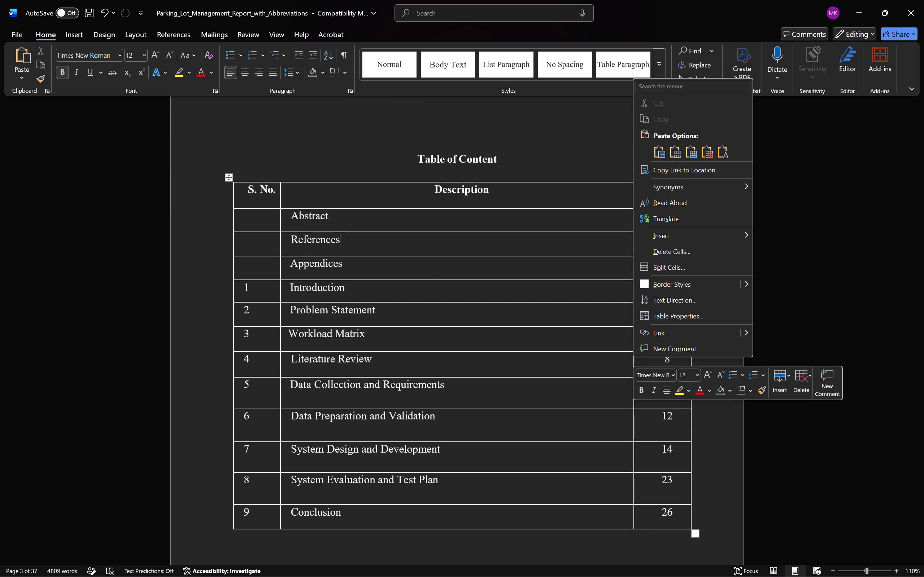
pyautogui.click(844, 274)
pyautogui.scroll(-3, 844, 274)
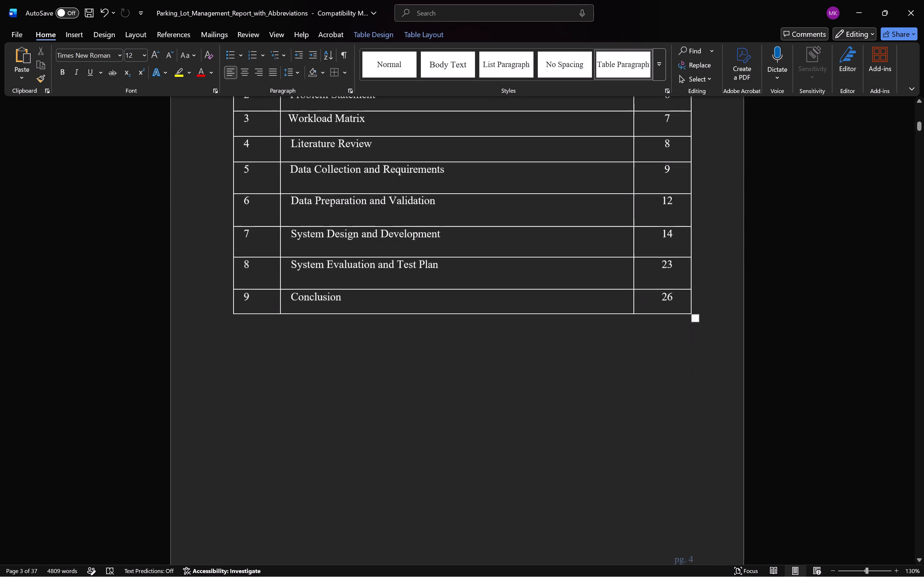
pyautogui.scroll(-5, 844, 274)
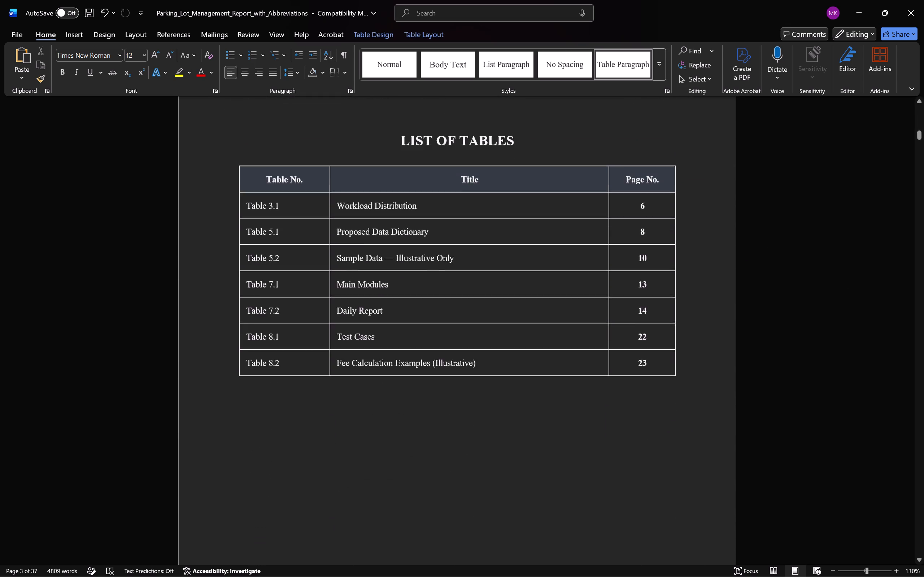
pyautogui.scroll(-1, 844, 274)
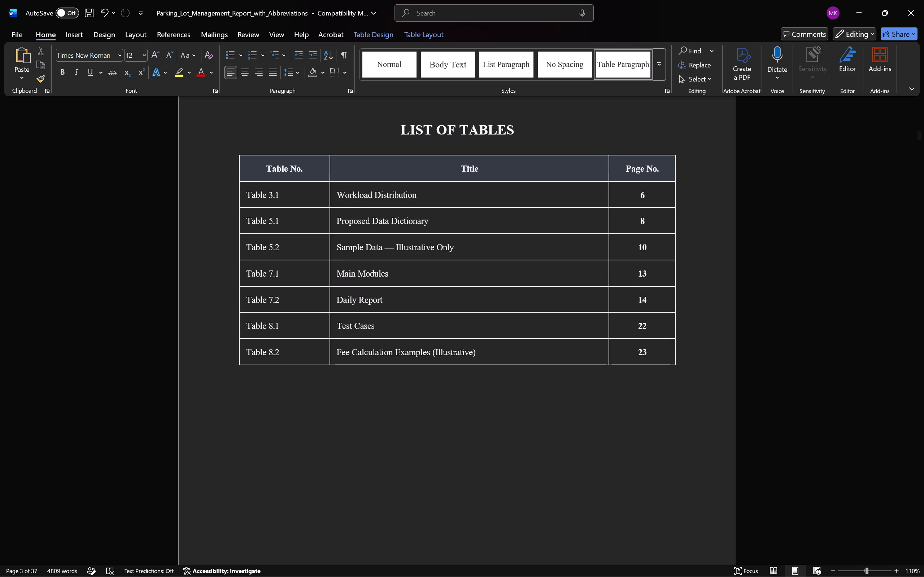
pyautogui.scroll(-6, 844, 274)
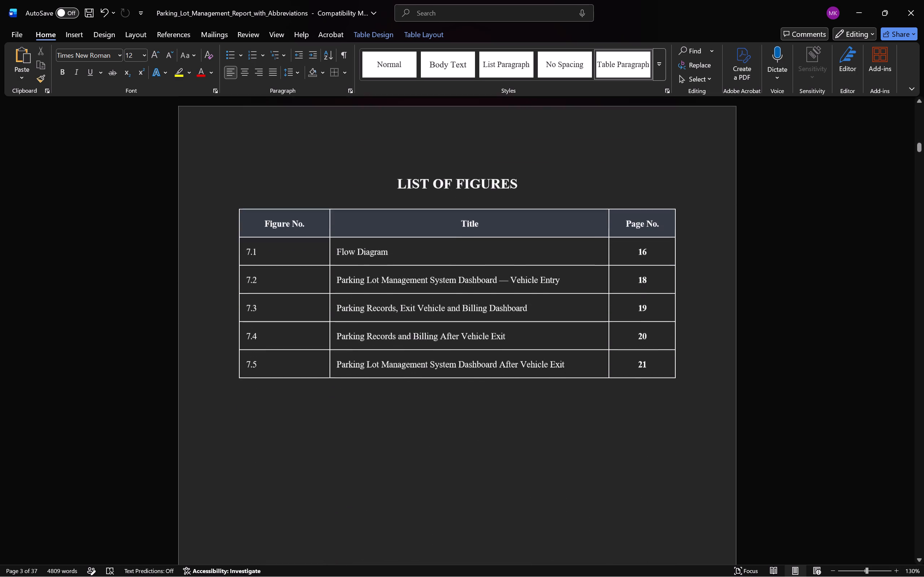
pyautogui.scroll(-2, 844, 274)
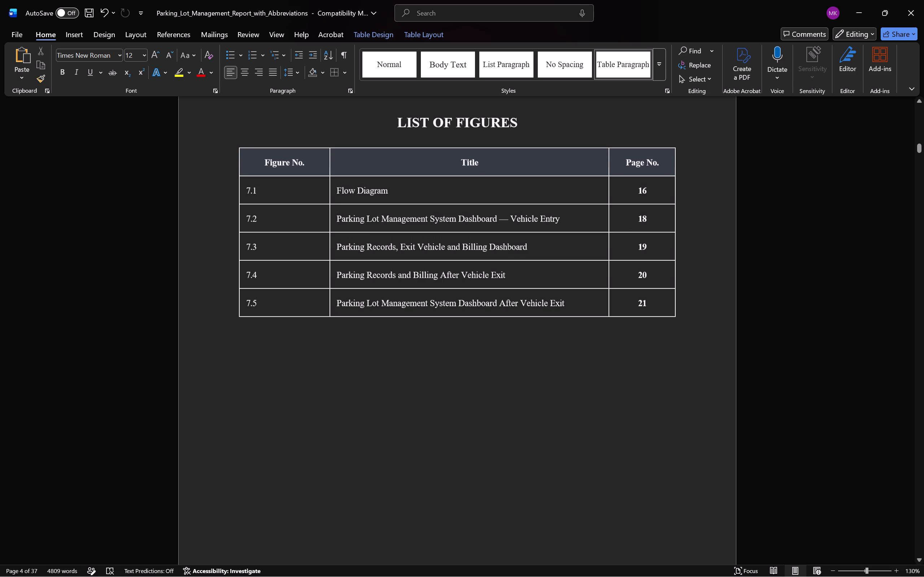
pyautogui.scroll(-1, 881, 250)
pyautogui.rightClick(881, 250)
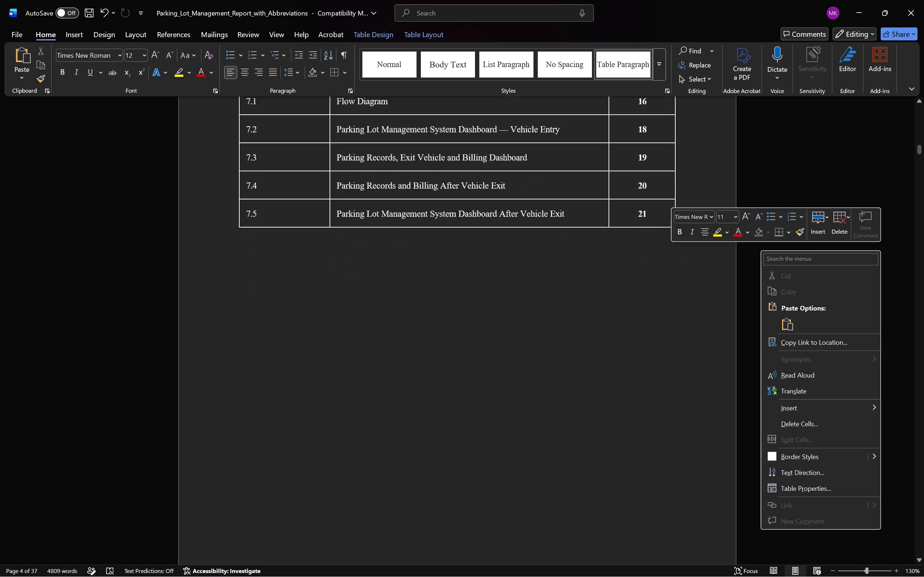
pyautogui.scroll(-1, 881, 250)
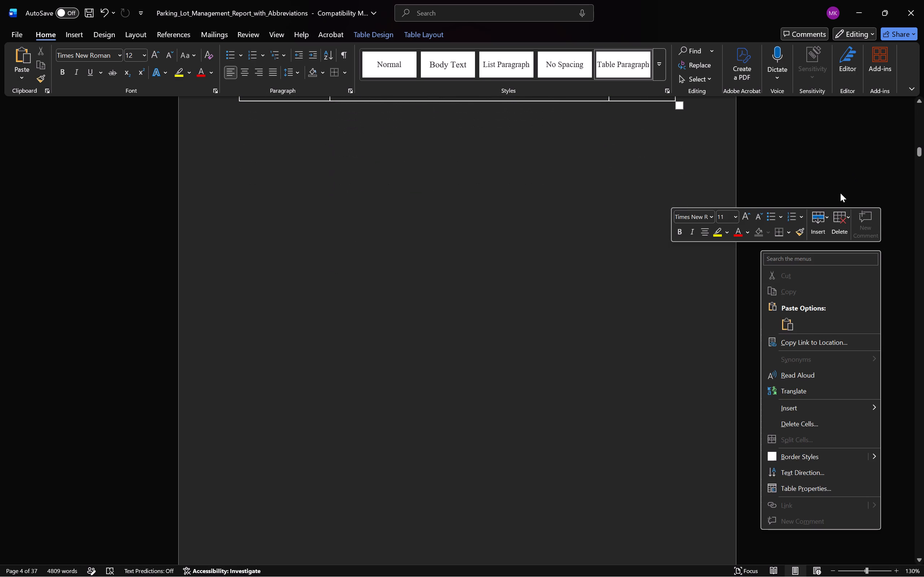
pyautogui.press('Right')
pyautogui.press('Down')
pyautogui.press('Down')
pyautogui.press('Down')
pyautogui.click(894, 162)
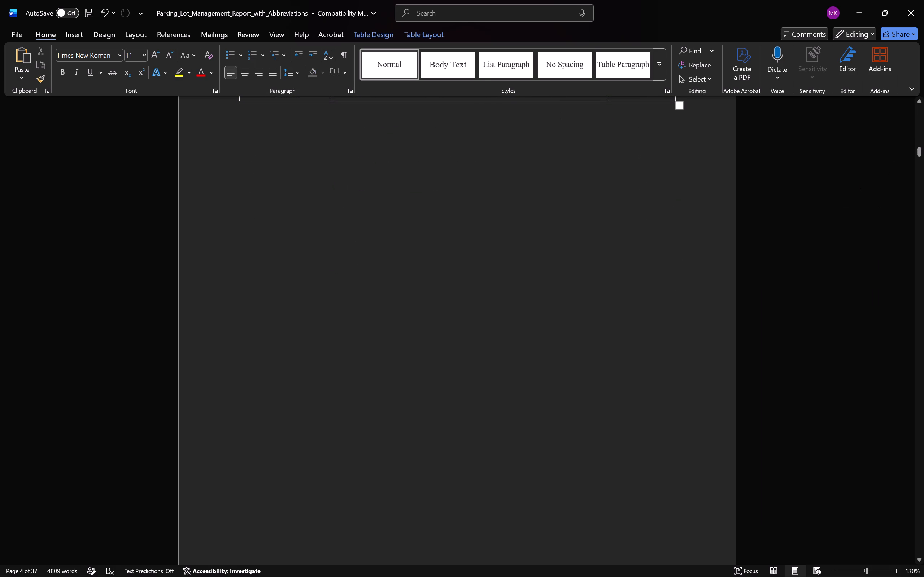
# Centre the text of the Figure No. column in the List of Figures table.
pyautogui.scroll(5, 894, 162)
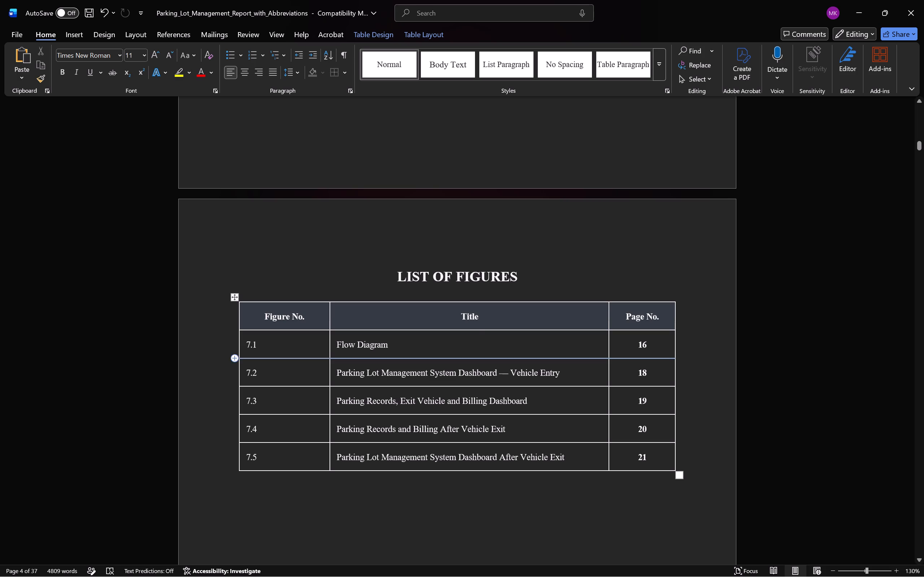
pyautogui.tripleClick(269, 349)
pyautogui.tripleClick(253, 313)
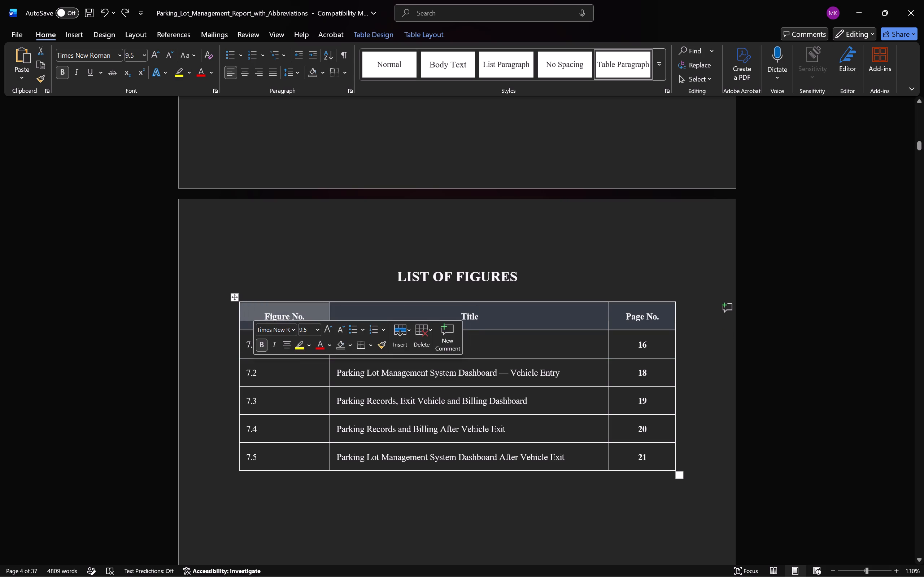
pyautogui.click(251, 316)
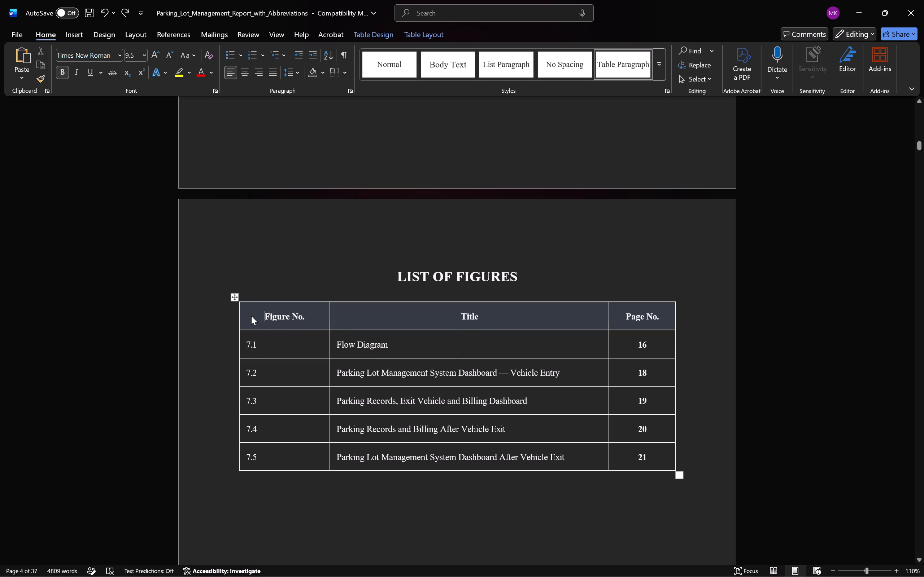
pyautogui.click(256, 301)
pyautogui.click(245, 68)
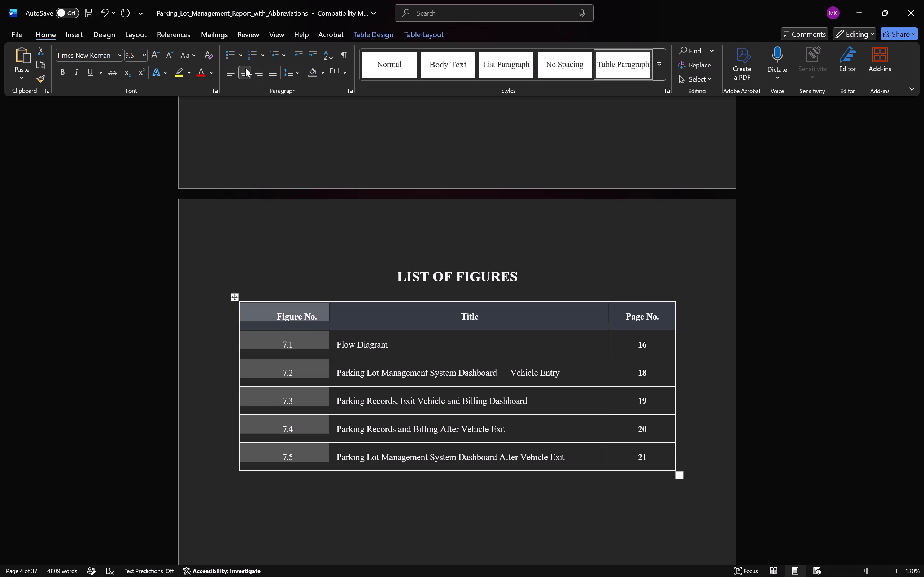
pyautogui.click(387, 156)
# Look over the List of Tables, List of Figures and List of Abbreviations pages to compare their table formatting.
pyautogui.scroll(1, 387, 156)
pyautogui.scroll(-1, 387, 156)
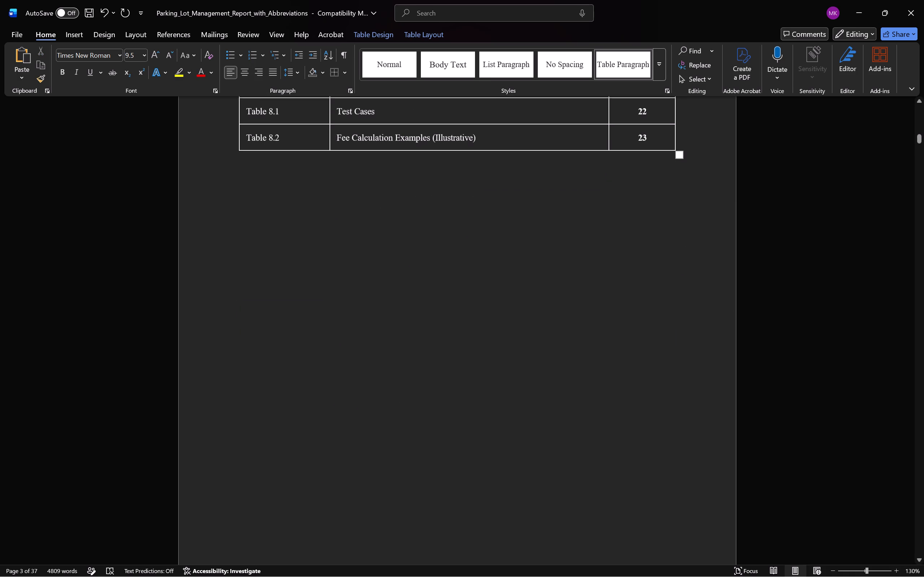
pyautogui.scroll(-4, 387, 156)
pyautogui.scroll(-2, 386, 332)
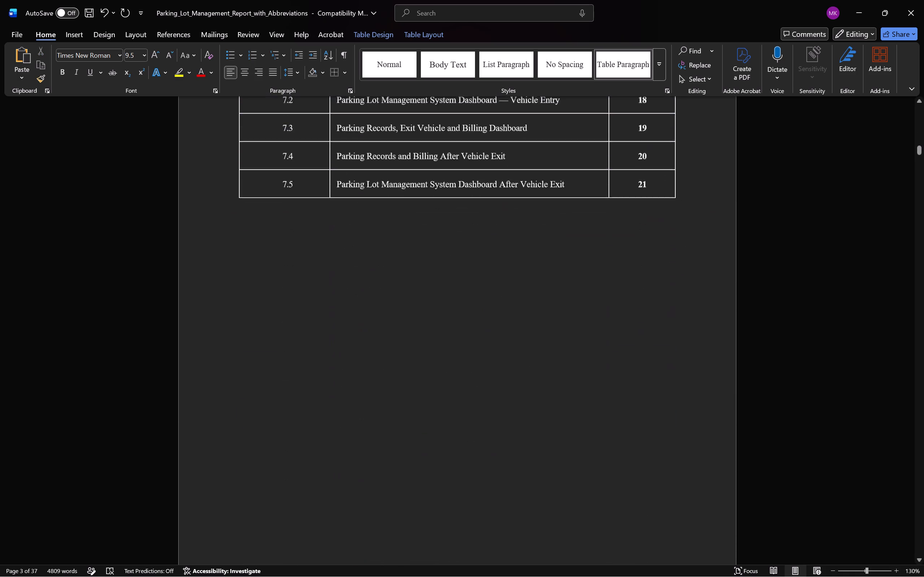
pyautogui.scroll(-3, 386, 332)
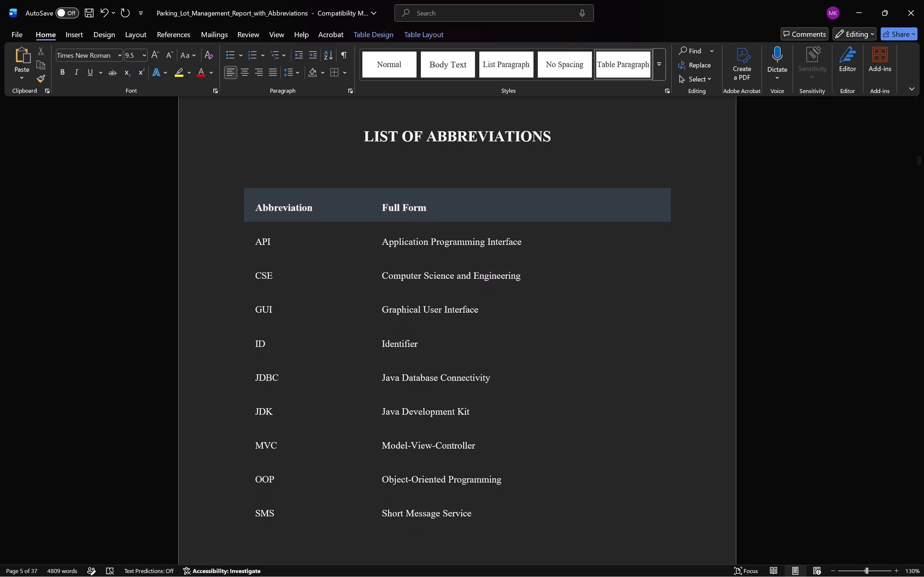
pyautogui.scroll(1, 316, 308)
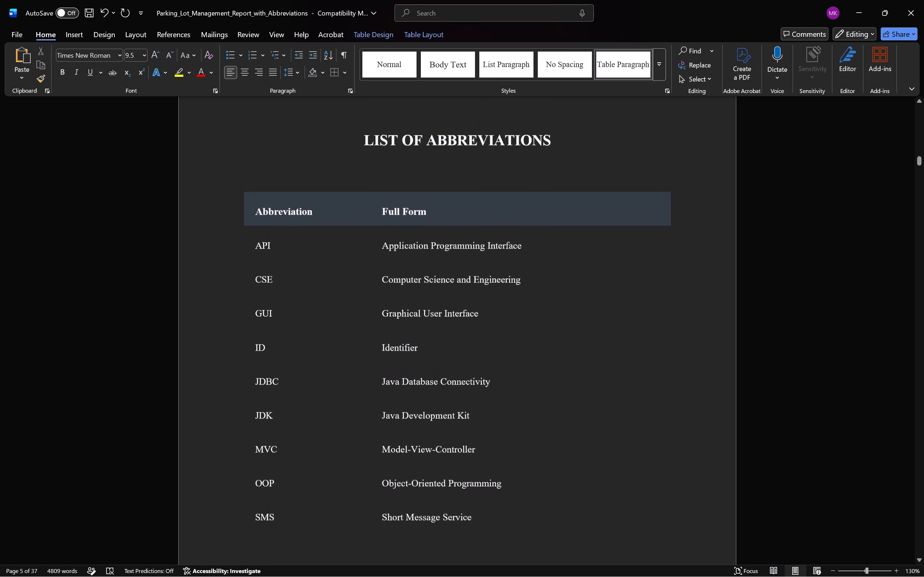
pyautogui.scroll(1, 316, 308)
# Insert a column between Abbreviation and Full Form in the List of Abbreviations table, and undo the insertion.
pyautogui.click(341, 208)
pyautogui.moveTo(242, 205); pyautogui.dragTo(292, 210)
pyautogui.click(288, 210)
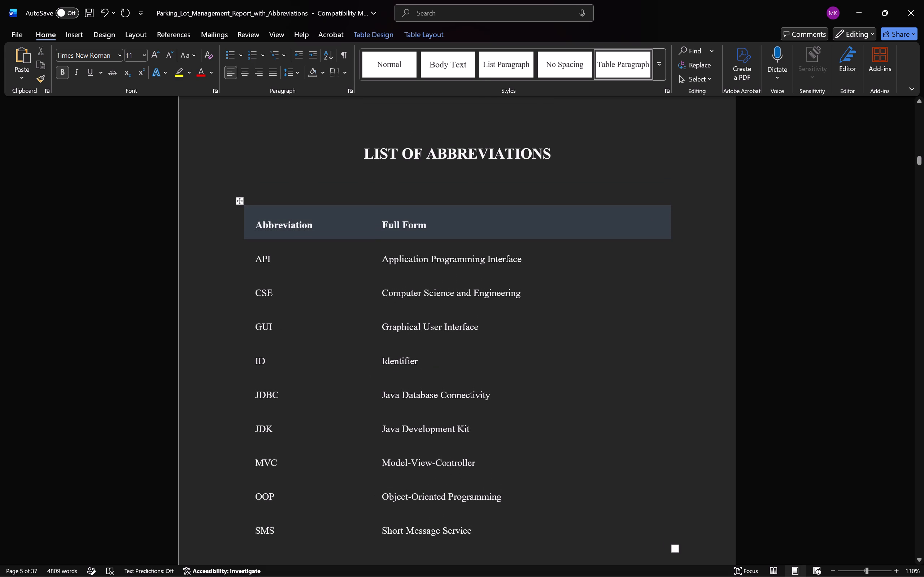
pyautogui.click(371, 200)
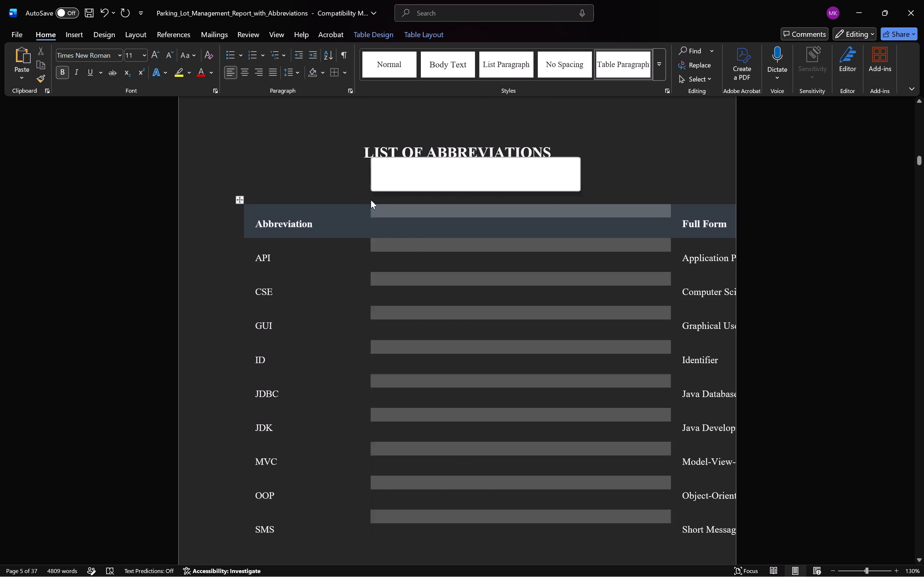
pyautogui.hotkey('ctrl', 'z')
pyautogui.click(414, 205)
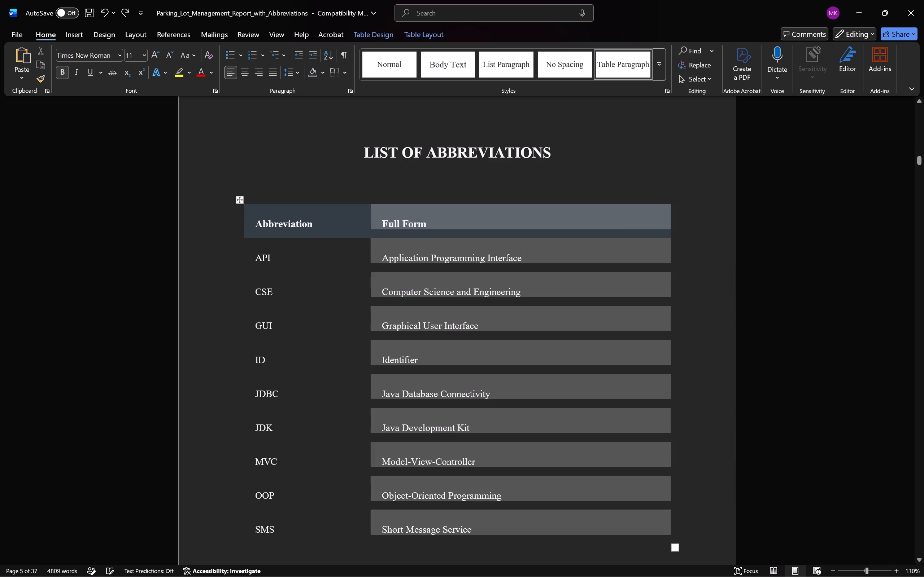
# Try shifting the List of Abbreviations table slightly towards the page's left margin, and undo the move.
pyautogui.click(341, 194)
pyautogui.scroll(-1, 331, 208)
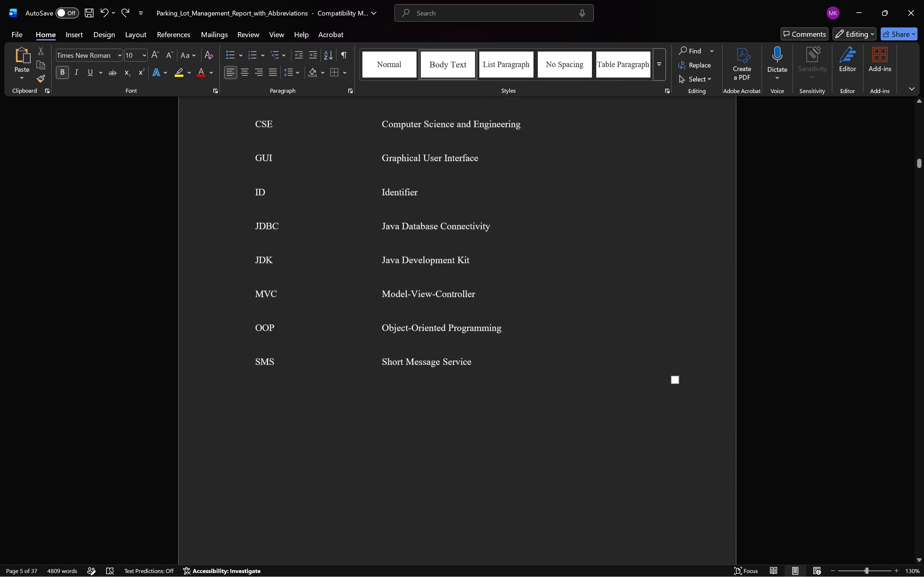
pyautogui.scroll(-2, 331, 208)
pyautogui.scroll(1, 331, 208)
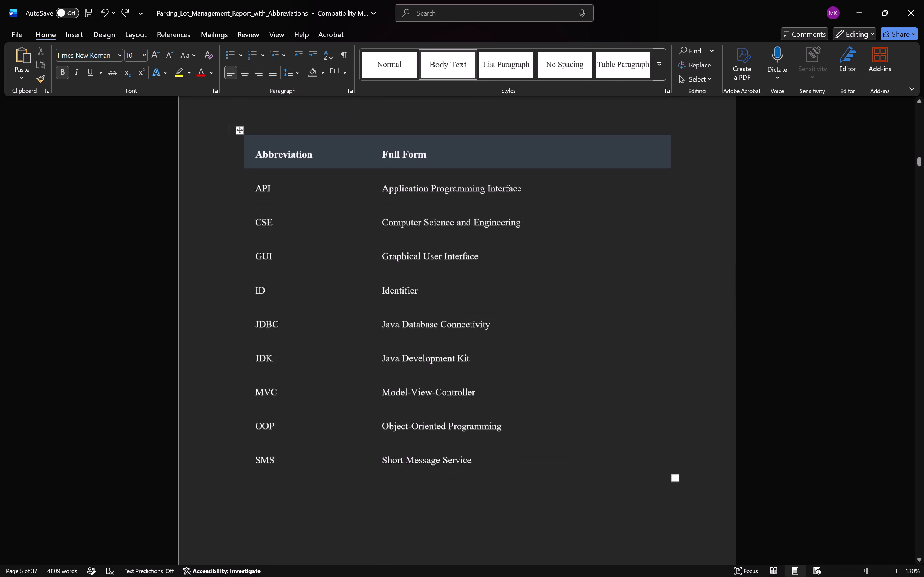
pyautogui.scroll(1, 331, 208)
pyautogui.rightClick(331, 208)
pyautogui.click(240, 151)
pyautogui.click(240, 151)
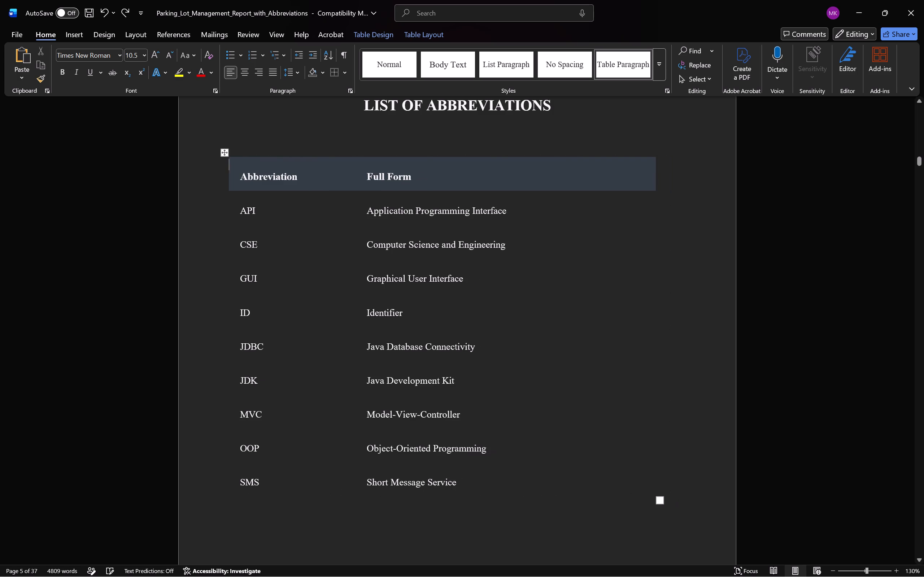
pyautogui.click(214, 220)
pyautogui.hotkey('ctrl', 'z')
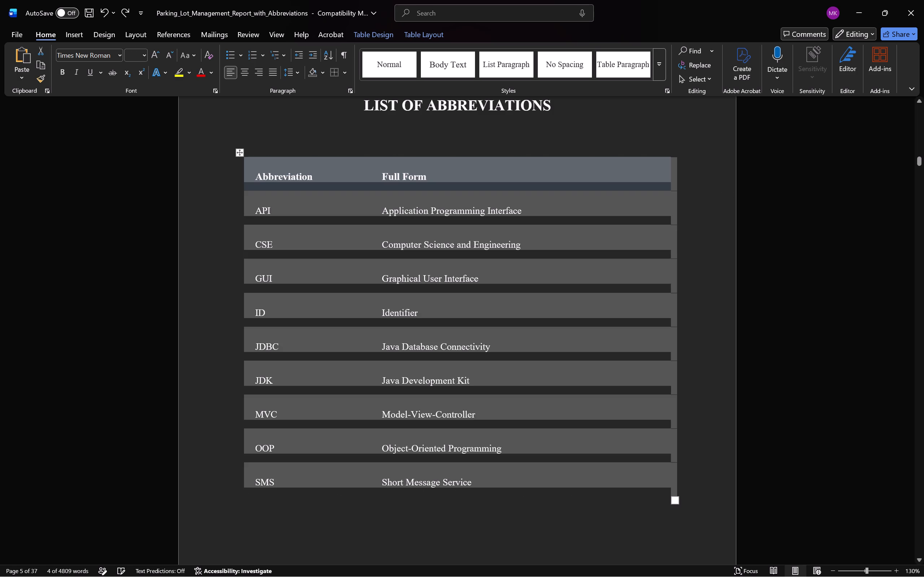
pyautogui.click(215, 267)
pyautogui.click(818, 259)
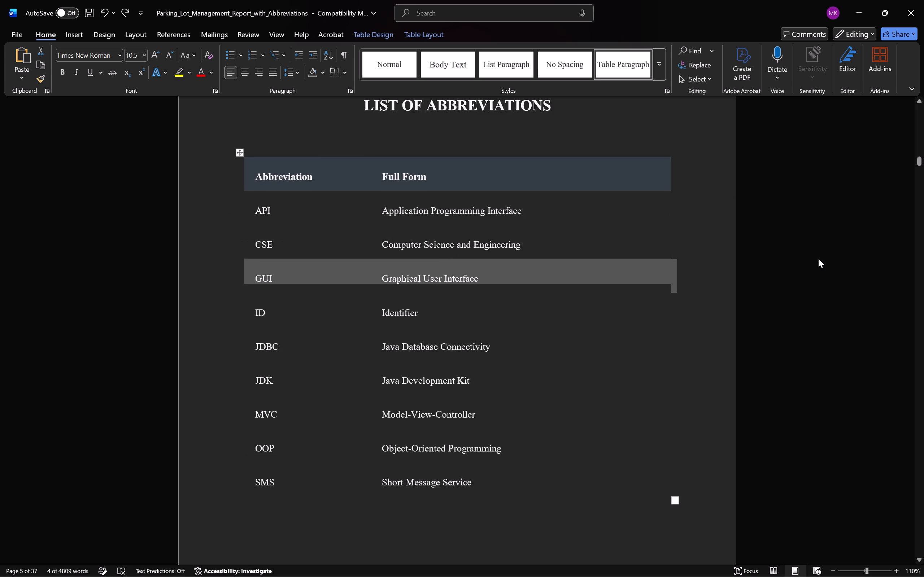
# Look through the Abstract, Introduction, Project Objective, Scope and Problem Statement pages to check headings, numbering and page footers.
pyautogui.scroll(-5, 818, 259)
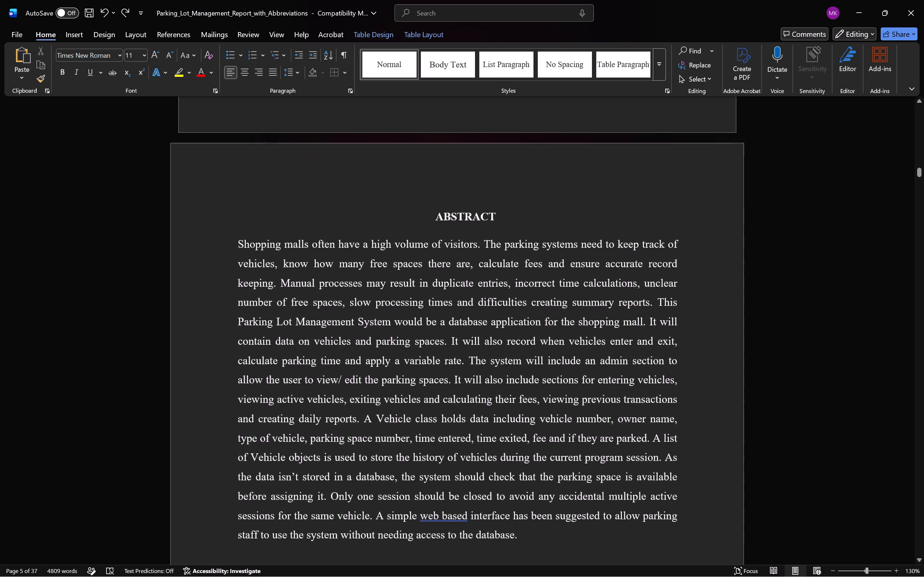
pyautogui.scroll(-5, 818, 259)
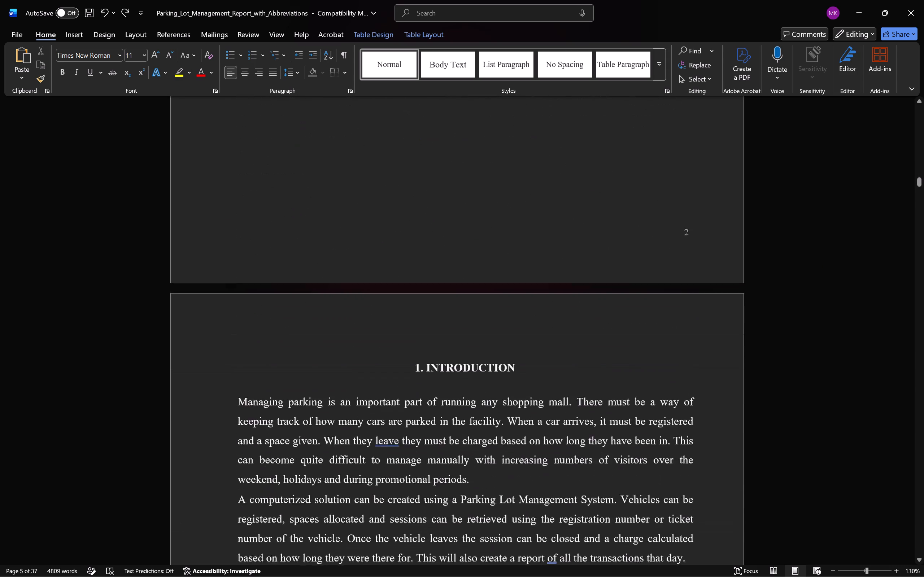
pyautogui.scroll(-4, 818, 259)
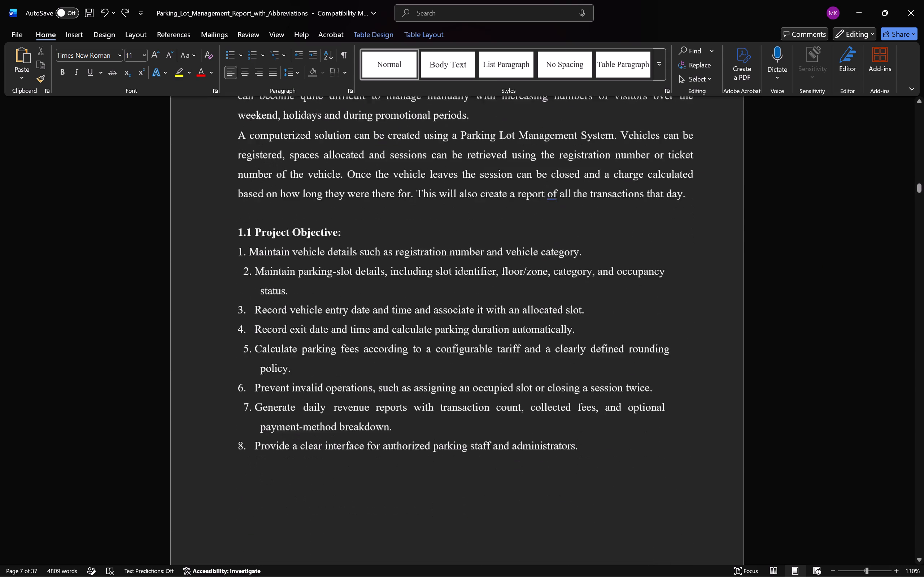
pyautogui.scroll(-1, 818, 259)
pyautogui.rightClick(818, 259)
pyautogui.rightClick(818, 259)
pyautogui.scroll(-1, 818, 259)
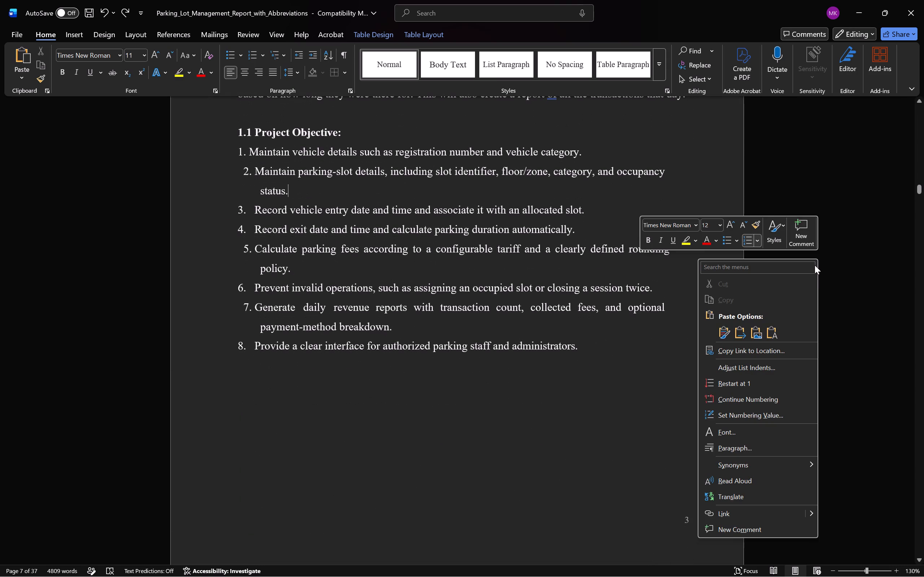
pyautogui.moveTo(815, 265); pyautogui.dragTo(823, 270)
pyautogui.click(824, 271)
pyautogui.scroll(-2, 824, 271)
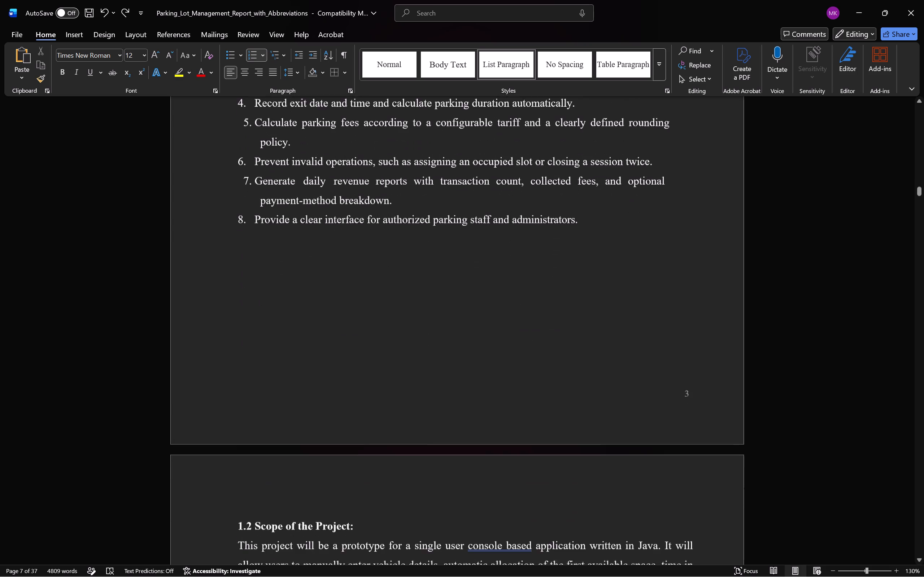
pyautogui.scroll(-4, 824, 271)
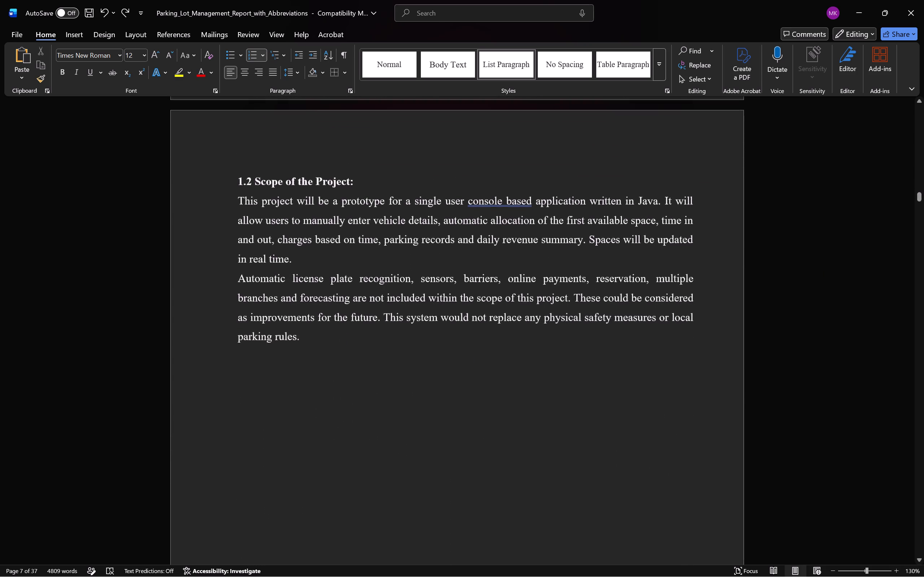
pyautogui.scroll(-4, 824, 271)
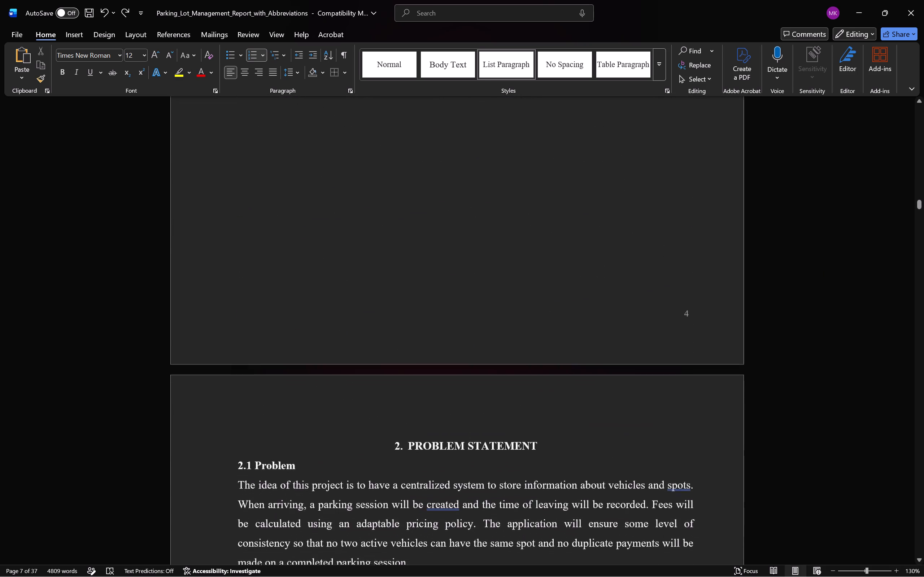
# Center the caption "Table 3.1: Workload Distribution" above its table in the Workload Matrix section.
pyautogui.scroll(-9, 824, 271)
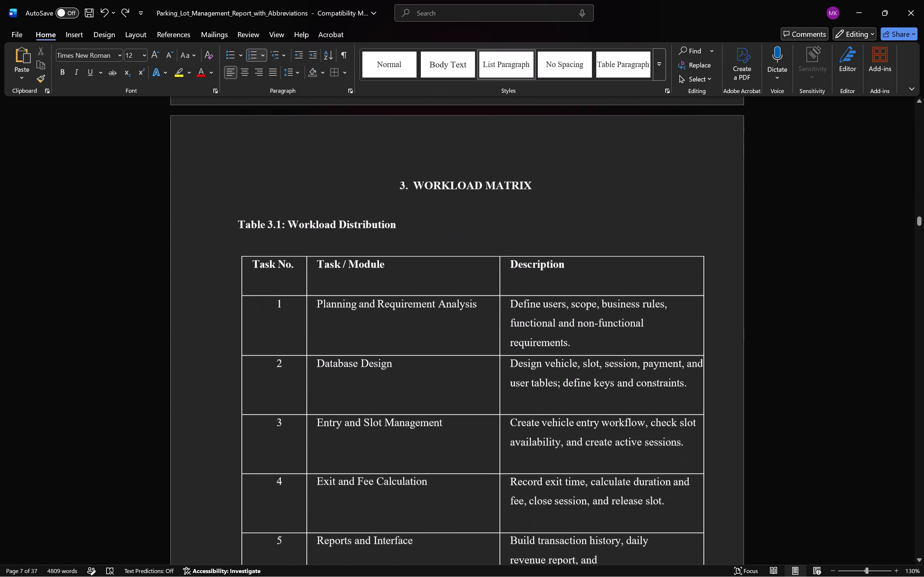
pyautogui.scroll(-1, 824, 271)
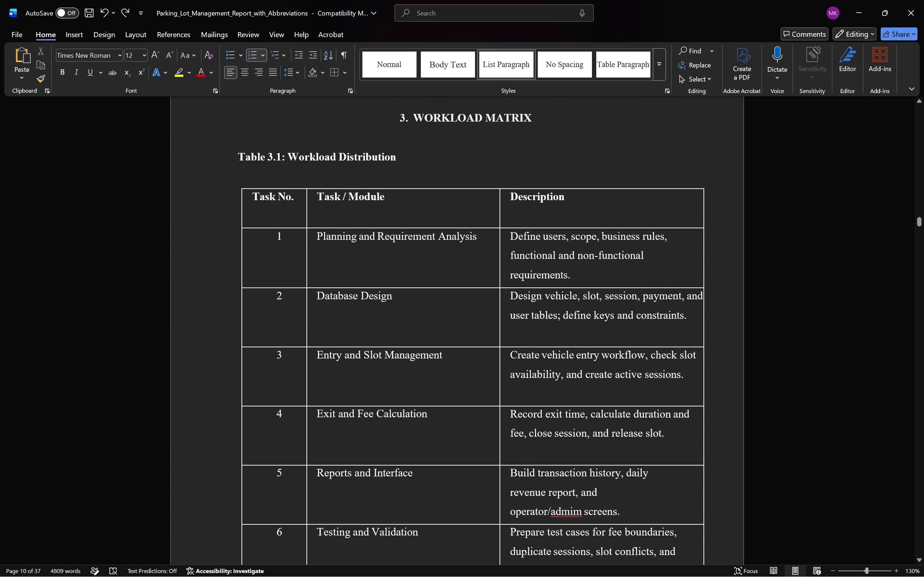
pyautogui.tripleClick(373, 151)
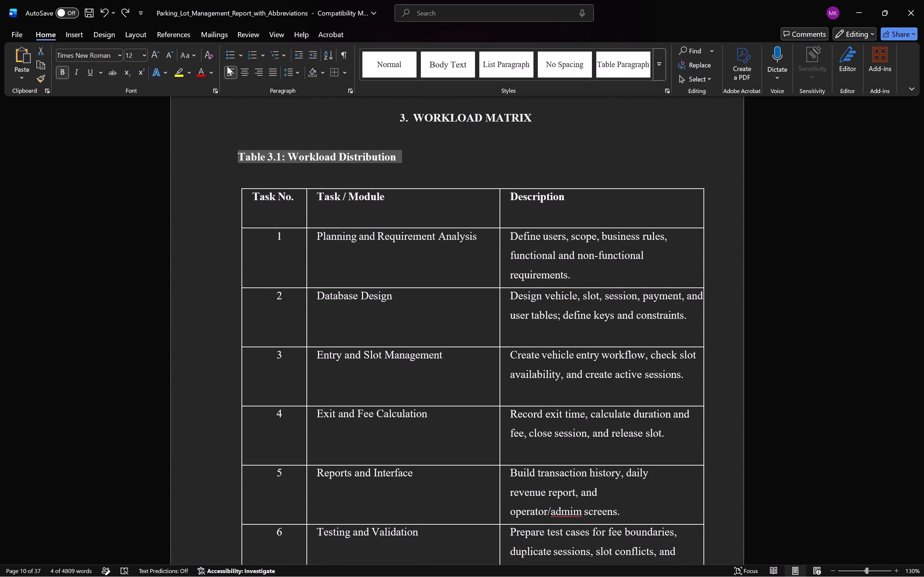
pyautogui.click(245, 75)
pyautogui.click(196, 146)
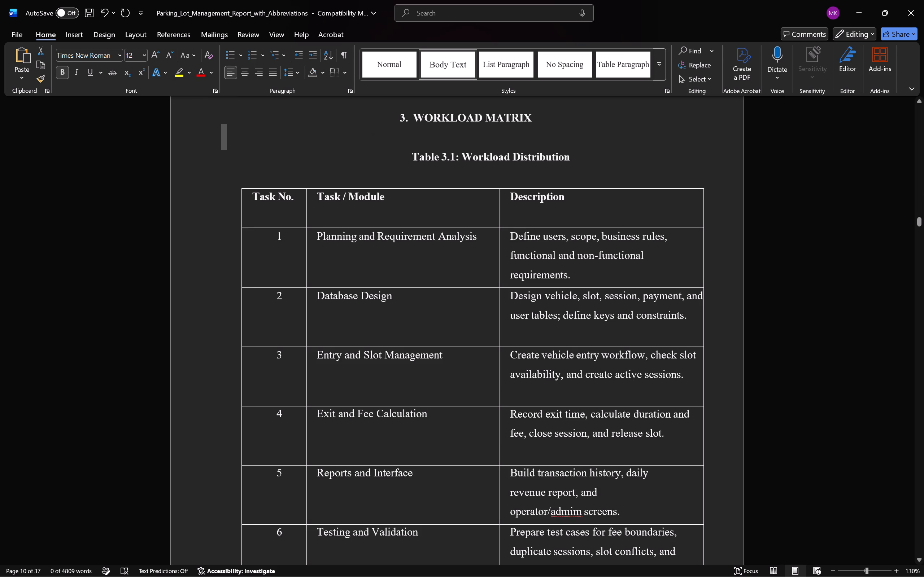
# Center the caption "Table 5.1 Proposed Data Dictionary" above its table in the Data Collection section.
pyautogui.scroll(-5, 879, 251)
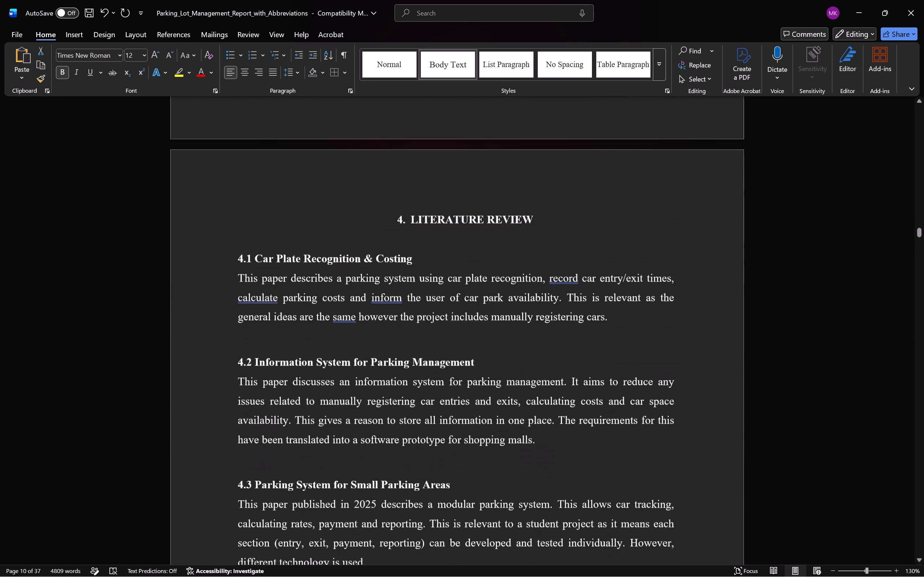
pyautogui.scroll(-5, 879, 251)
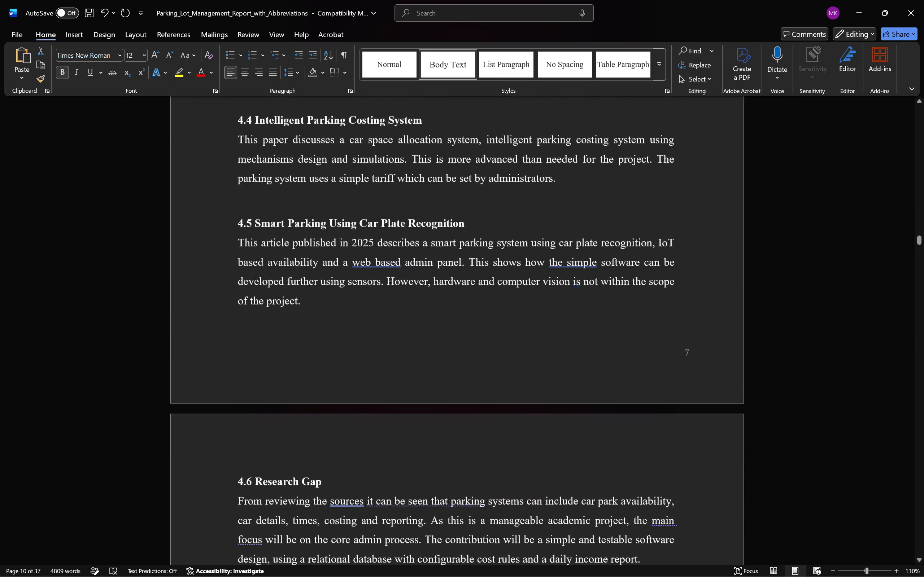
pyautogui.scroll(-4, 879, 251)
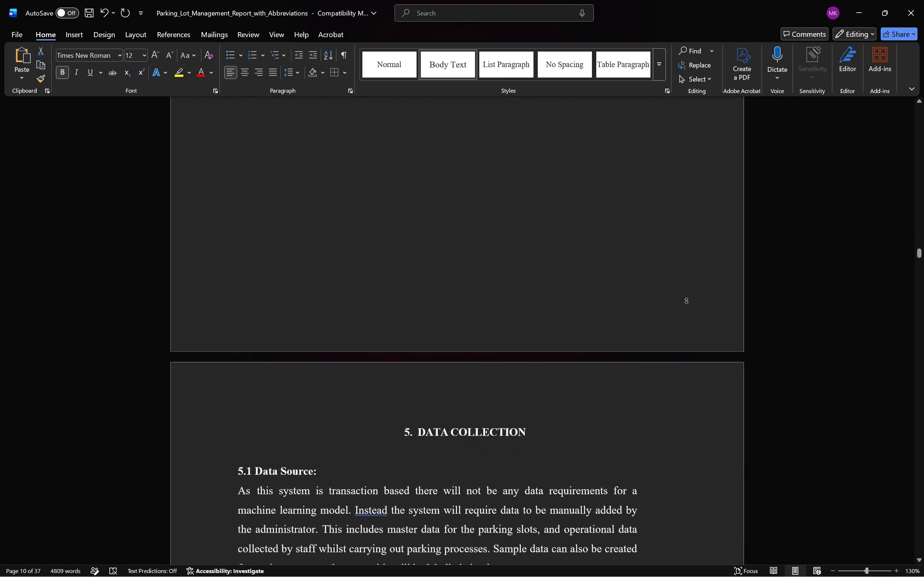
pyautogui.scroll(-4, 879, 251)
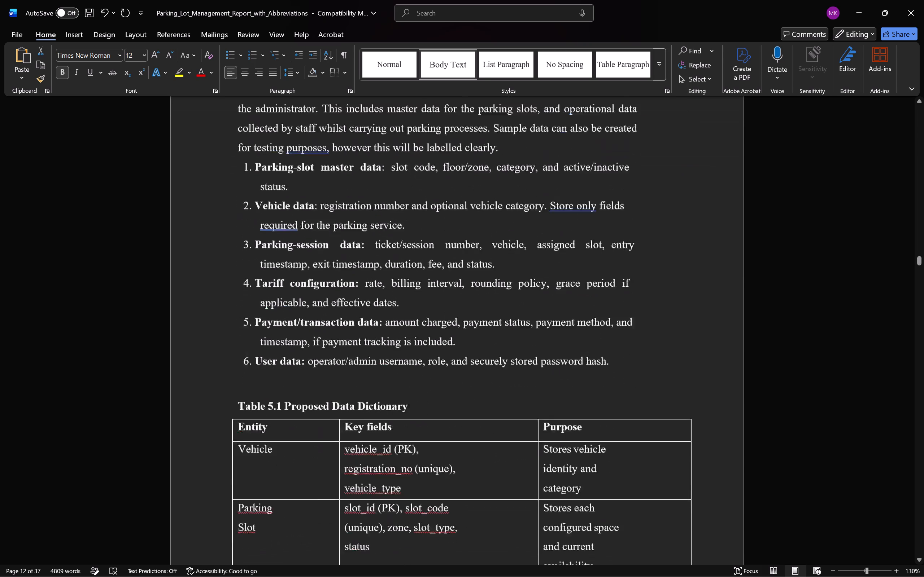
pyautogui.scroll(-1, 879, 251)
pyautogui.click(334, 220)
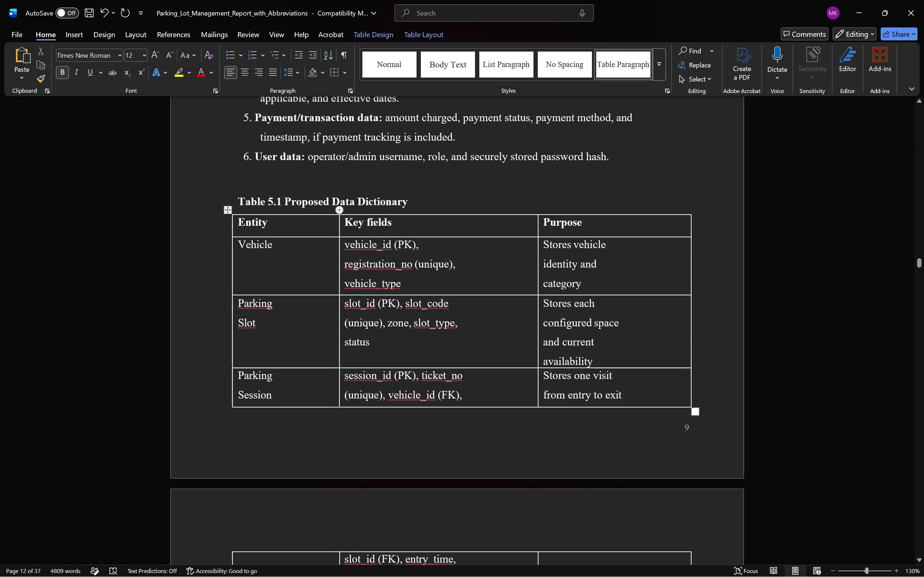
pyautogui.tripleClick(335, 207)
pyautogui.click(247, 73)
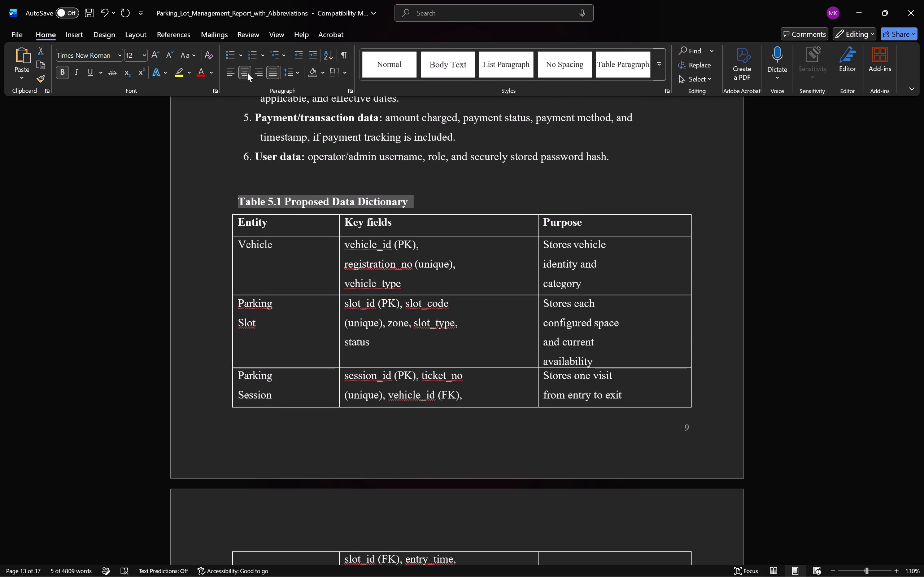
pyautogui.click(820, 246)
# Center the caption "Table 5.2 Sample Data — Illustrative Only" above its table.
pyautogui.scroll(-2, 820, 246)
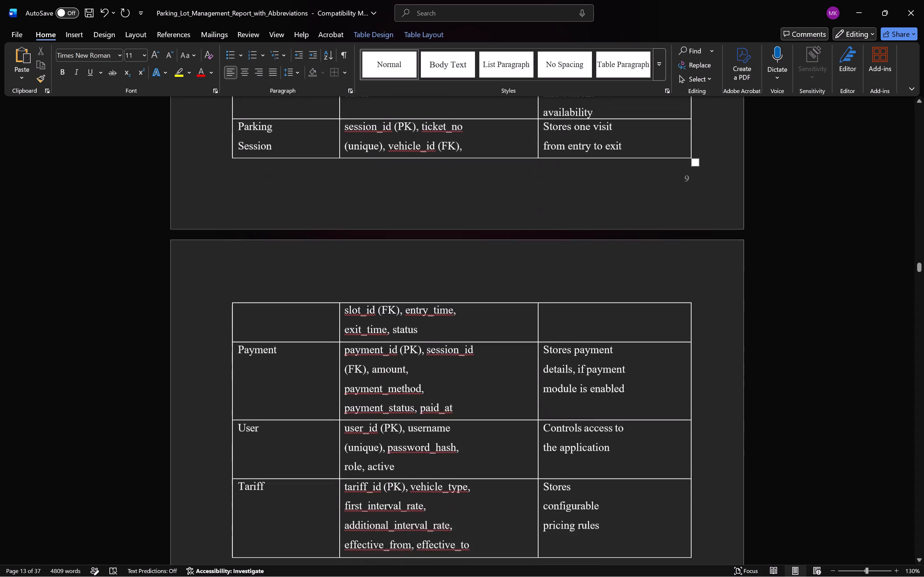
pyautogui.scroll(-5, 820, 246)
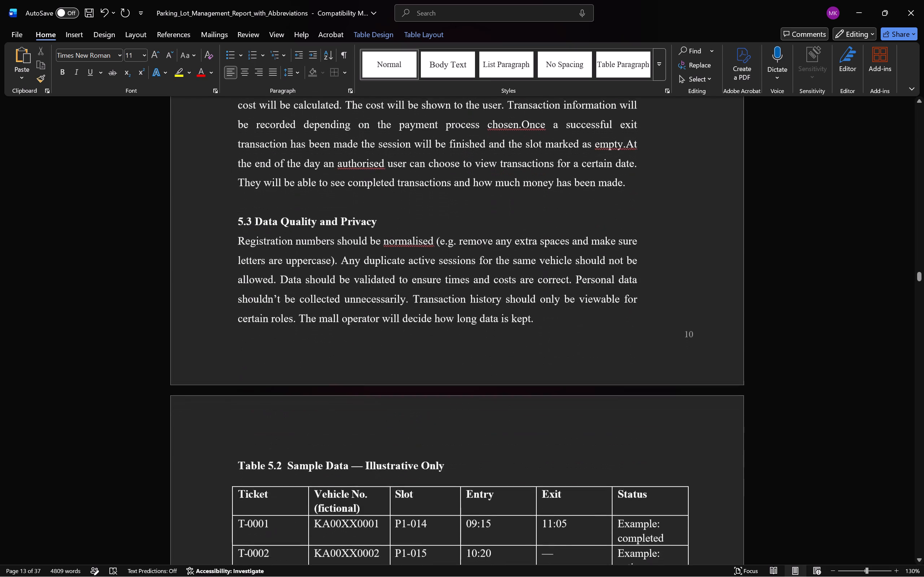
pyautogui.scroll(-2, 820, 246)
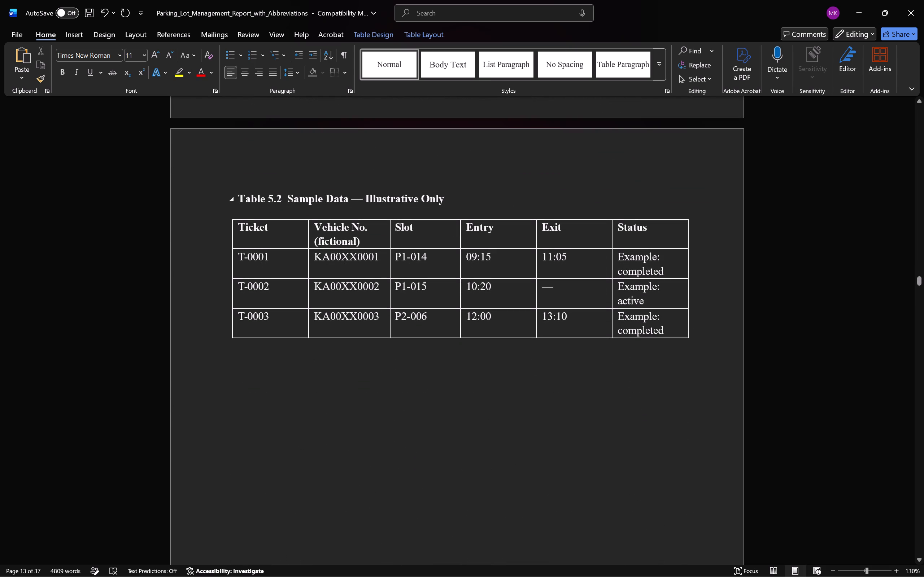
pyautogui.tripleClick(387, 191)
pyautogui.click(238, 74)
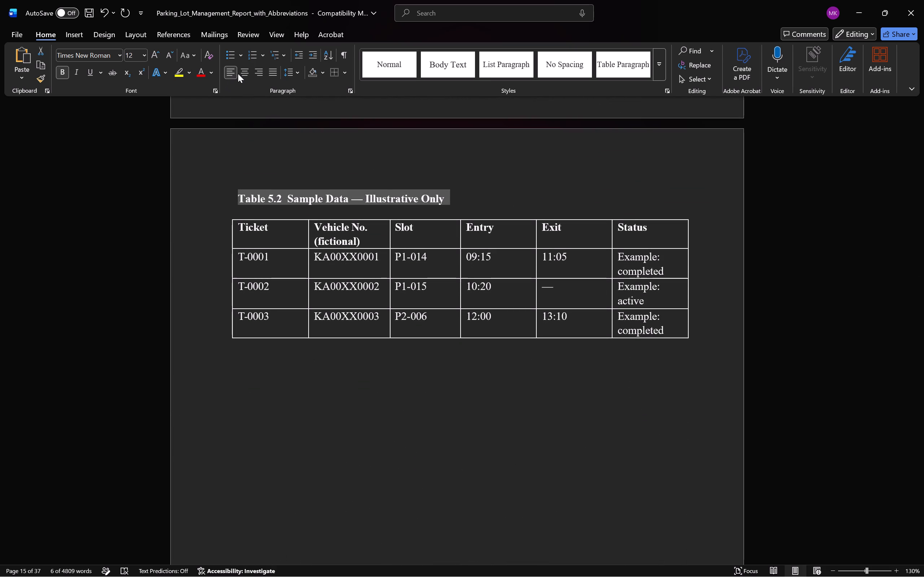
pyautogui.click(242, 74)
pyautogui.click(867, 192)
# Apply the Narrow page margins (0.5" on all sides) to the entire document.
pyautogui.scroll(2, 867, 192)
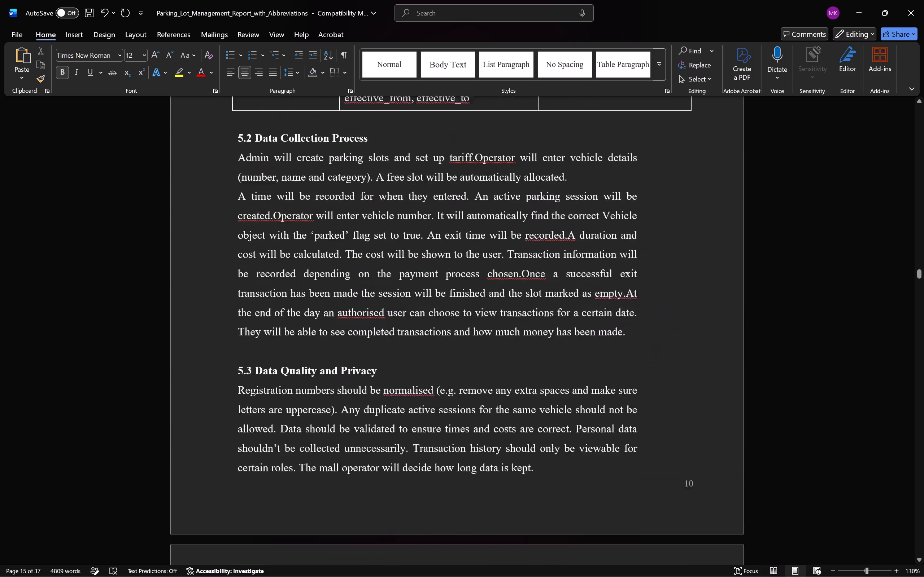
pyautogui.scroll(4, 867, 192)
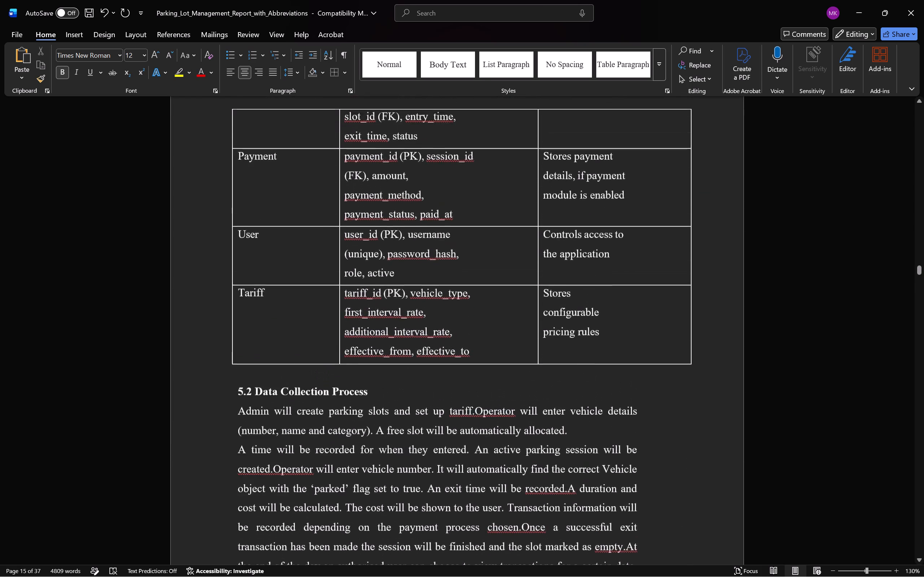
pyautogui.scroll(2, 867, 192)
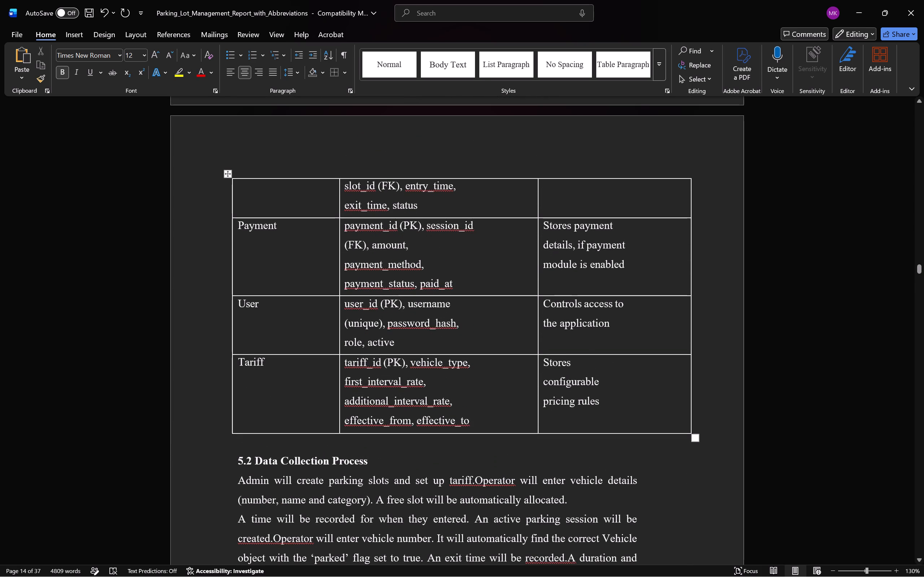
pyautogui.scroll(-3, 690, 442)
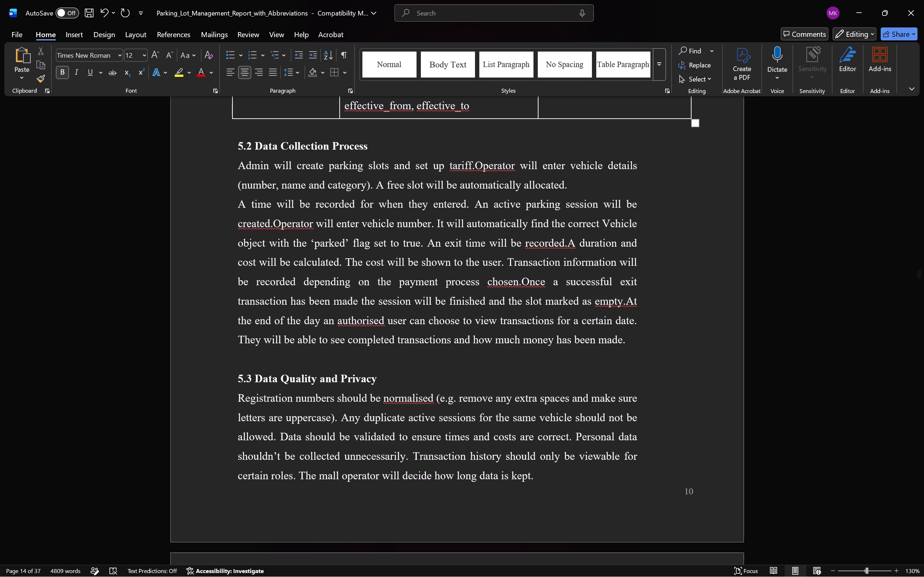
pyautogui.hotkey('ctrl', 'a')
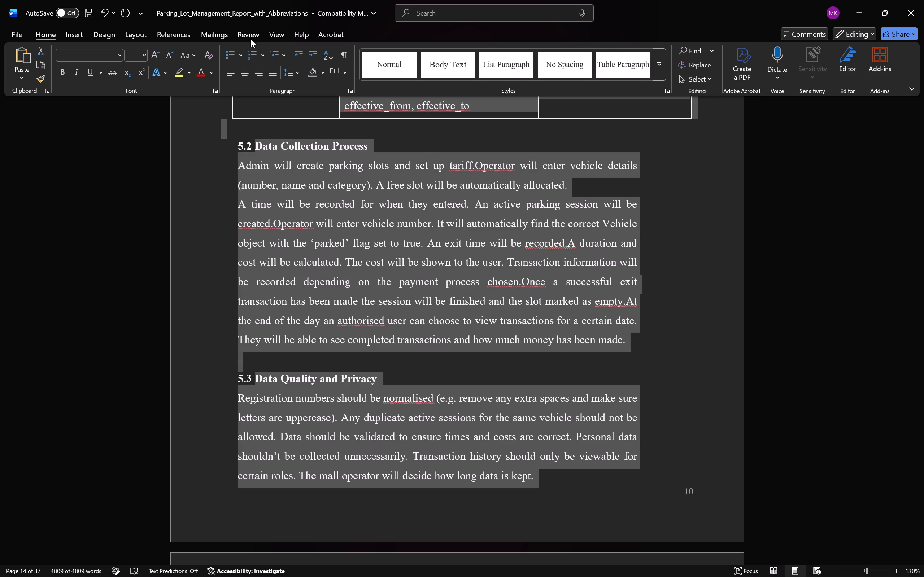
pyautogui.click(106, 40)
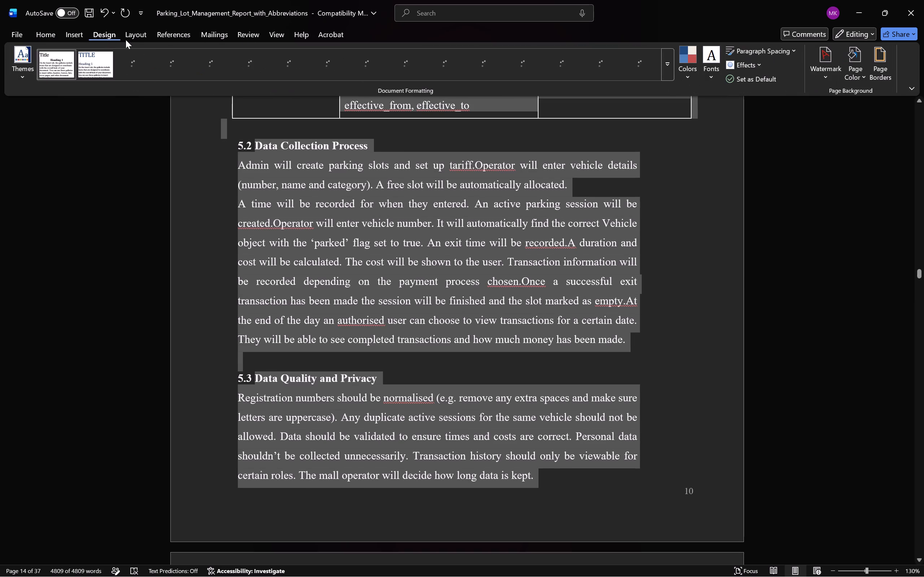
pyautogui.click(133, 36)
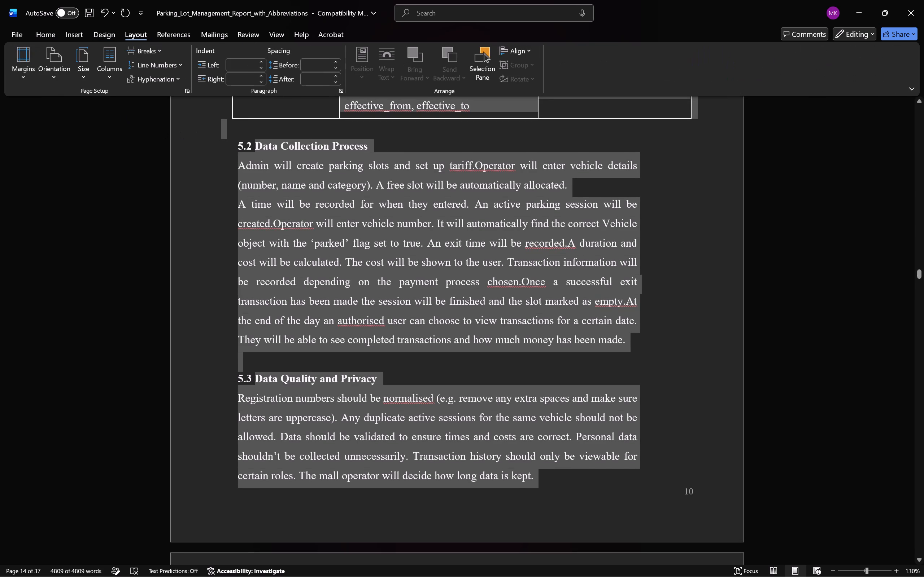
pyautogui.click(23, 74)
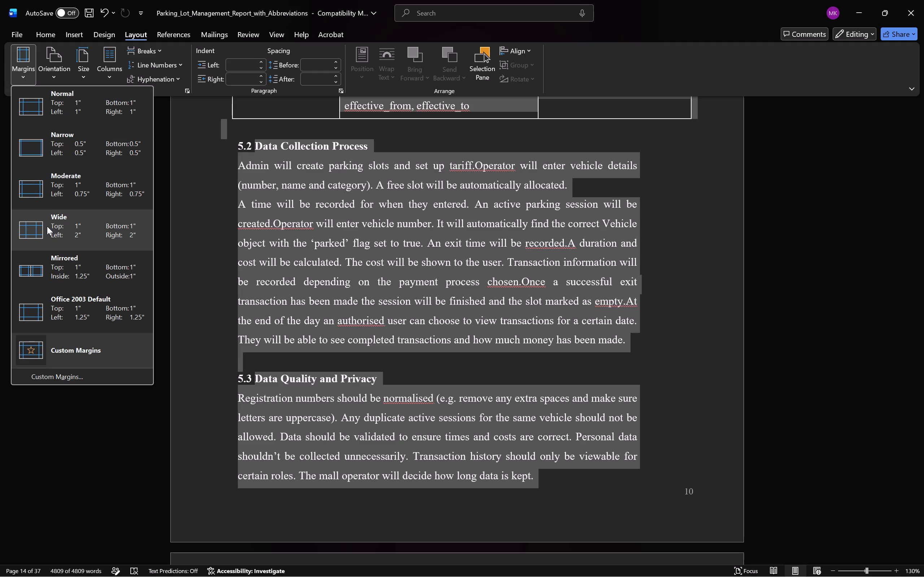
pyautogui.click(62, 135)
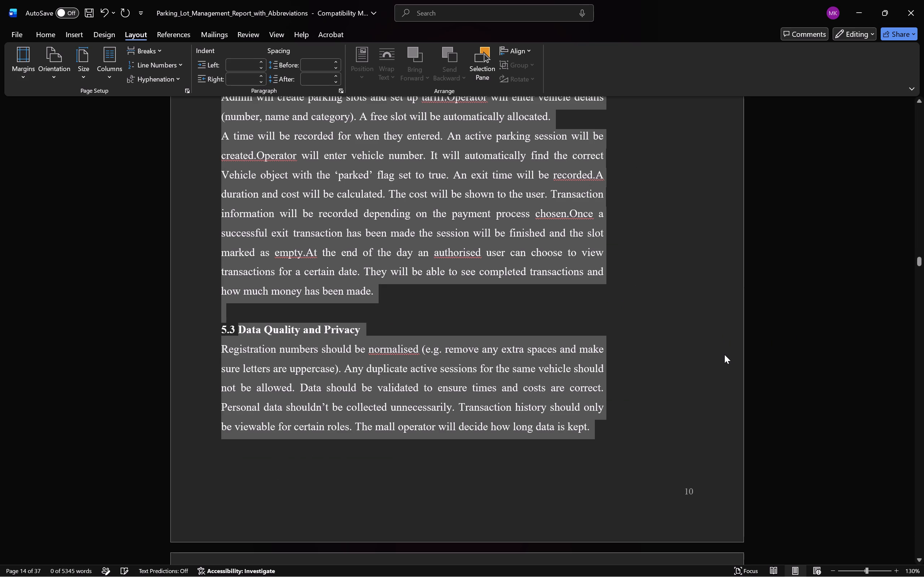
pyautogui.click(724, 354)
# Check how the data dictionary table, sections 5.2 and 5.3, and Table 5.2 are laid out within the new margins.
pyautogui.scroll(1, 724, 354)
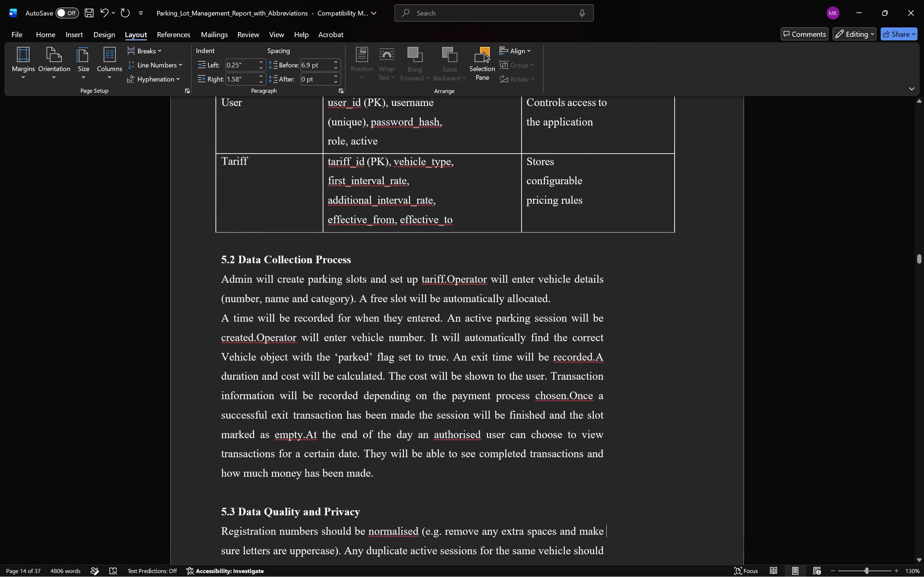
pyautogui.scroll(2, 724, 354)
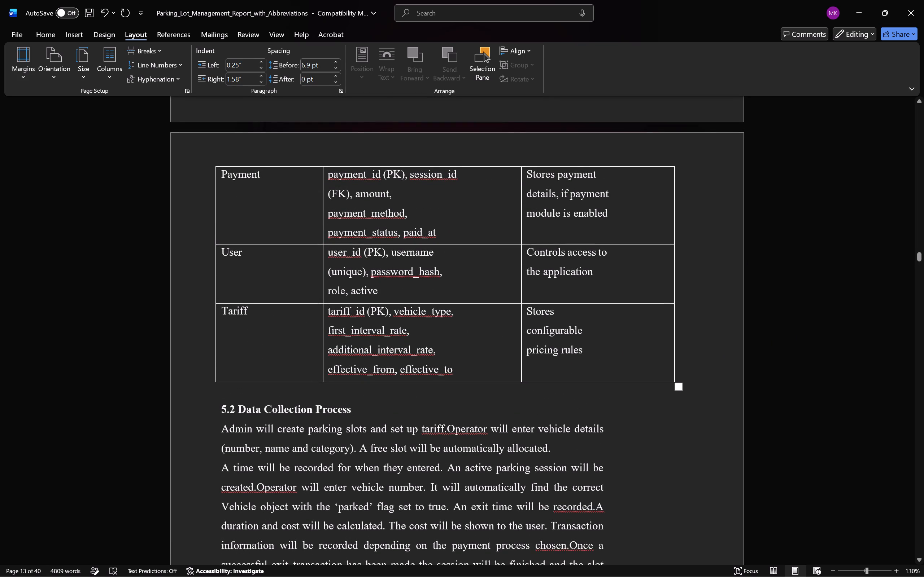
pyautogui.click(634, 429)
pyautogui.scroll(-1, 634, 429)
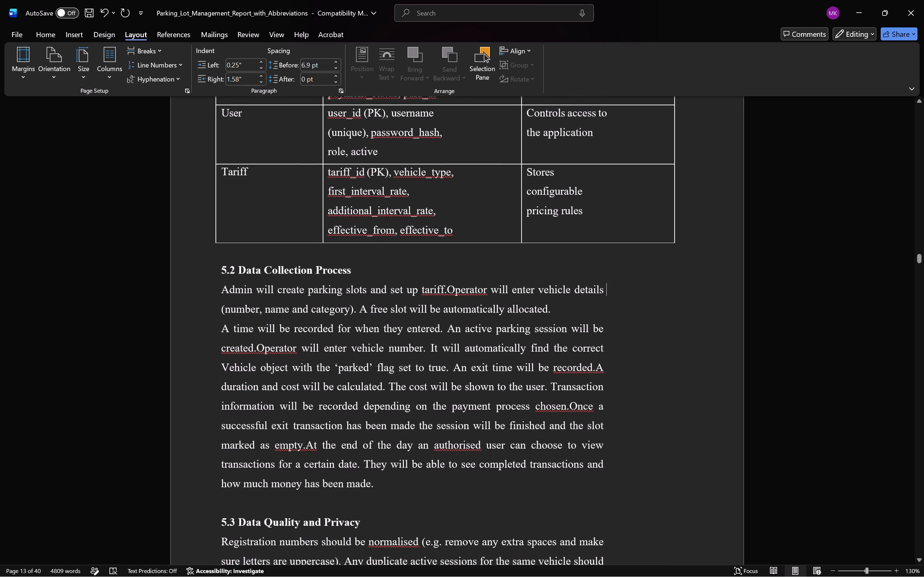
pyautogui.scroll(-3, 634, 429)
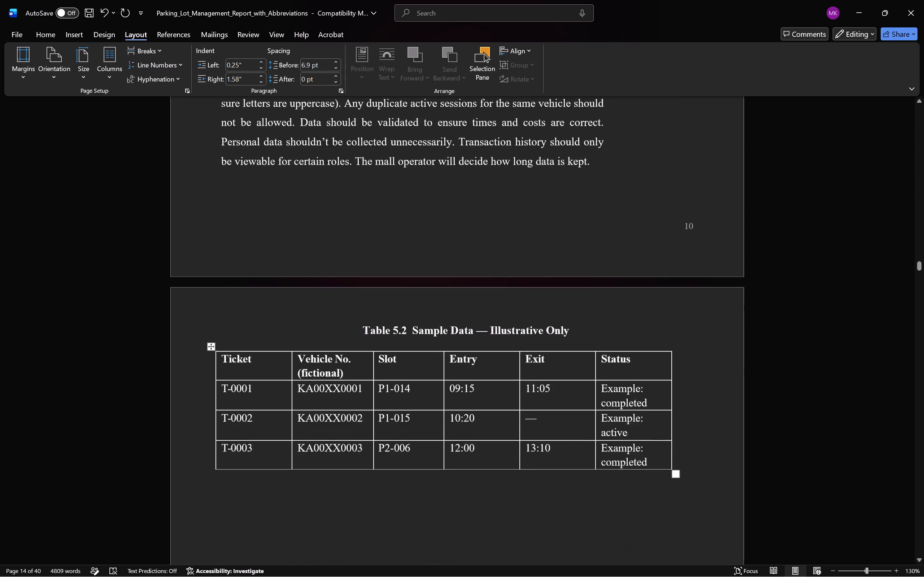
pyautogui.scroll(-2, 634, 429)
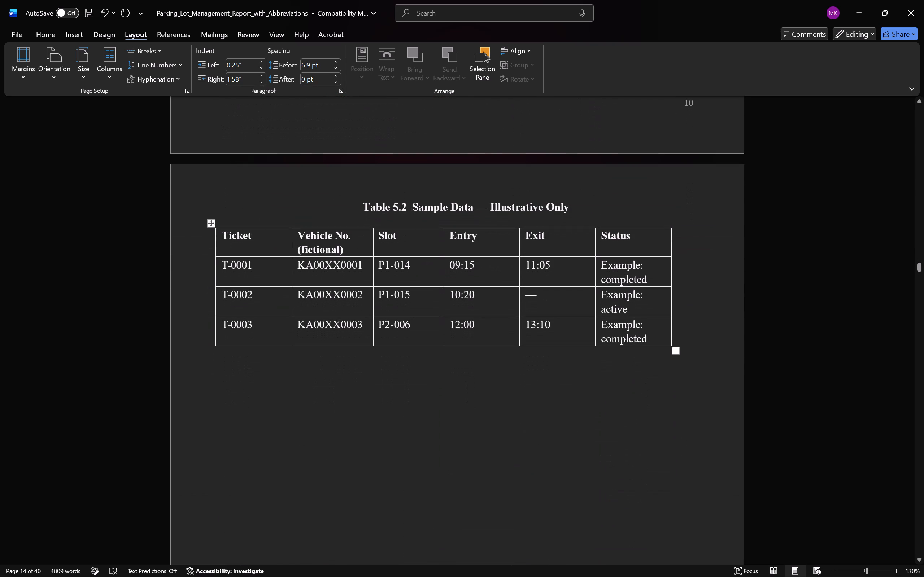
# Join the paragraph beginning "A time will be recorded" in section 5.2 to the paragraph before it, separated by a space.
pyautogui.scroll(1, 634, 429)
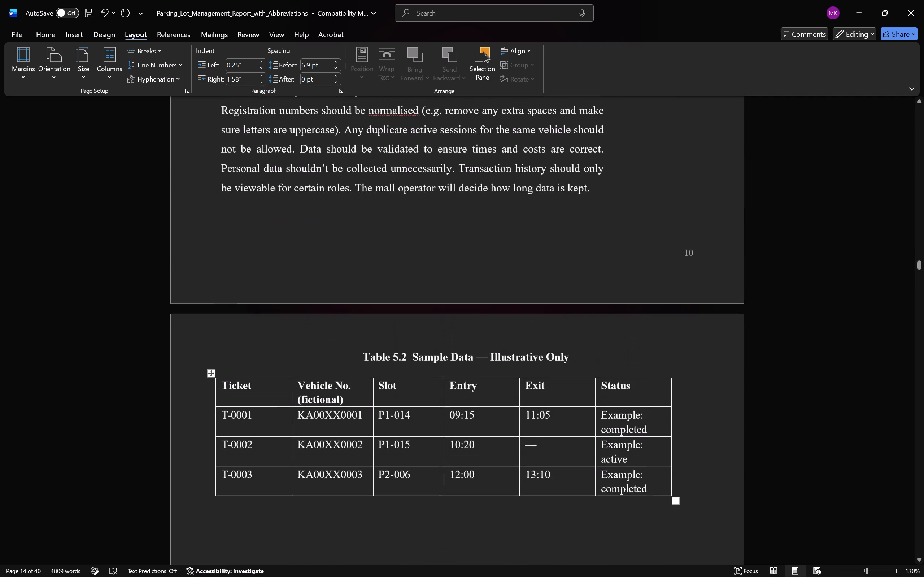
pyautogui.scroll(3, 634, 429)
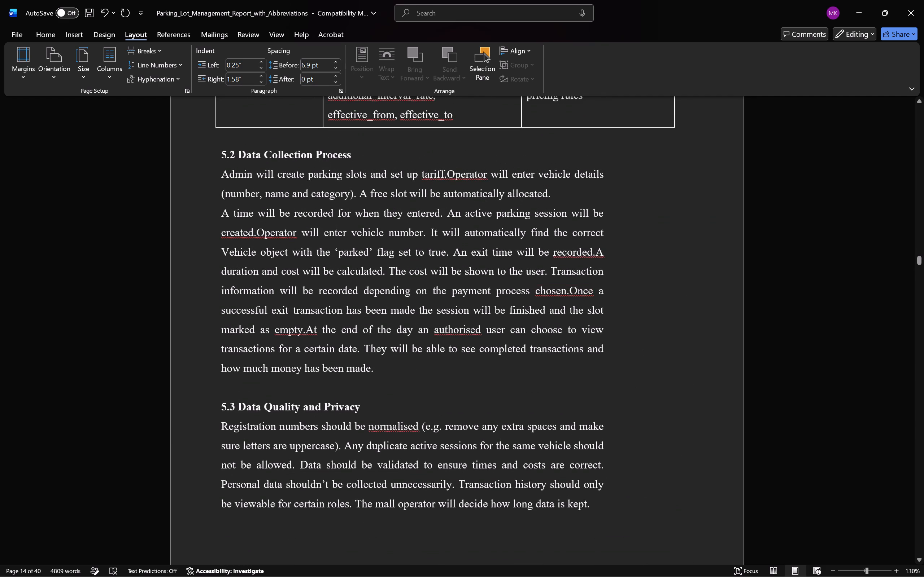
pyautogui.click(221, 212)
pyautogui.press('BackSpace')
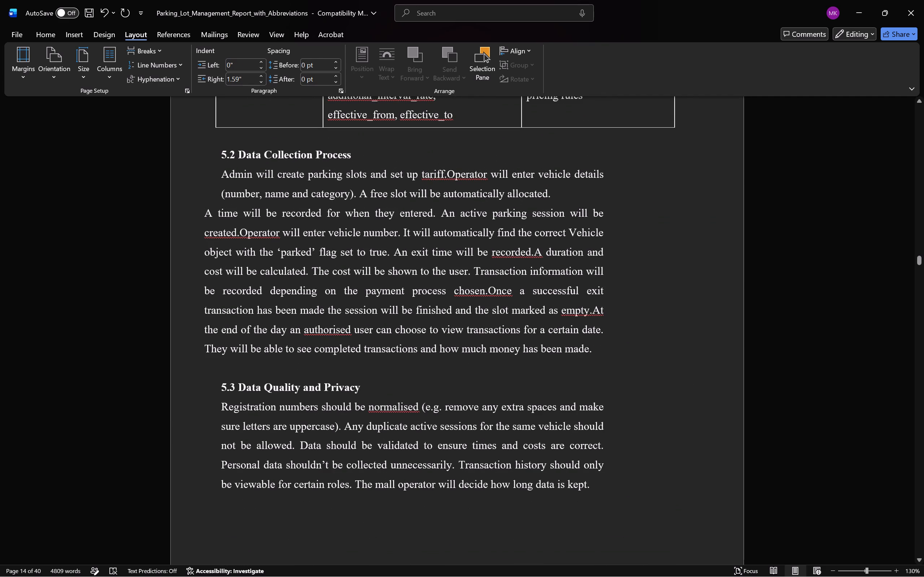
pyautogui.press('BackSpace')
pyautogui.press('space')
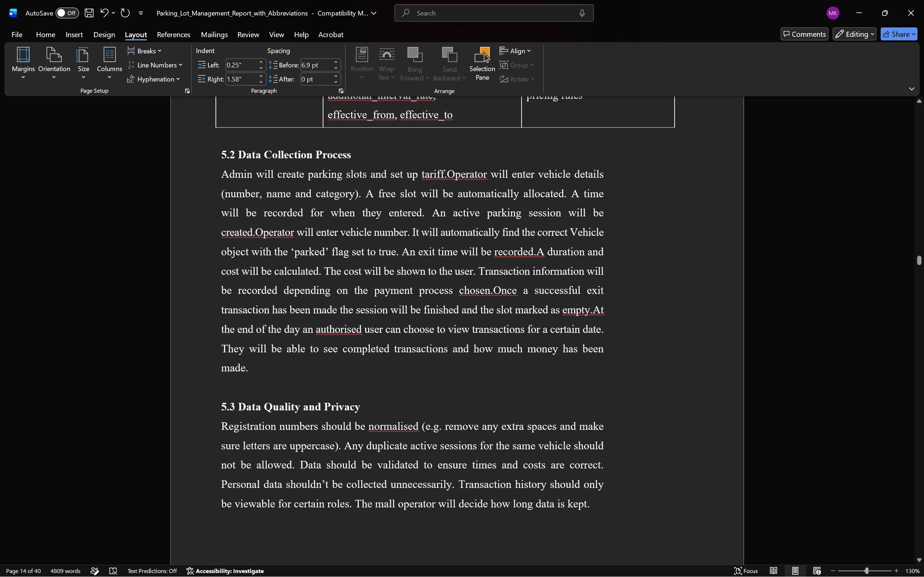
# Check the page layout of sections 6.1 to 6.5, including the page break after the Fee Policy list.
pyautogui.scroll(-4, 380, 384)
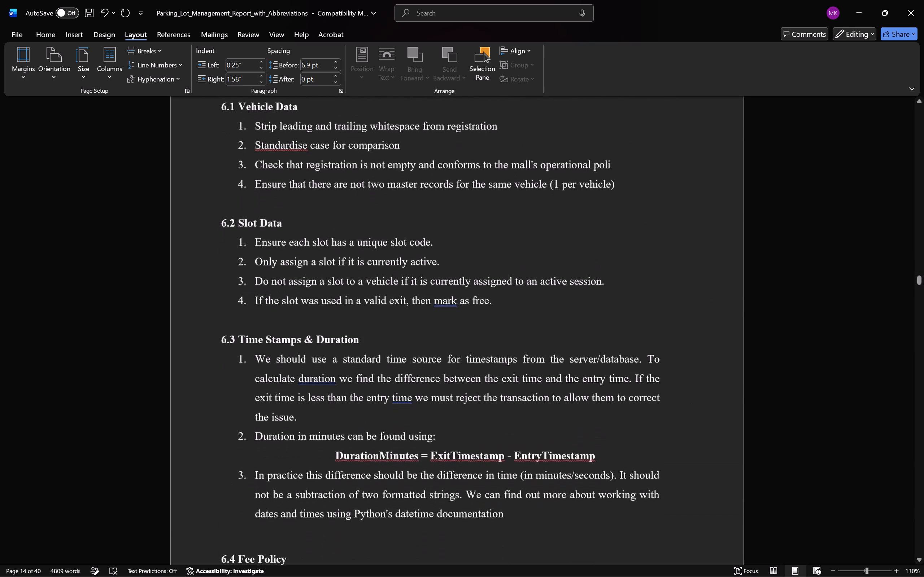
pyautogui.scroll(-4, 380, 384)
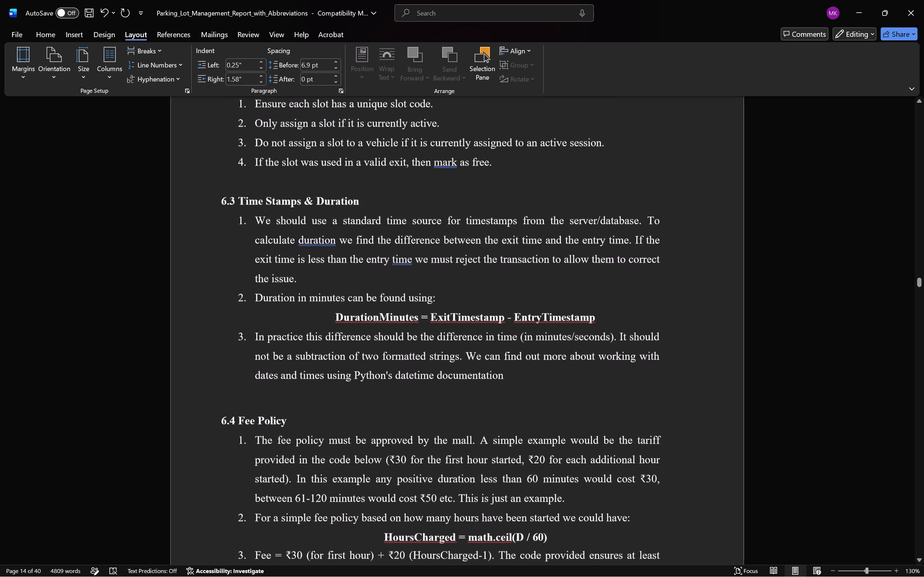
pyautogui.scroll(-2, 380, 384)
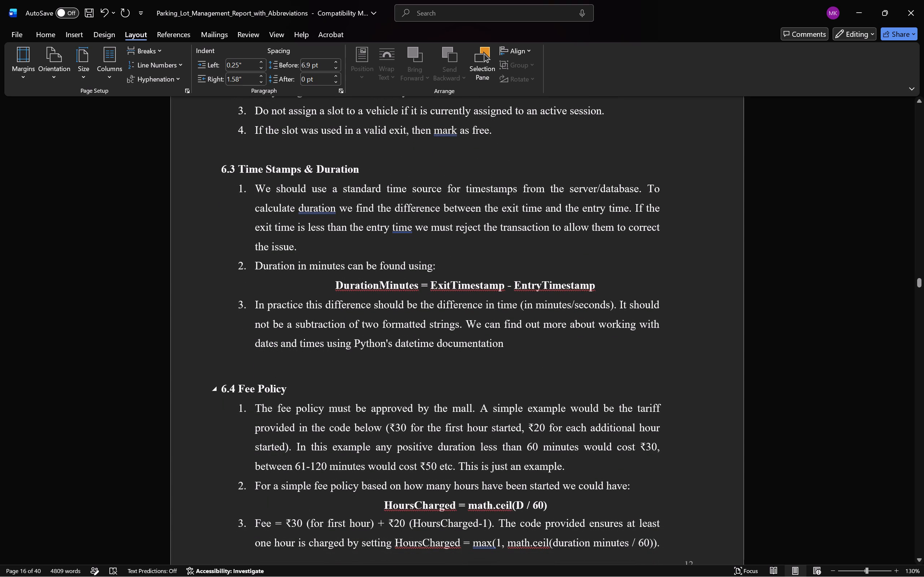
pyautogui.scroll(-1, 374, 333)
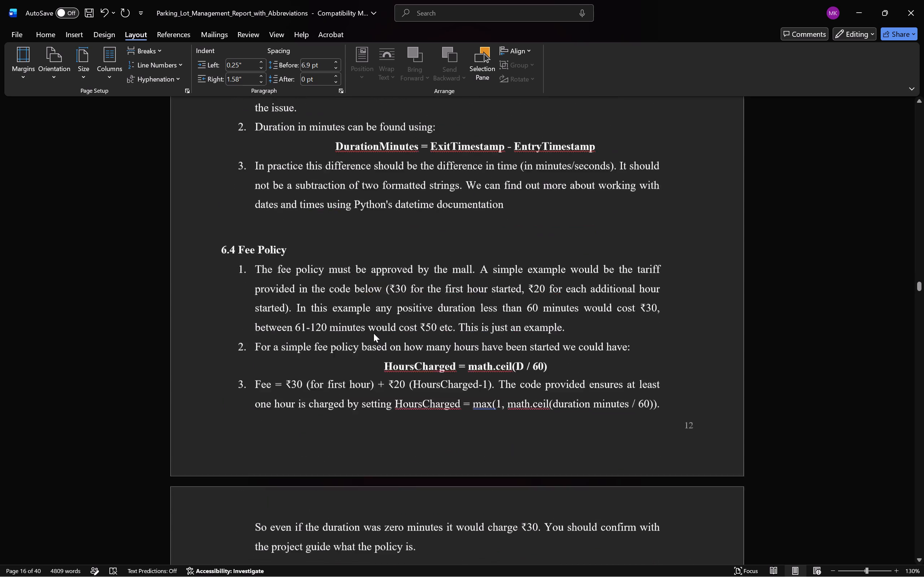
pyautogui.scroll(-4, 374, 333)
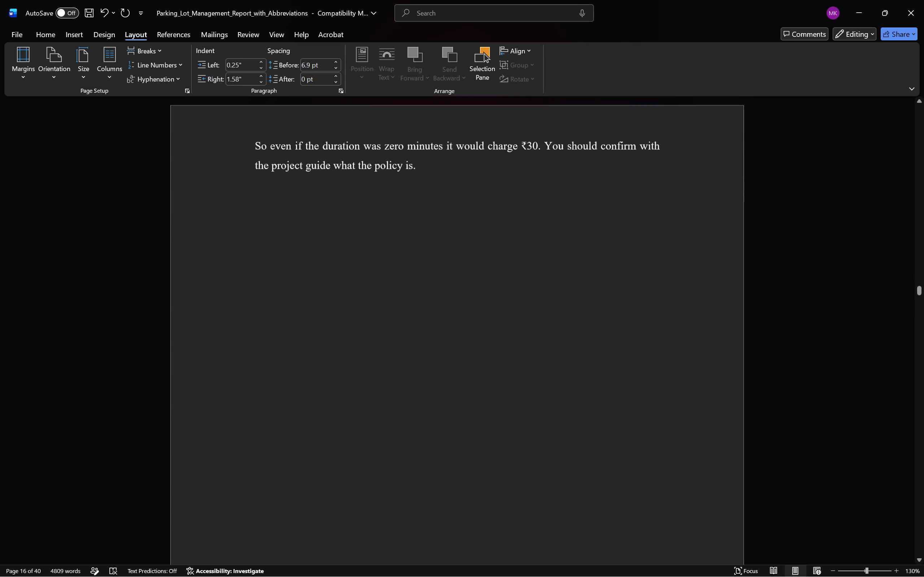
pyautogui.scroll(-3, 374, 333)
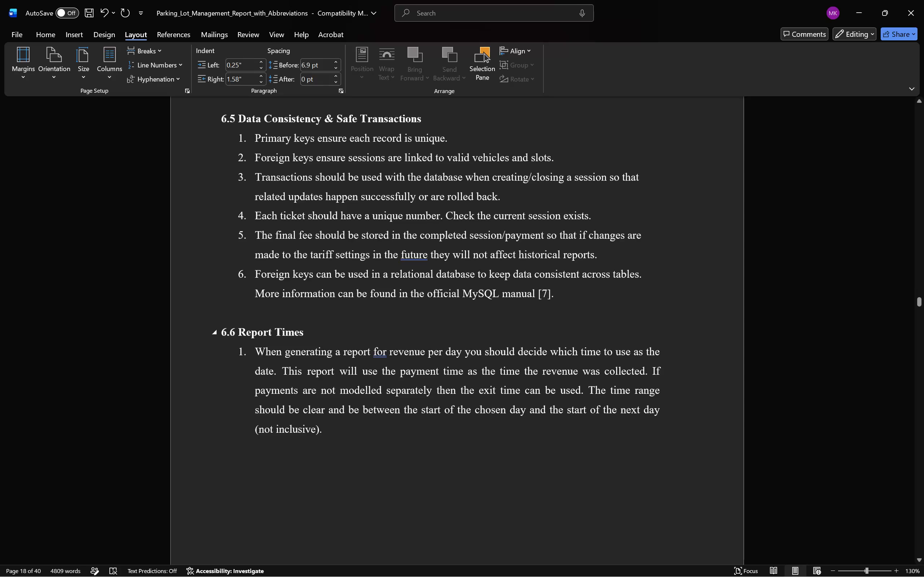
pyautogui.scroll(1, 374, 333)
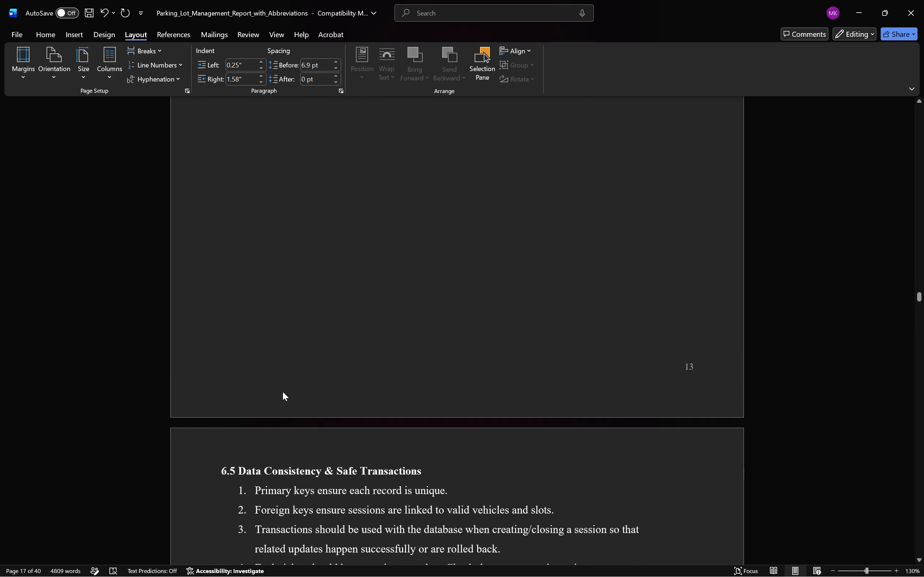
pyautogui.click(283, 382)
# Check the layout of chapter 7, including the system design diagram, Table 7.1 and sections 7.2 to 7.7.
pyautogui.scroll(-7, 248, 428)
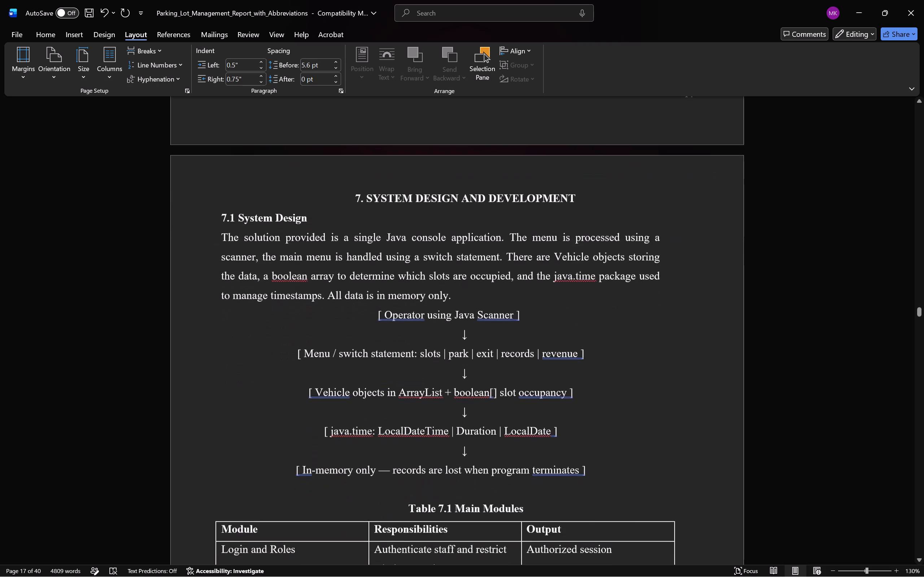
pyautogui.scroll(-2, 248, 428)
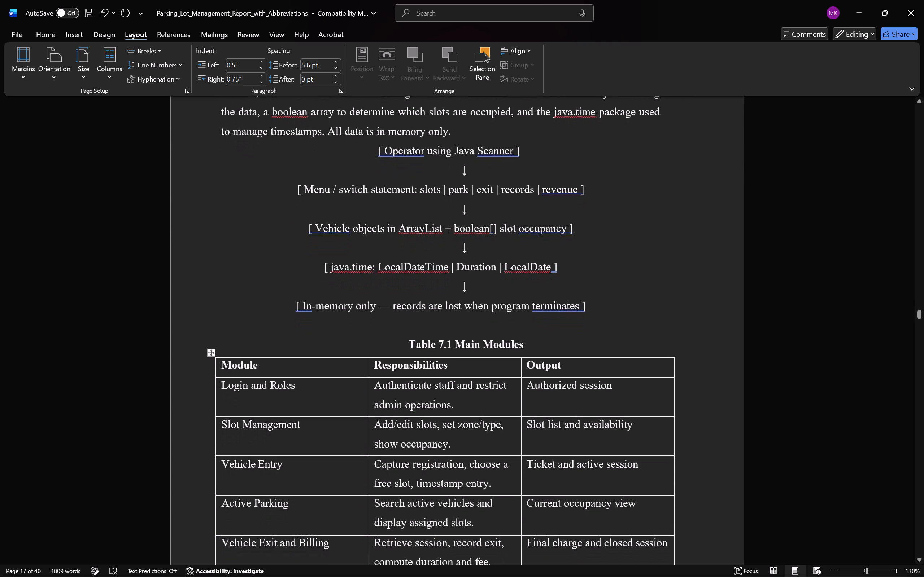
pyautogui.scroll(-3, 248, 428)
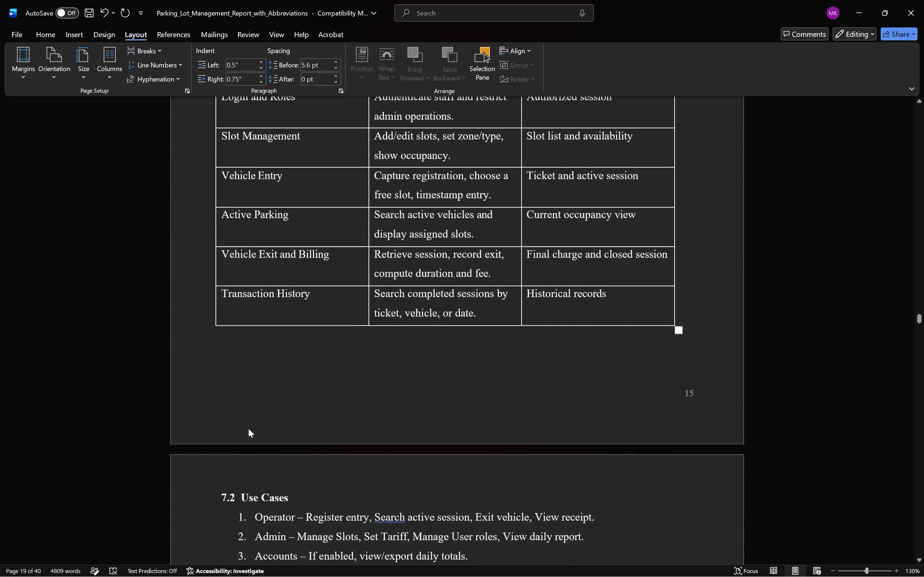
pyautogui.scroll(-2, 248, 428)
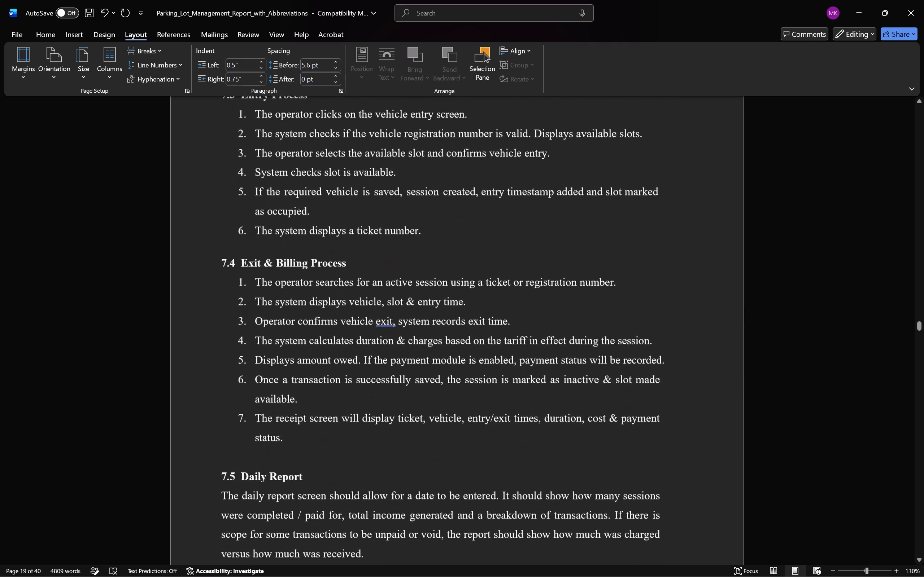
pyautogui.scroll(-2, 248, 428)
# Add an empty line between the section 7.5 Daily Report paragraph and the Table 7.2 caption.
pyautogui.scroll(1, 248, 428)
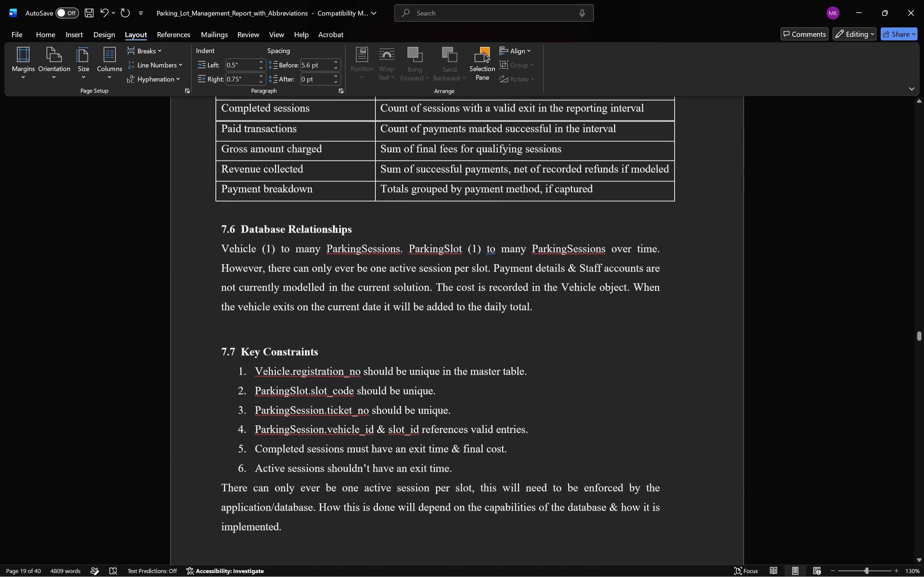
pyautogui.scroll(1, 248, 428)
pyautogui.click(457, 277)
pyautogui.press('Return')
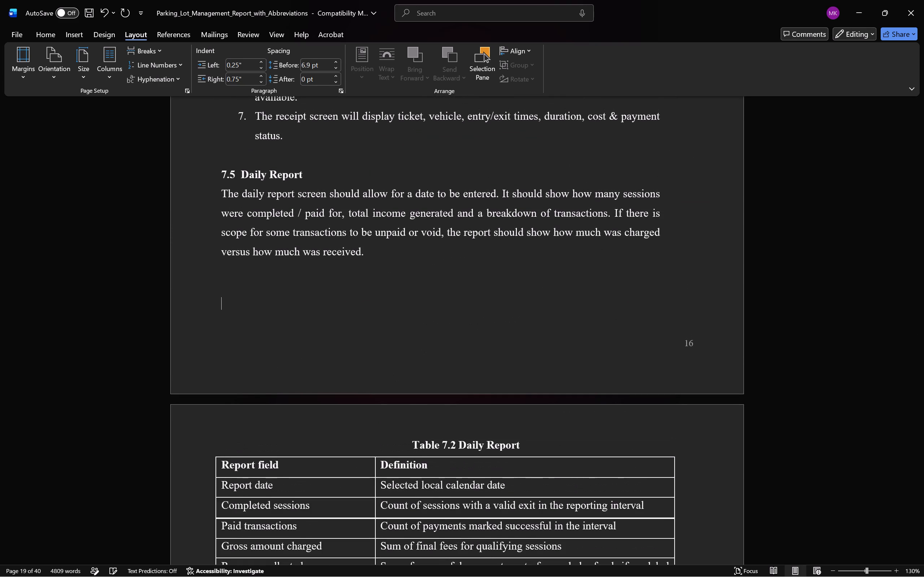
# Check the layout of Table 7.2, the Fig 7.1 flow diagram and chapter 8 with its test case and fee tables.
pyautogui.scroll(-3, 457, 277)
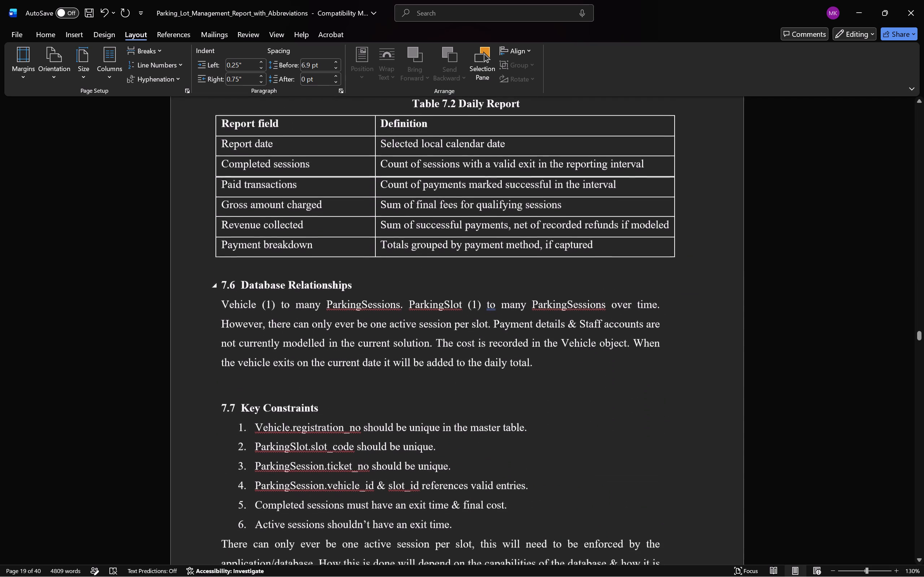
pyautogui.scroll(-3, 457, 277)
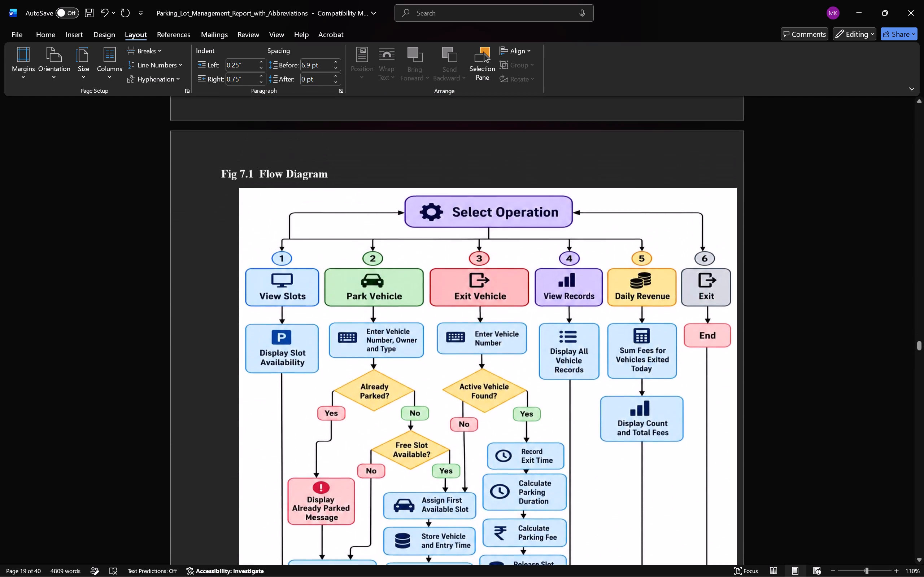
pyautogui.scroll(-1, 457, 277)
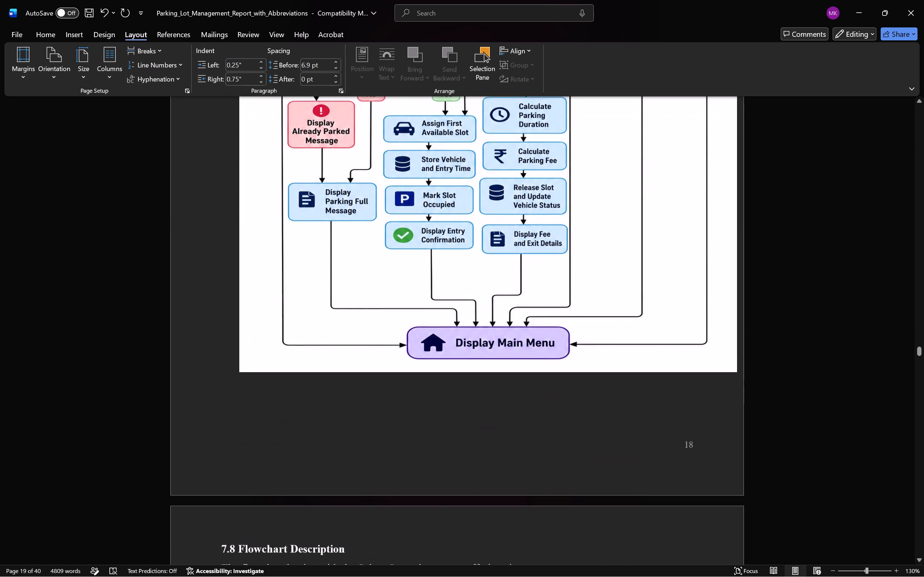
pyautogui.scroll(-1, 488, 386)
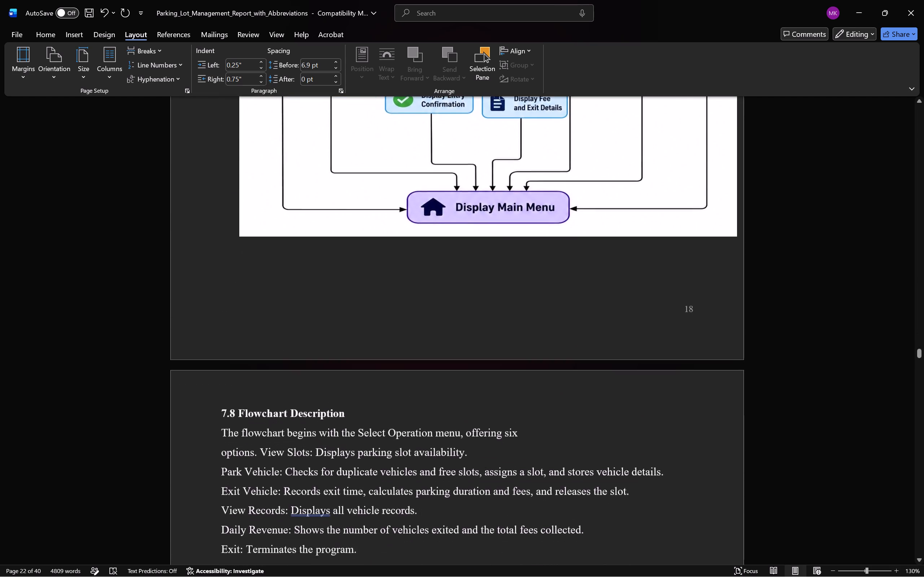
pyautogui.scroll(-1, 488, 386)
pyautogui.scroll(3, 488, 386)
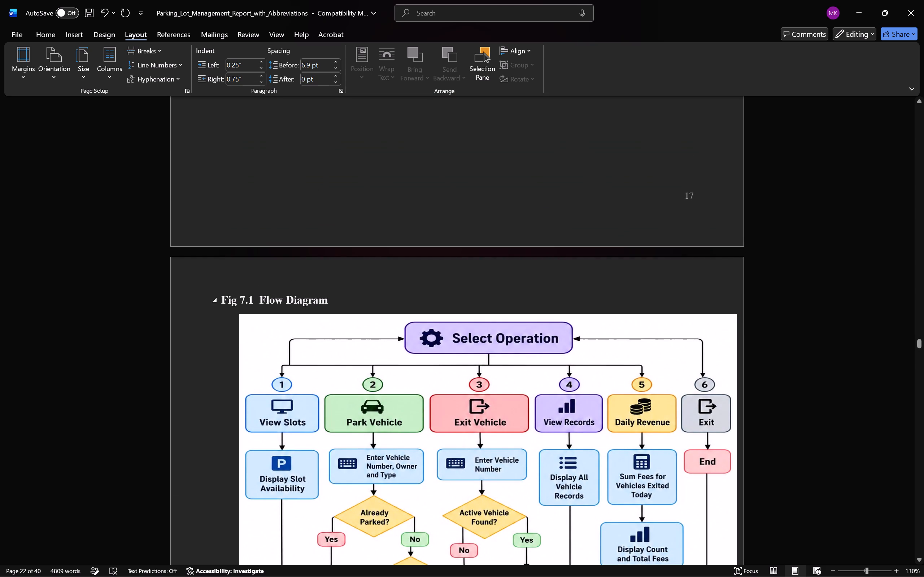
pyautogui.scroll(-4, 283, 305)
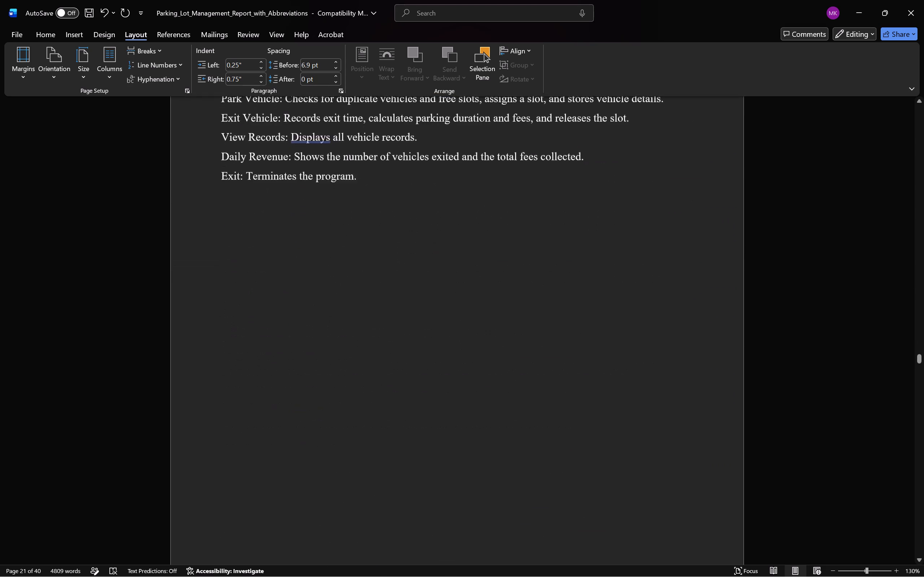
pyautogui.scroll(-5, 283, 305)
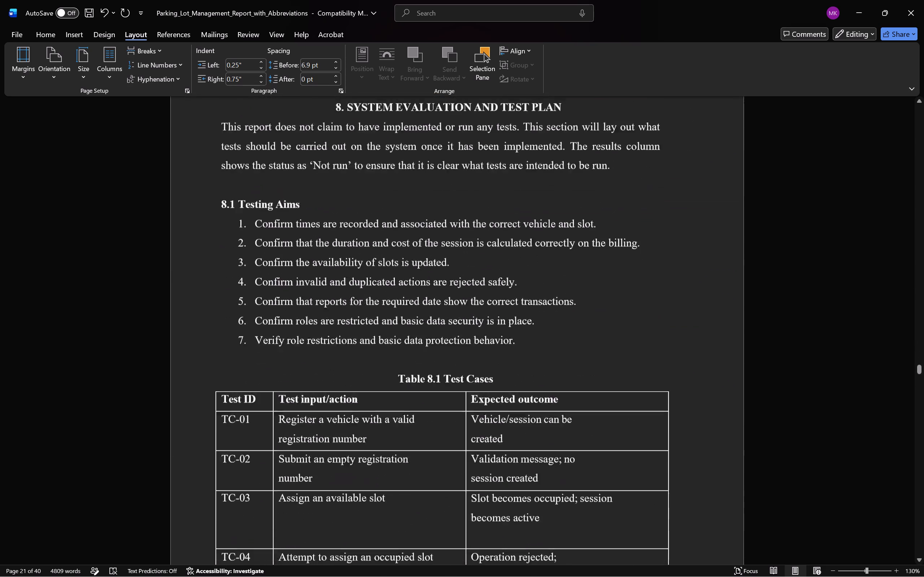
pyautogui.scroll(-3, 283, 305)
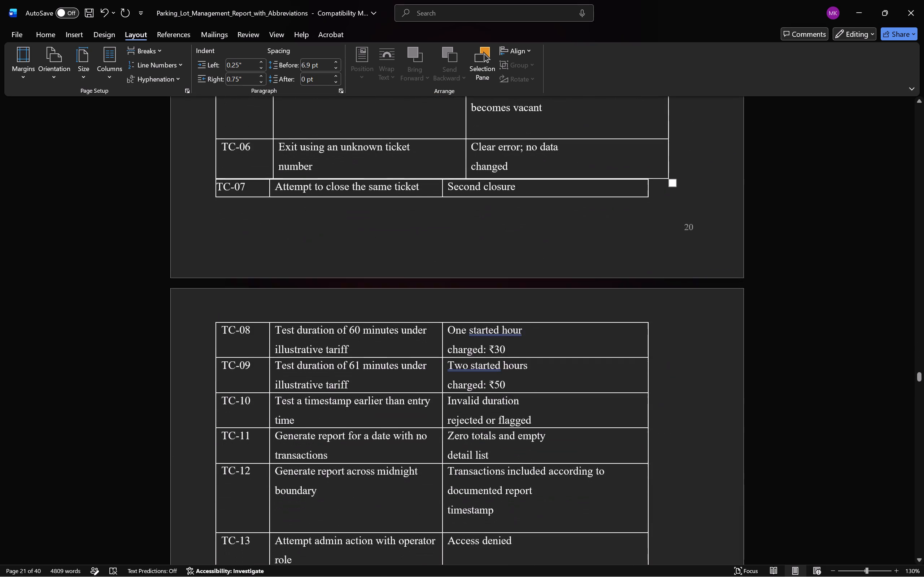
pyautogui.scroll(-3, 283, 305)
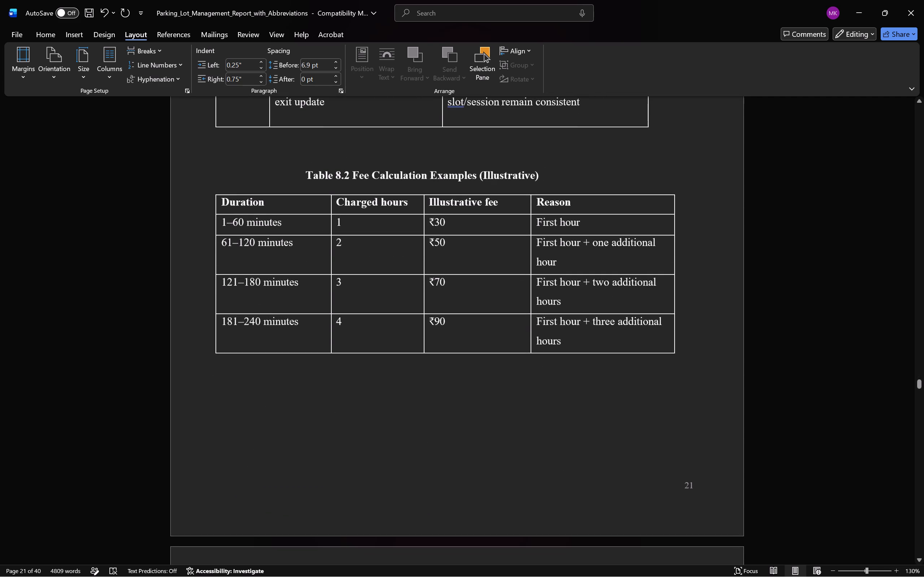
pyautogui.scroll(-4, 283, 305)
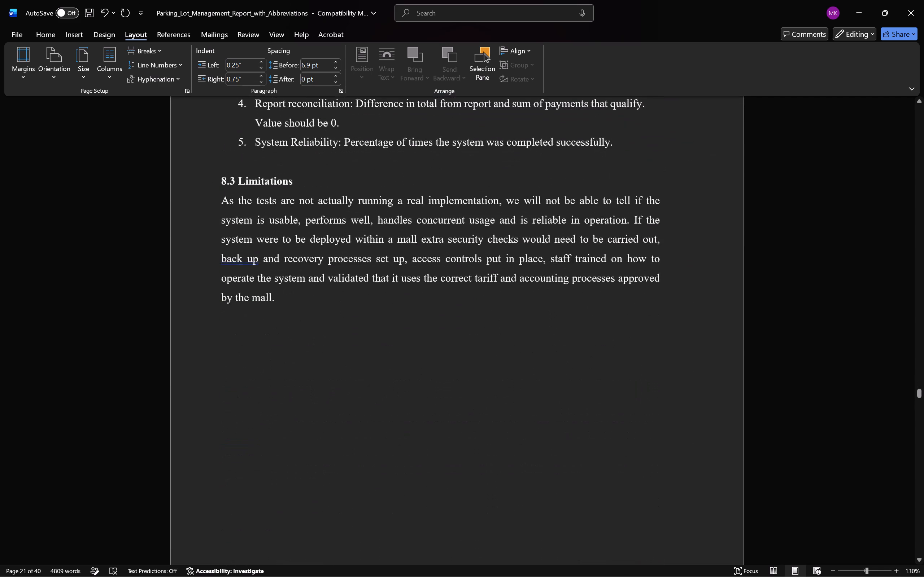
# Check the layout of the Fig. 9.1 to 9.4 dashboard figures, the closing text and the references.
pyautogui.scroll(-4, 283, 305)
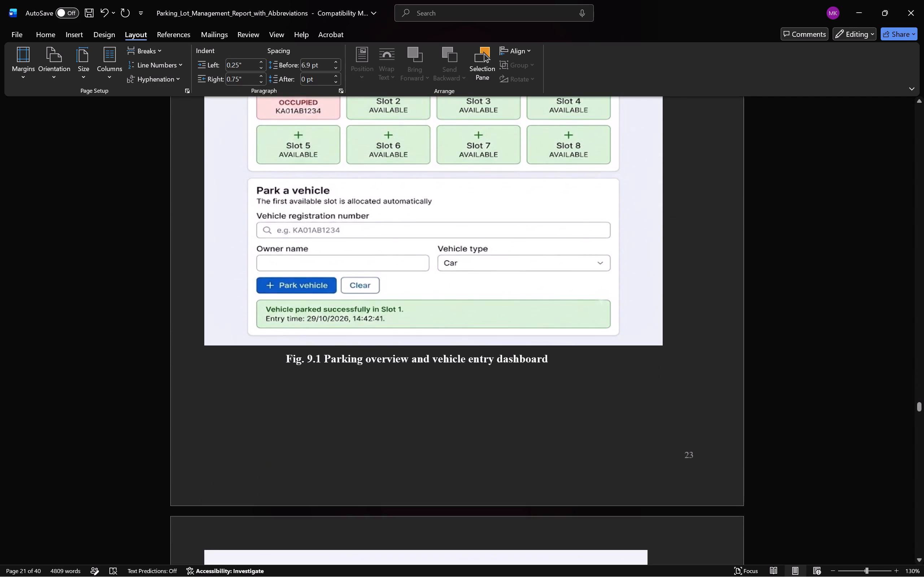
pyautogui.scroll(-4, 283, 305)
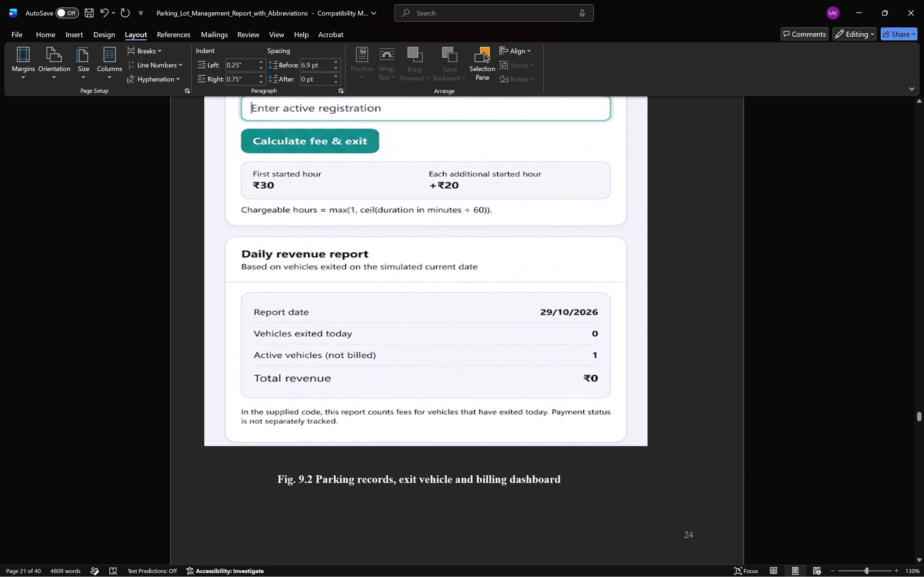
pyautogui.scroll(-3, 283, 305)
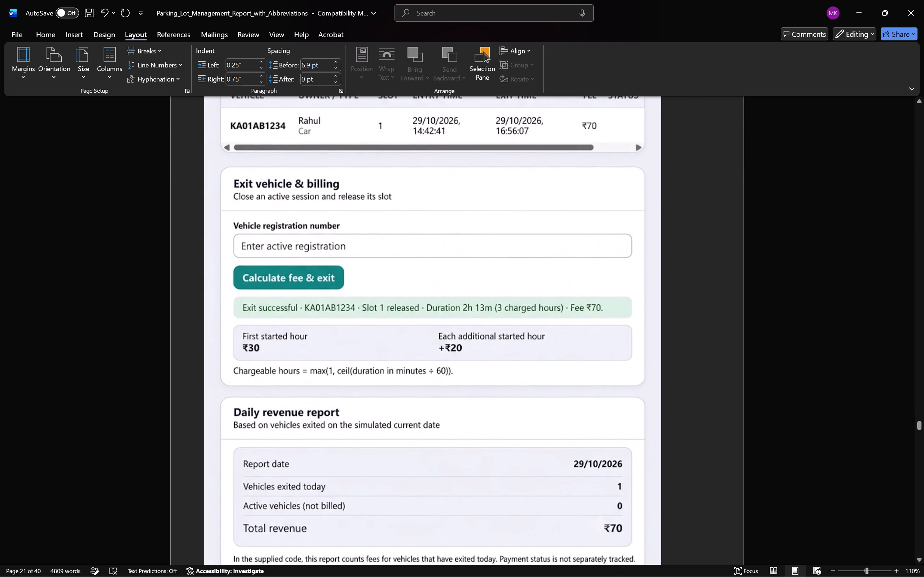
pyautogui.scroll(-4, 283, 305)
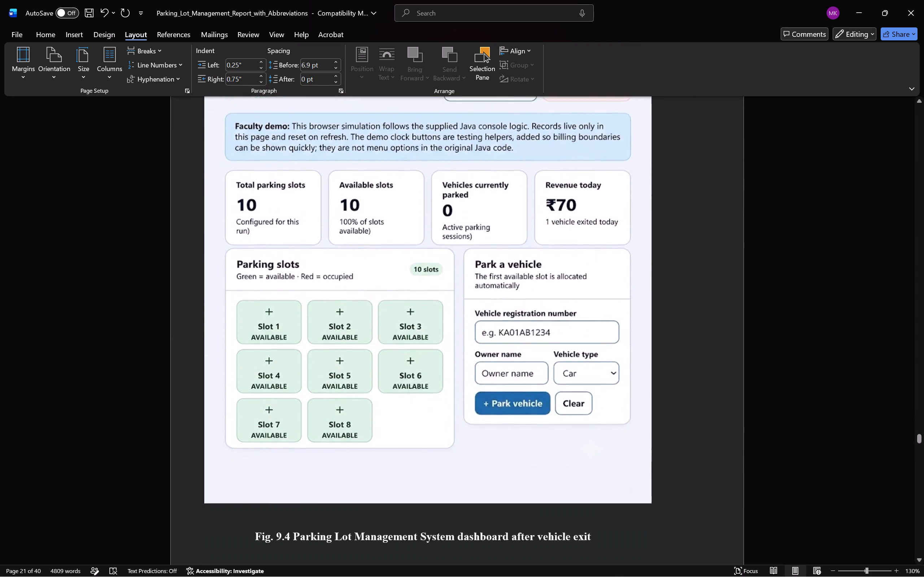
pyautogui.scroll(-4, 283, 305)
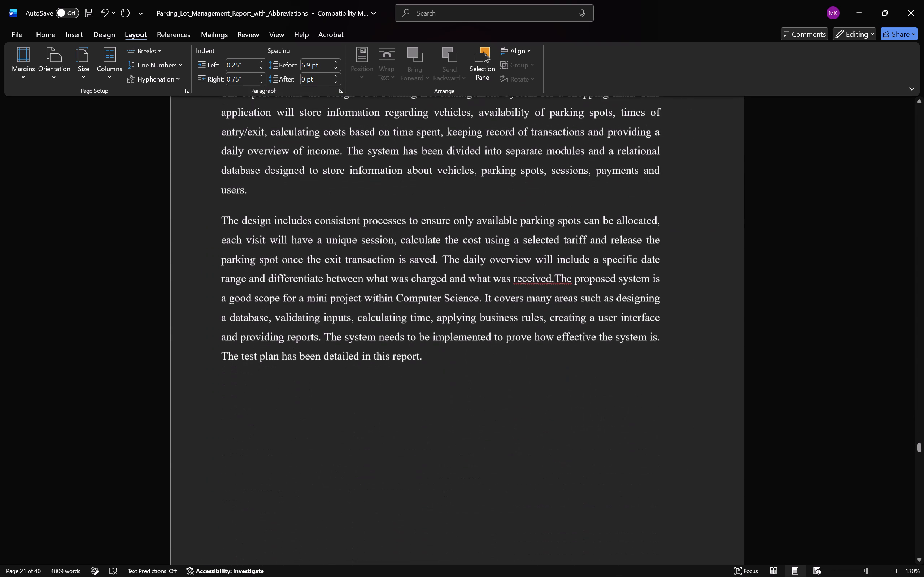
pyautogui.scroll(-3, 283, 305)
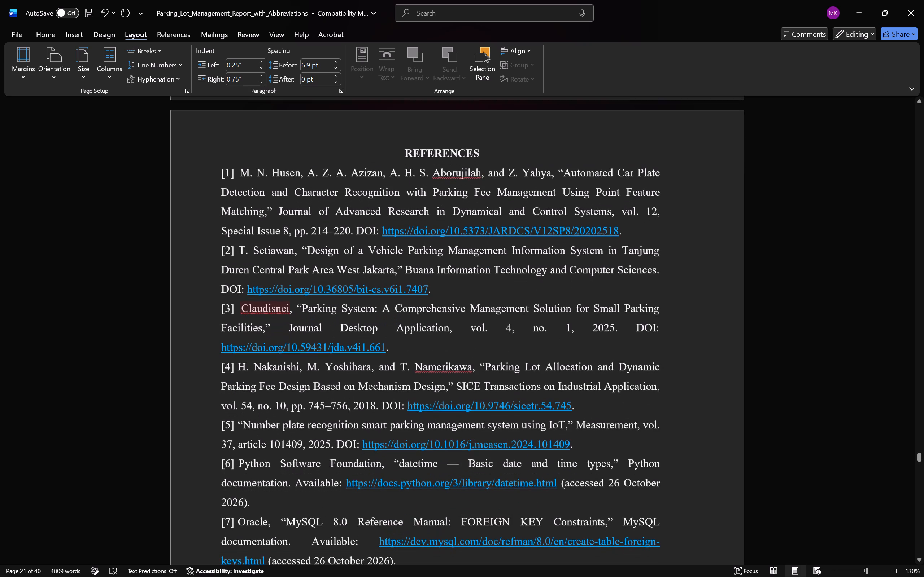
pyautogui.scroll(-3, 283, 305)
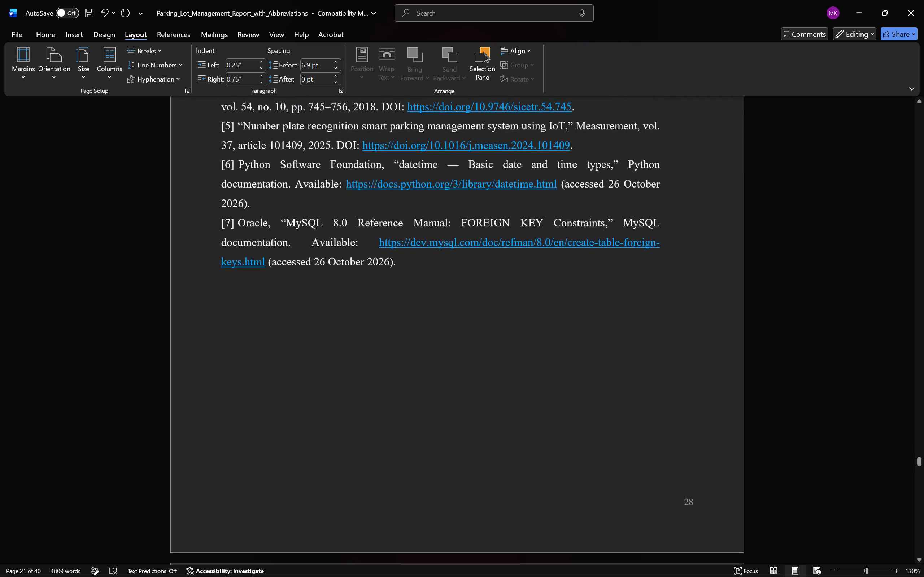
# Review the Java source code pages through to the end of the report.
pyautogui.scroll(-6, 283, 305)
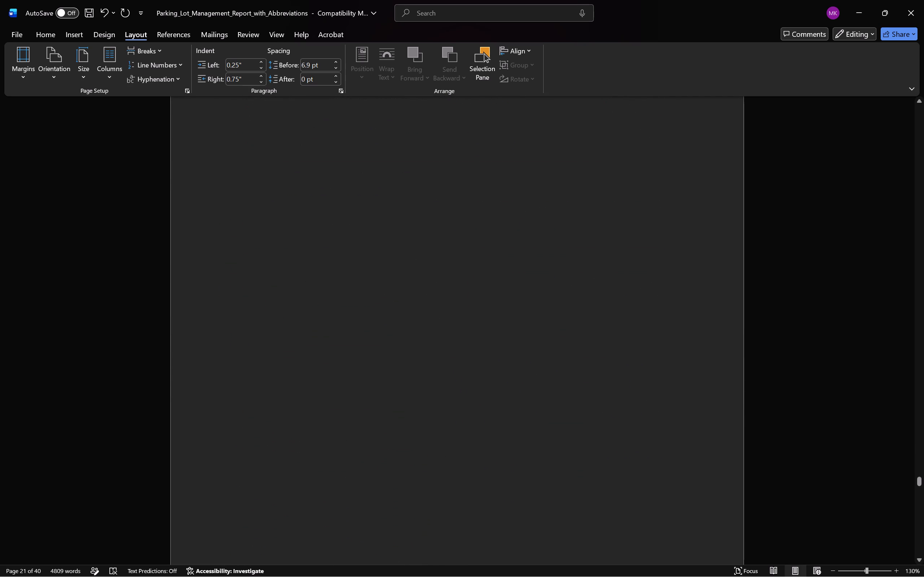
pyautogui.scroll(-7, 283, 305)
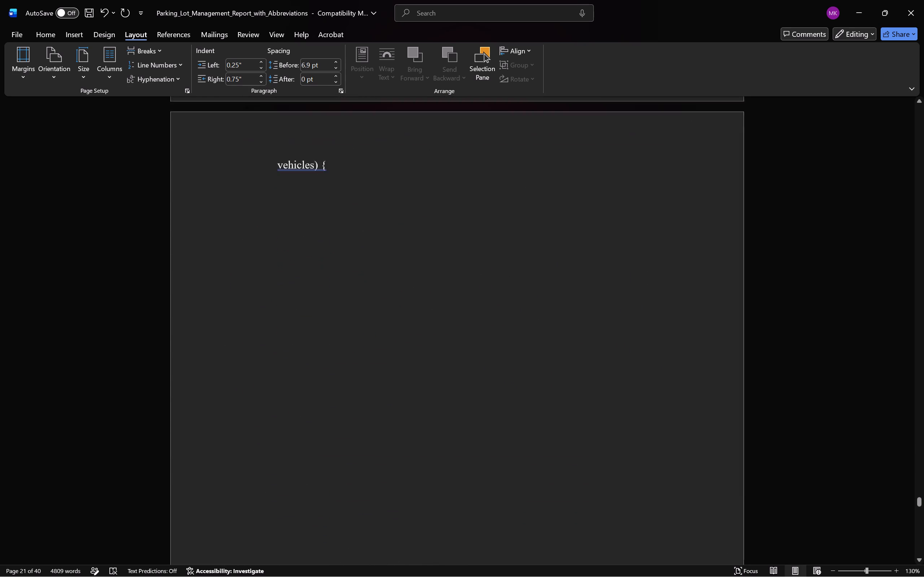
pyautogui.scroll(-3, 283, 305)
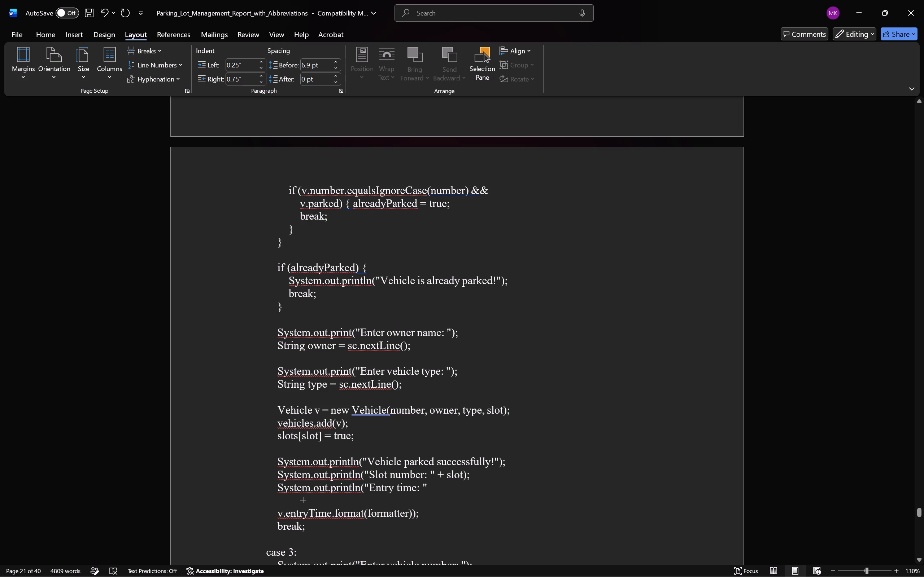
pyautogui.scroll(-2, 283, 305)
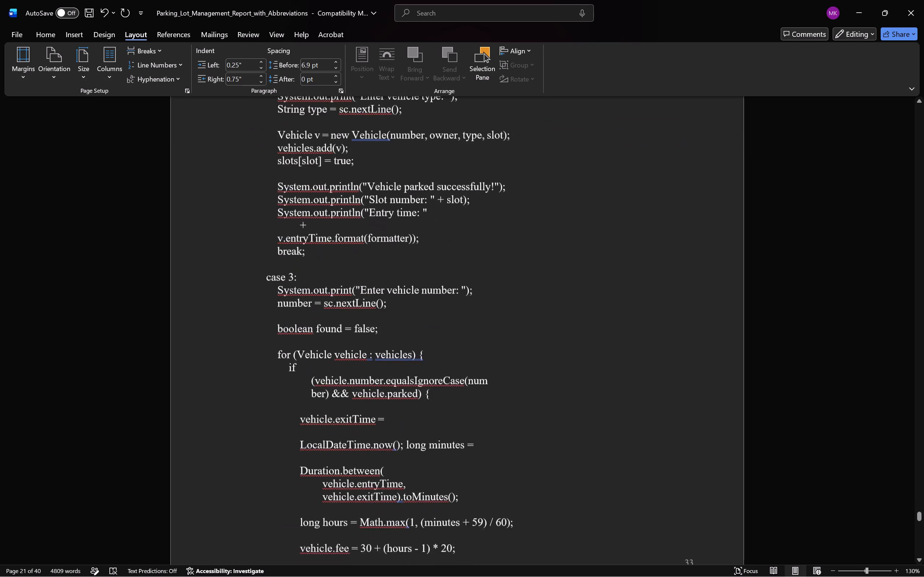
pyautogui.scroll(-5, 283, 305)
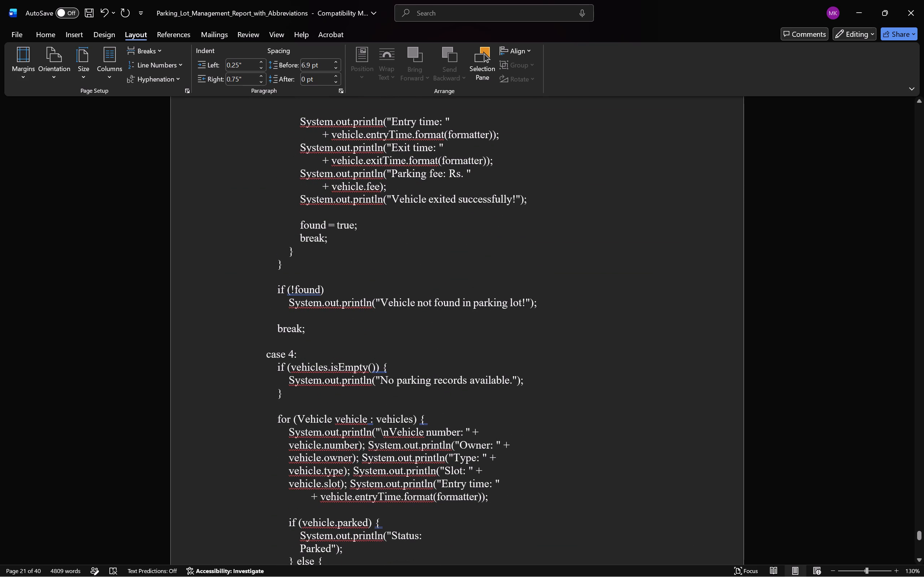
pyautogui.click(283, 305)
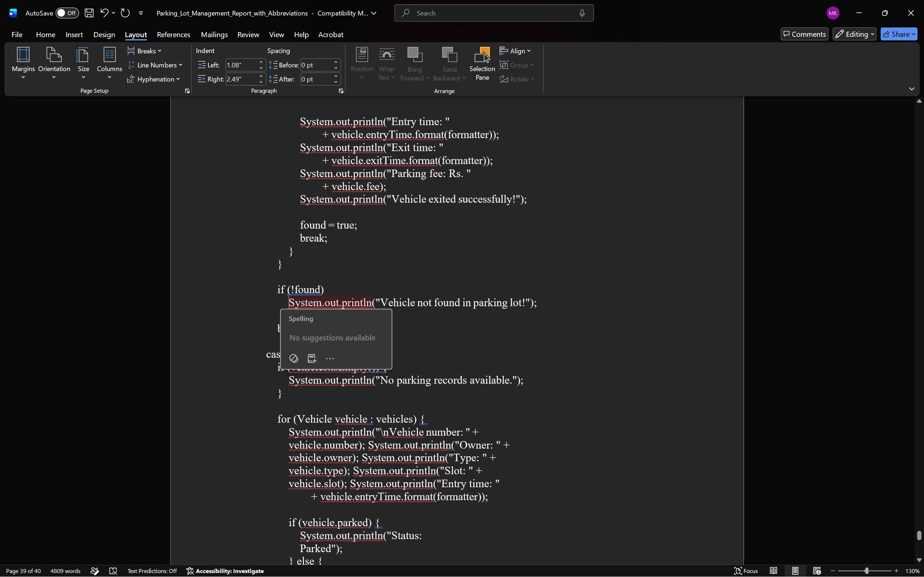
pyautogui.click(524, 320)
pyautogui.click(524, 320)
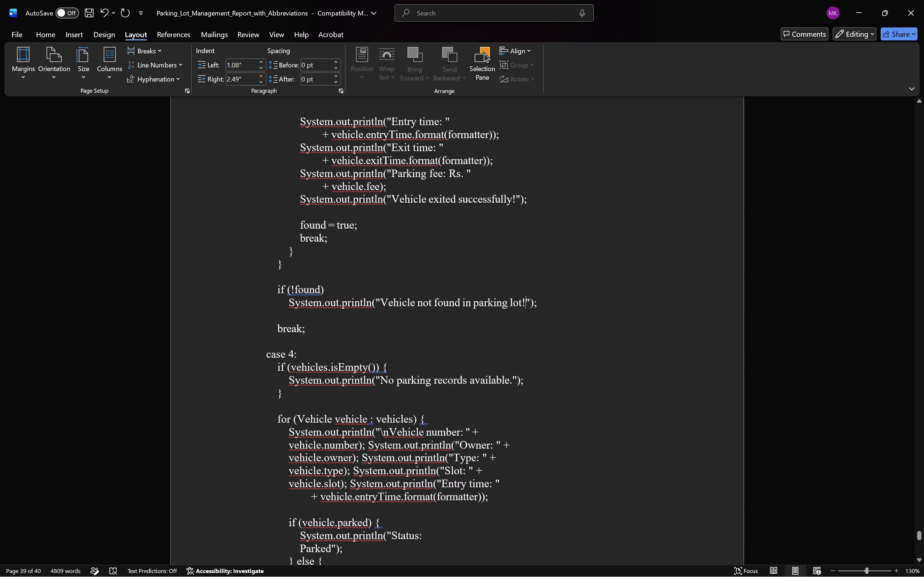
pyautogui.scroll(-9, 524, 320)
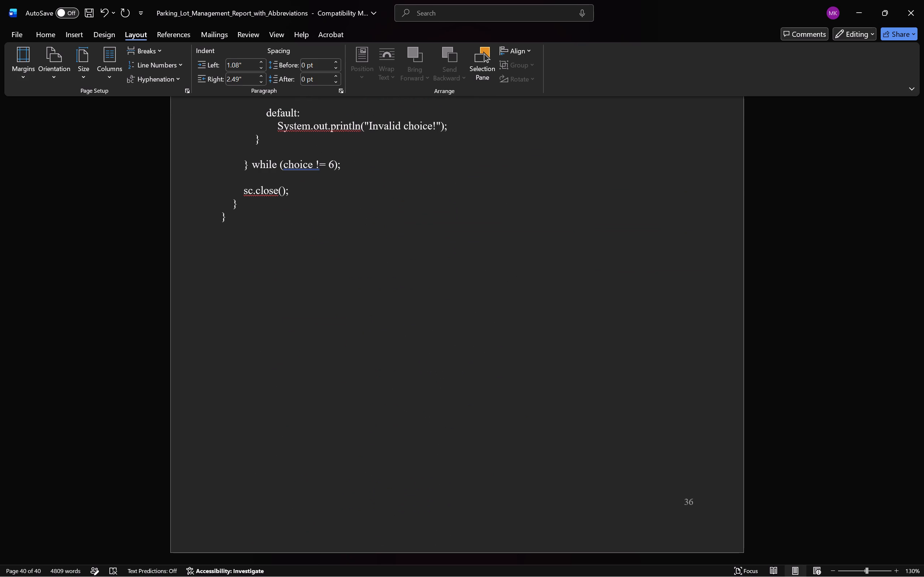
# Save the report.
pyautogui.hotkey('ctrl', 's')
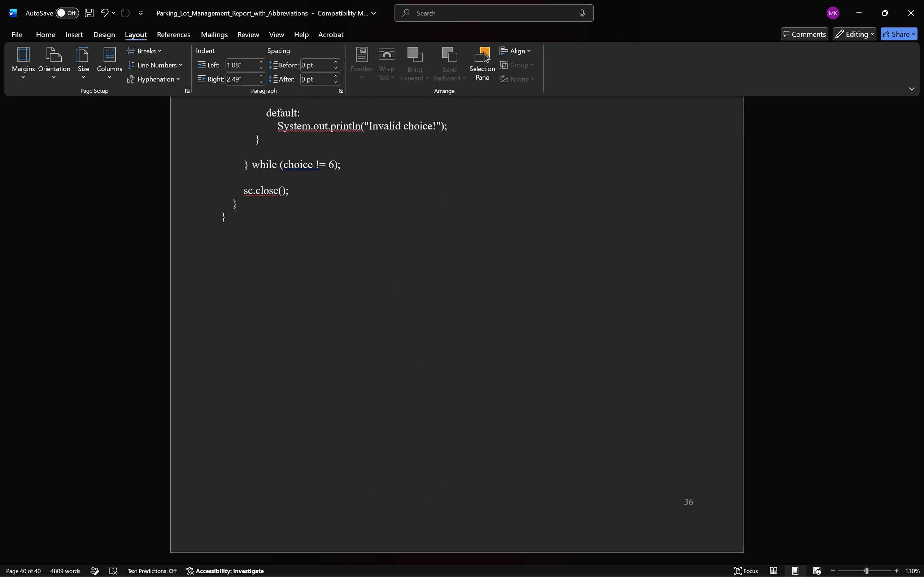